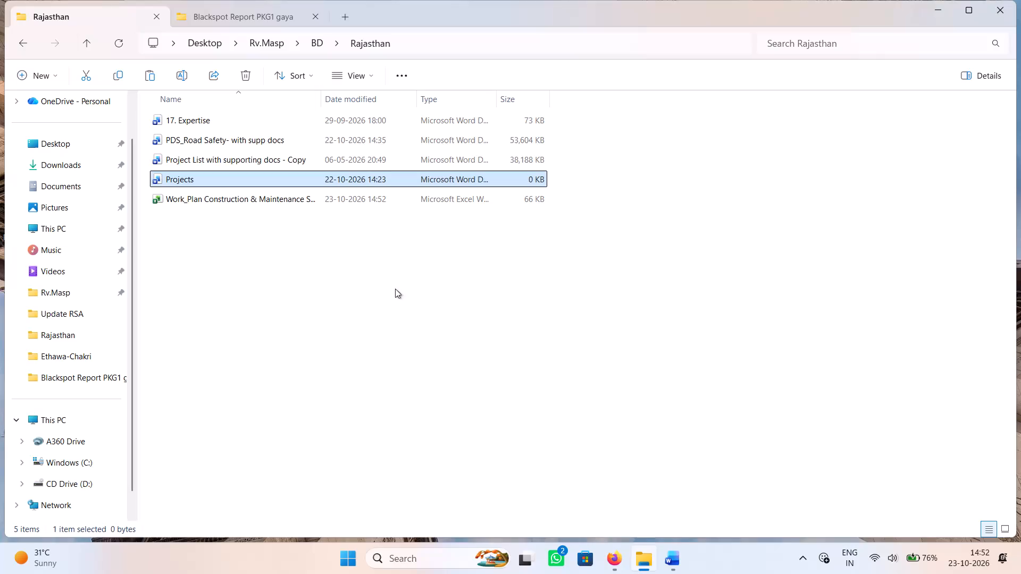
# Rename the work plan spreadsheet in the Rajasthan folder as Work_Plan Construction & Maintenance Stage, removing NH-133 from its name.
pyautogui.click(236, 206)
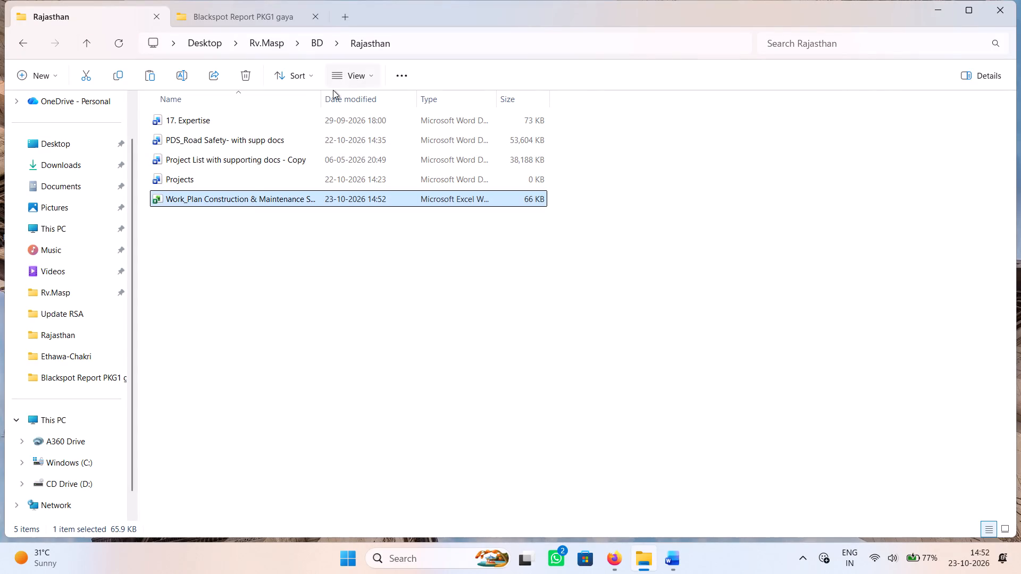
pyautogui.moveTo(324, 96); pyautogui.dragTo(510, 110)
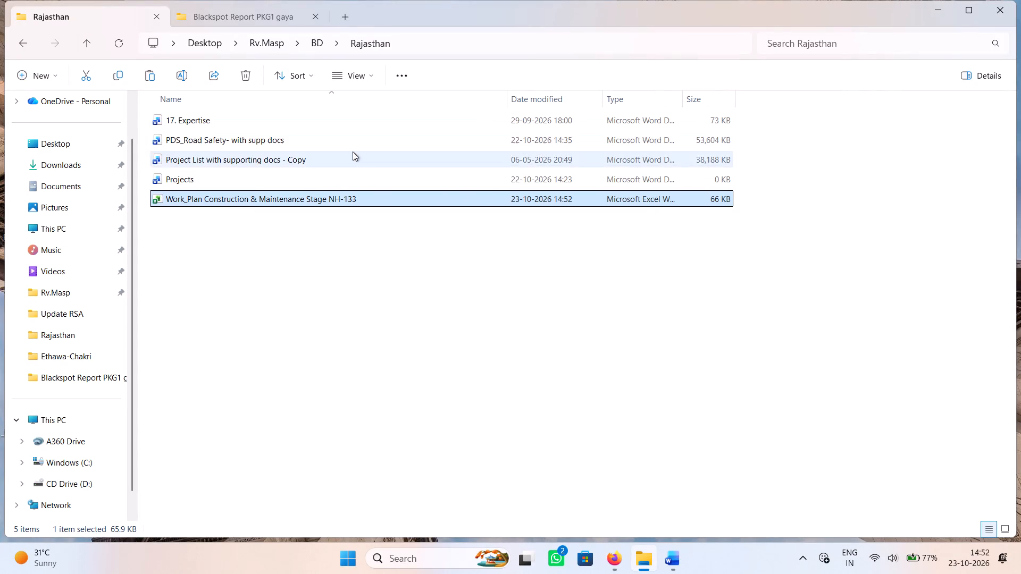
pyautogui.rightClick(330, 193)
pyautogui.click(436, 135)
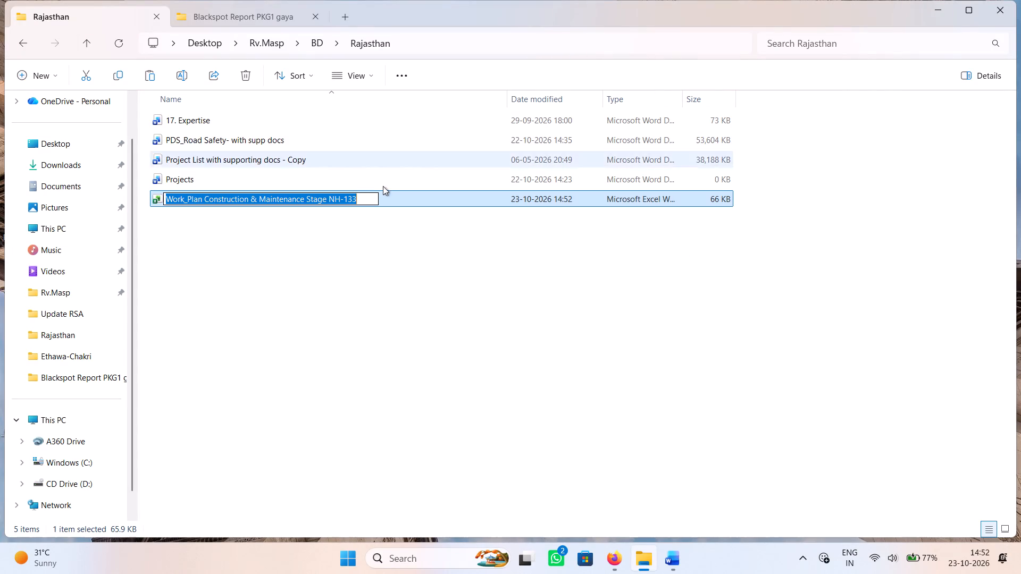
pyautogui.moveTo(328, 200); pyautogui.dragTo(370, 205)
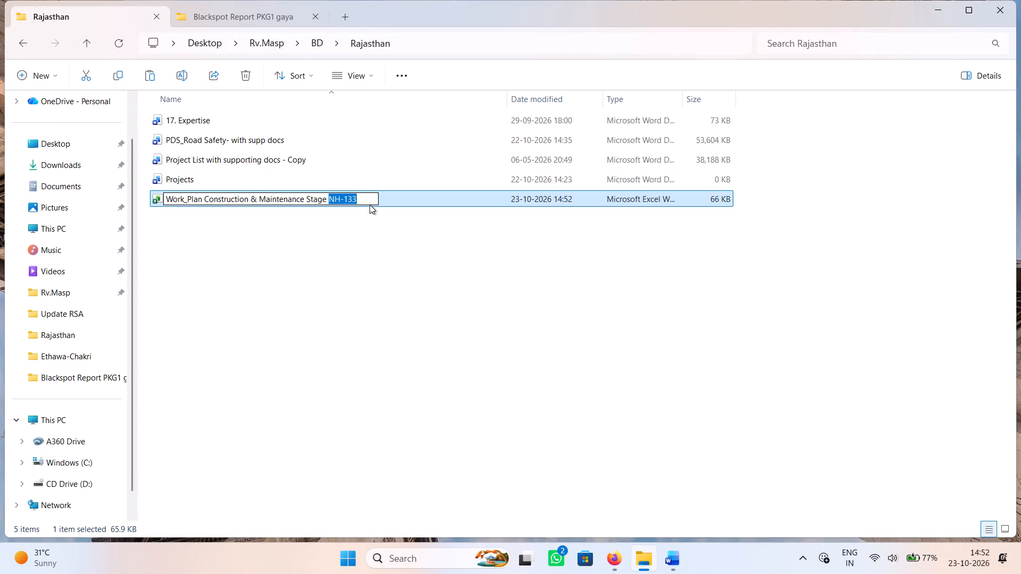
pyautogui.press('Delete')
pyautogui.click(365, 299)
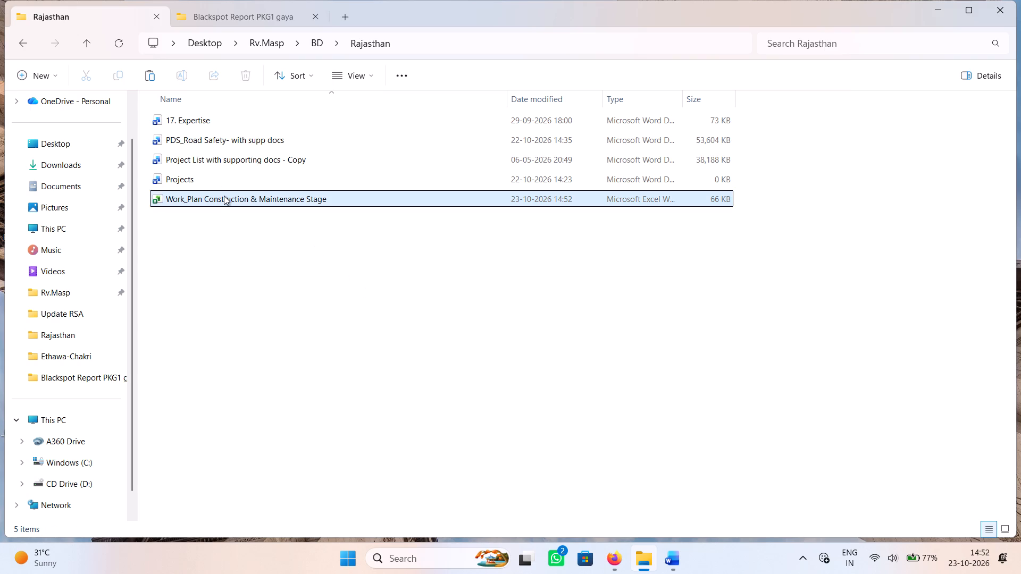
# Open the renamed work plan workbook in Excel and enable editing.
pyautogui.tripleClick(224, 196)
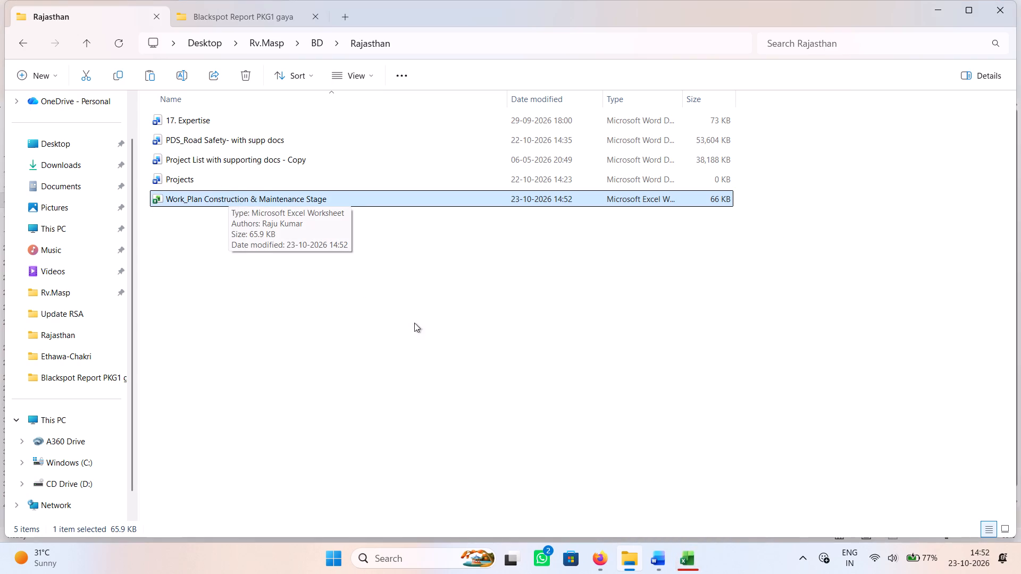
pyautogui.click(693, 561)
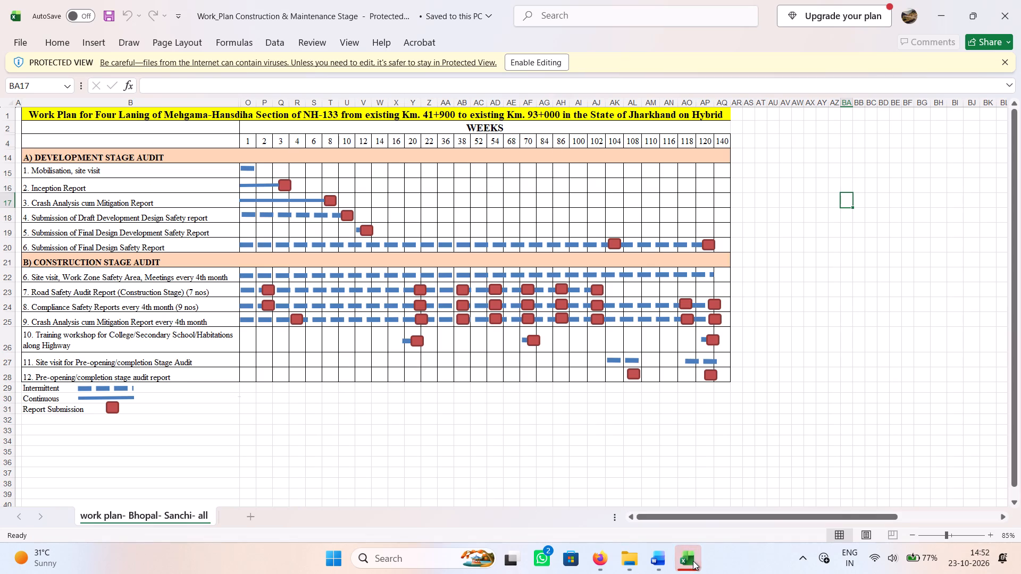
pyautogui.click(506, 58)
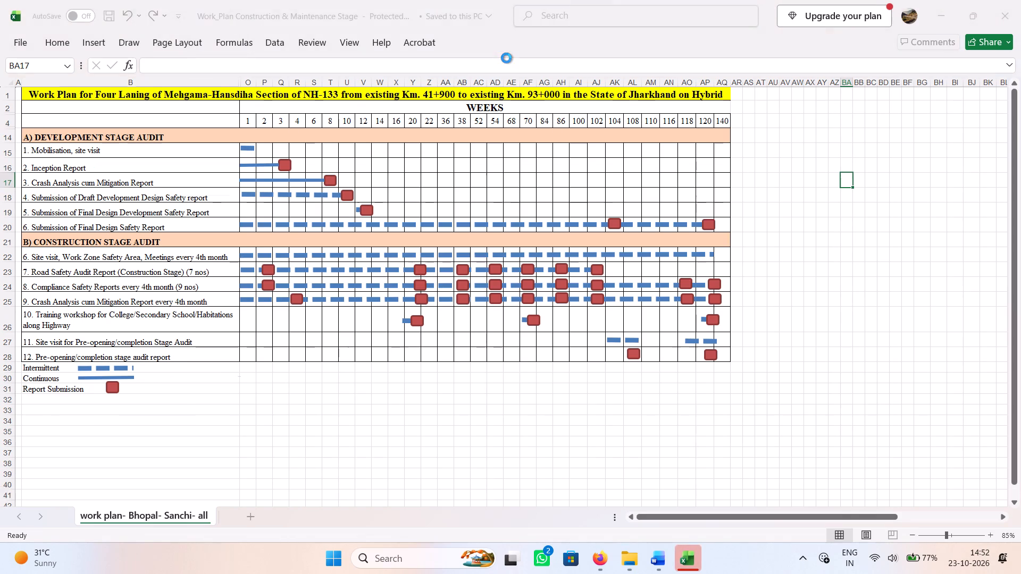
# Clear the Mehgama-Hansdiha project title from the yellow title row of the work plan.
pyautogui.click(143, 160)
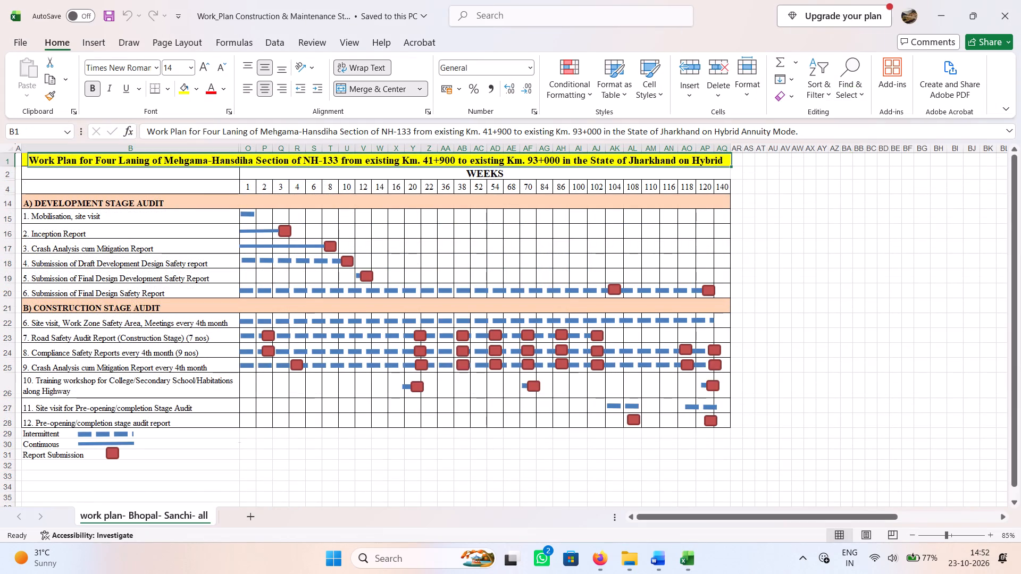
pyautogui.press('Delete')
pyautogui.click(298, 175)
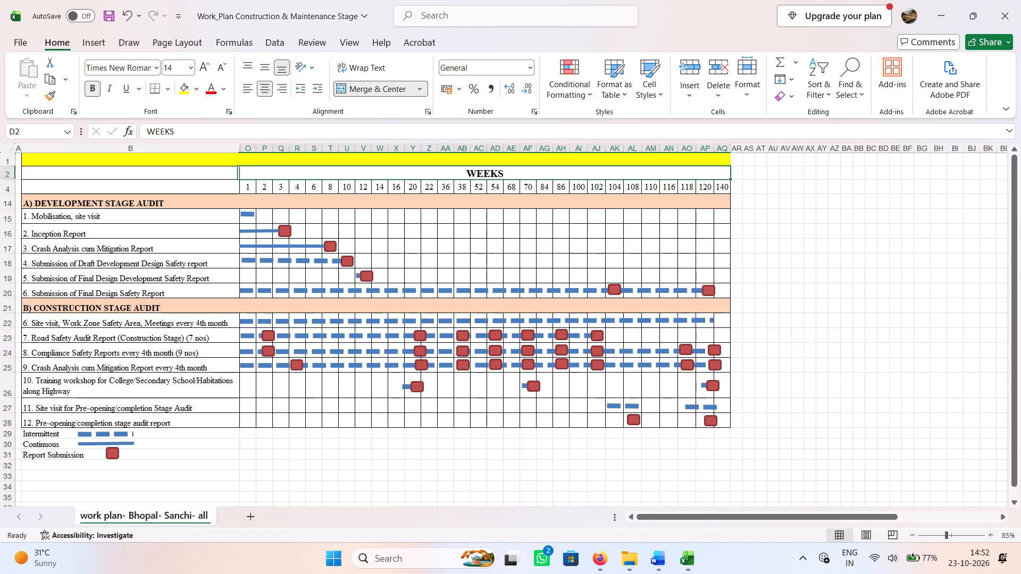
# Check the first week numbers in the timeline header row.
pyautogui.click(252, 185)
pyautogui.click(260, 188)
pyautogui.click(284, 189)
pyautogui.click(301, 188)
pyautogui.click(318, 188)
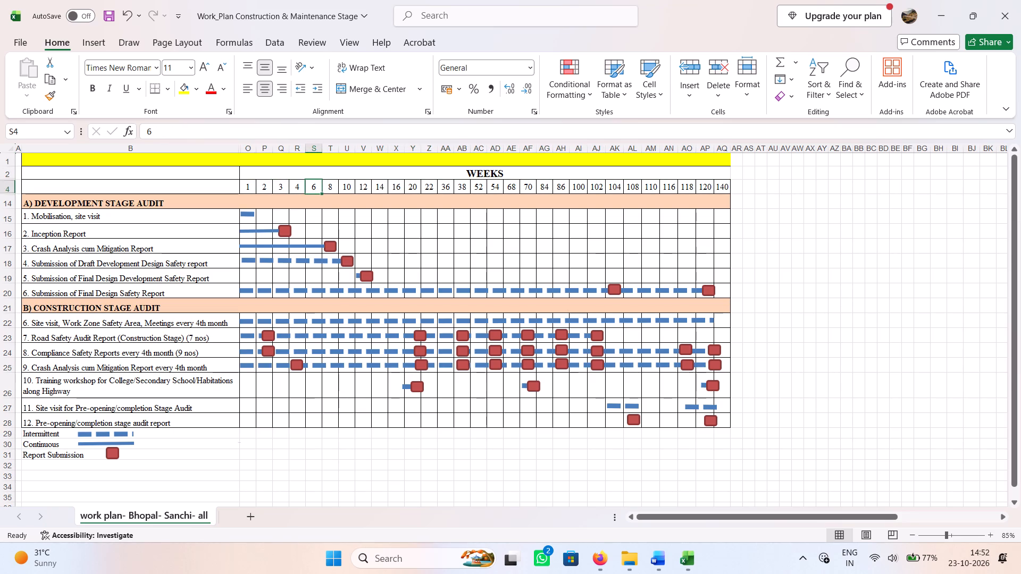
# Switch to File Explorer and open the RFP17 PDF from the Downloads folder.
pyautogui.click(631, 559)
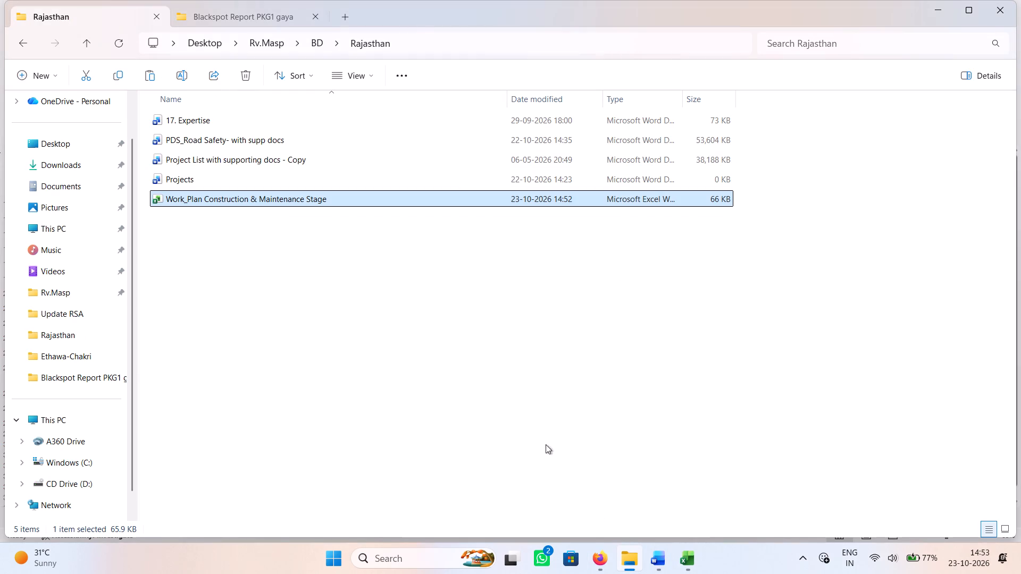
pyautogui.click(249, 13)
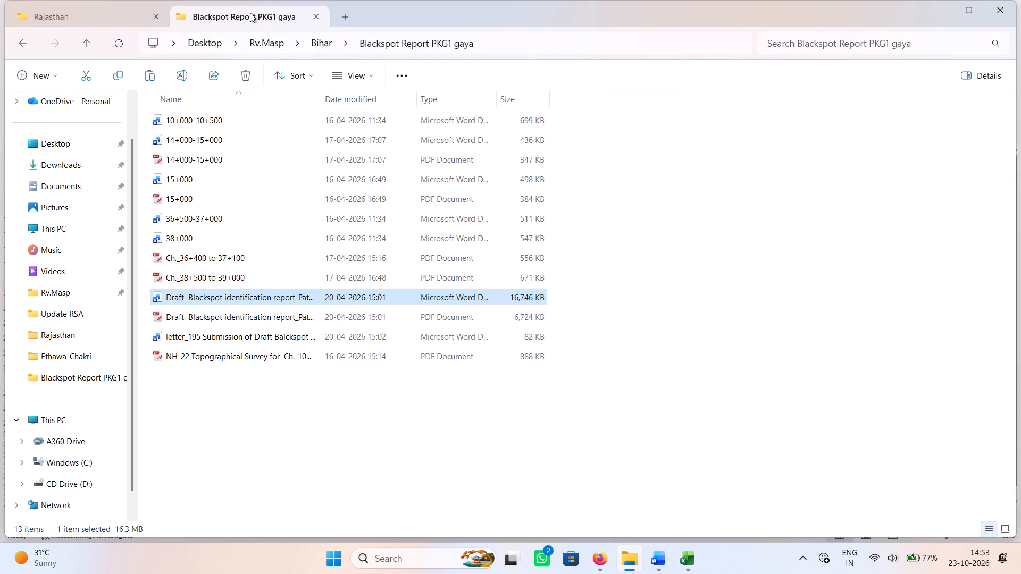
pyautogui.click(51, 295)
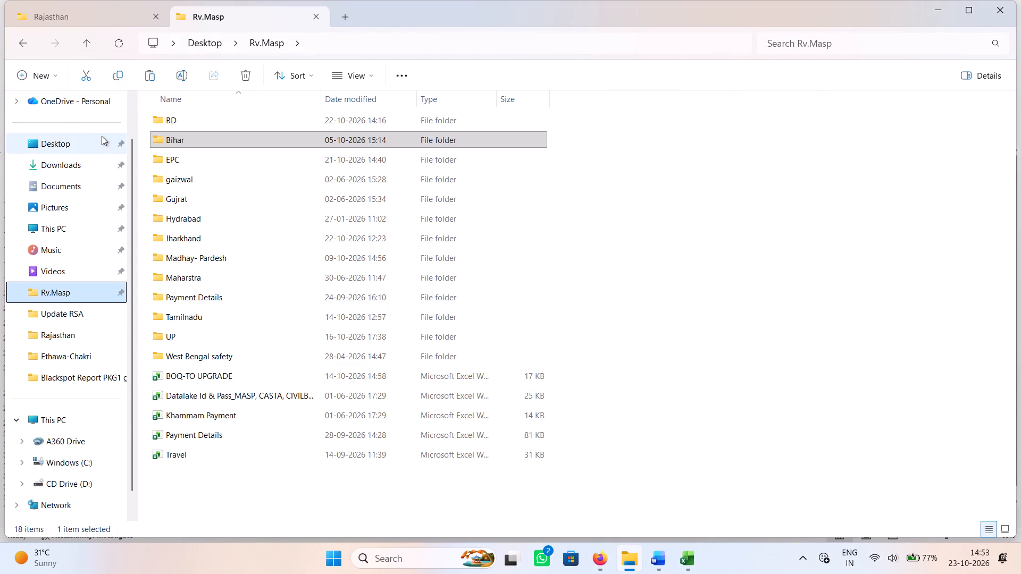
pyautogui.click(84, 168)
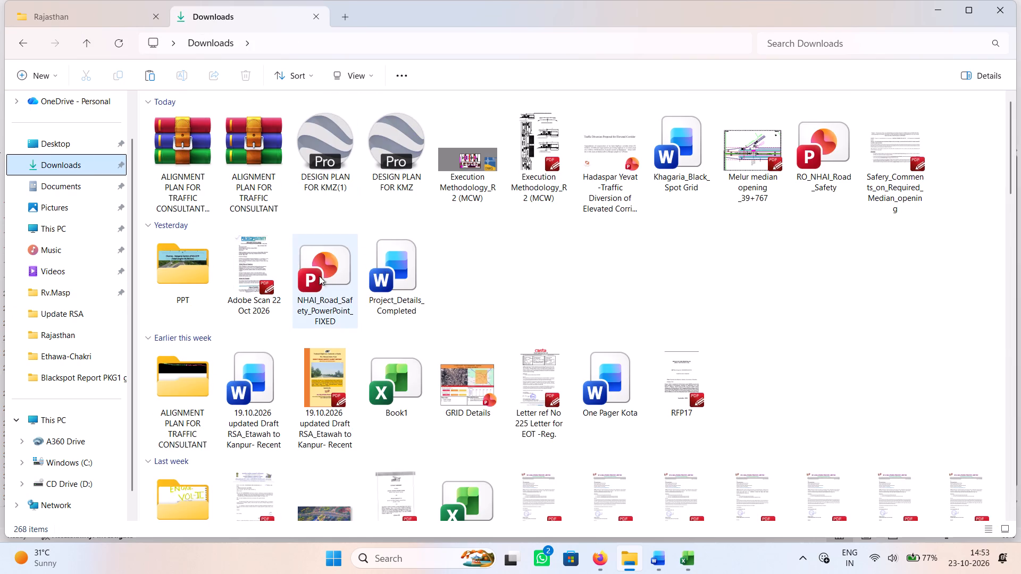
pyautogui.click(262, 275)
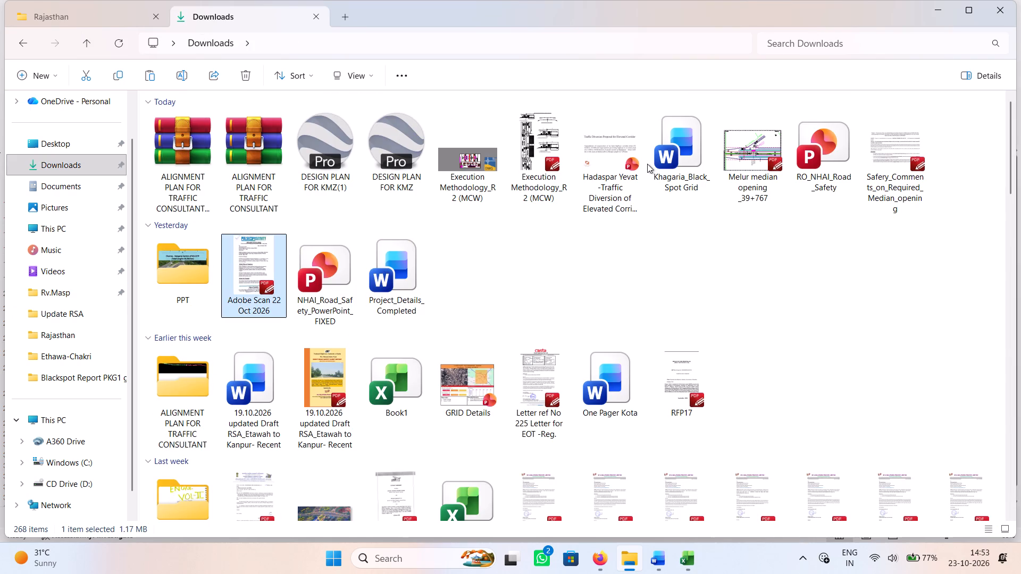
pyautogui.doubleClick(680, 379)
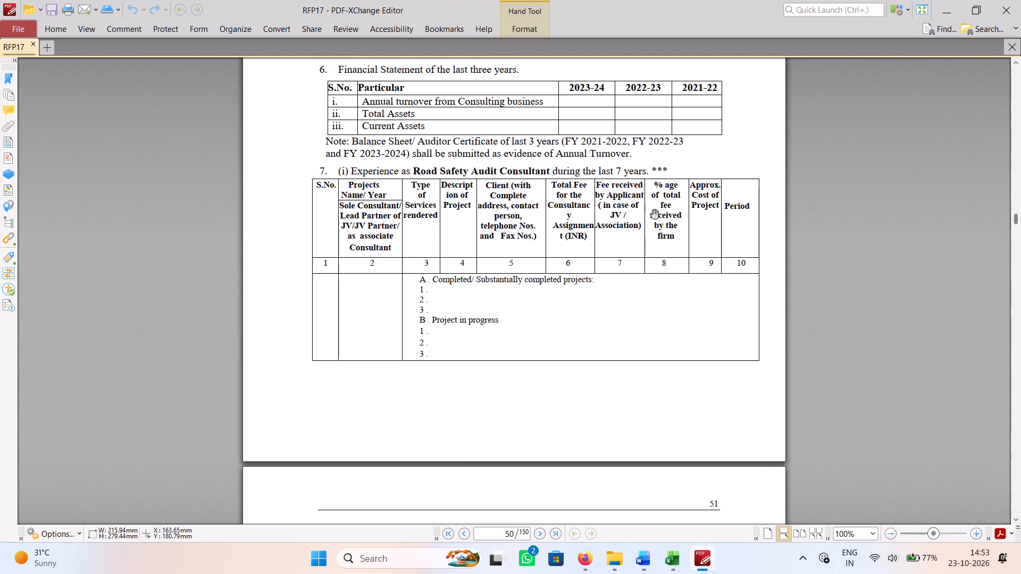
# Look through the RFP17 document for the tables listing deliverables, periodicity and milestones.
pyautogui.scroll(-6, 654, 214)
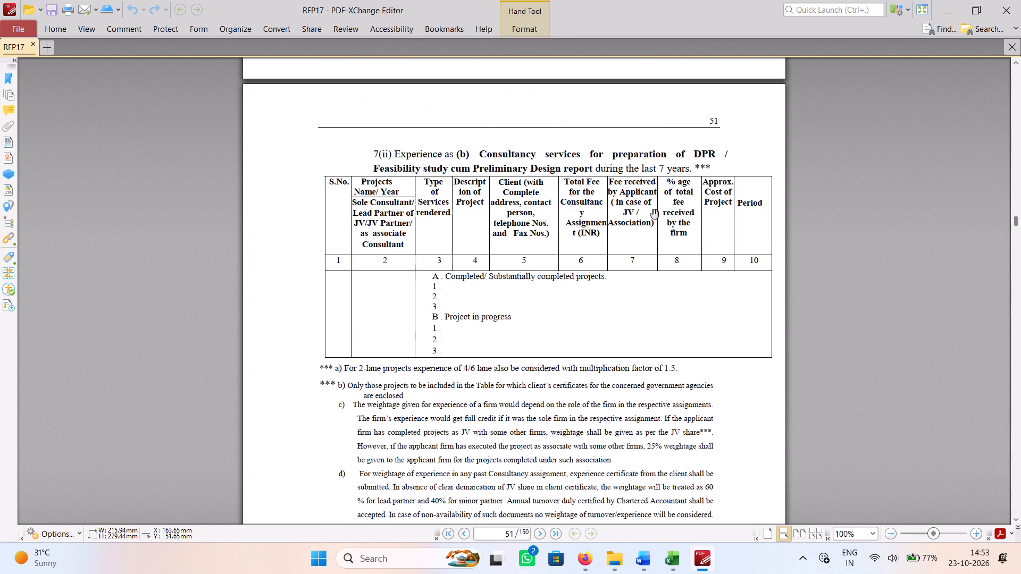
pyautogui.scroll(-7, 654, 214)
pyautogui.moveTo(1017, 224); pyautogui.dragTo(1016, 260)
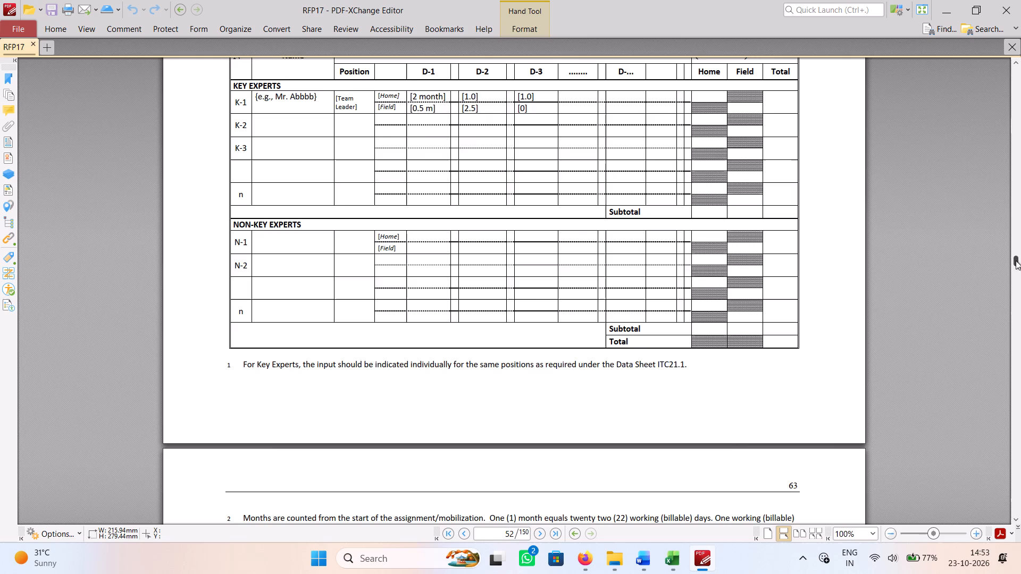
pyautogui.moveTo(1016, 260); pyautogui.dragTo(1020, 361)
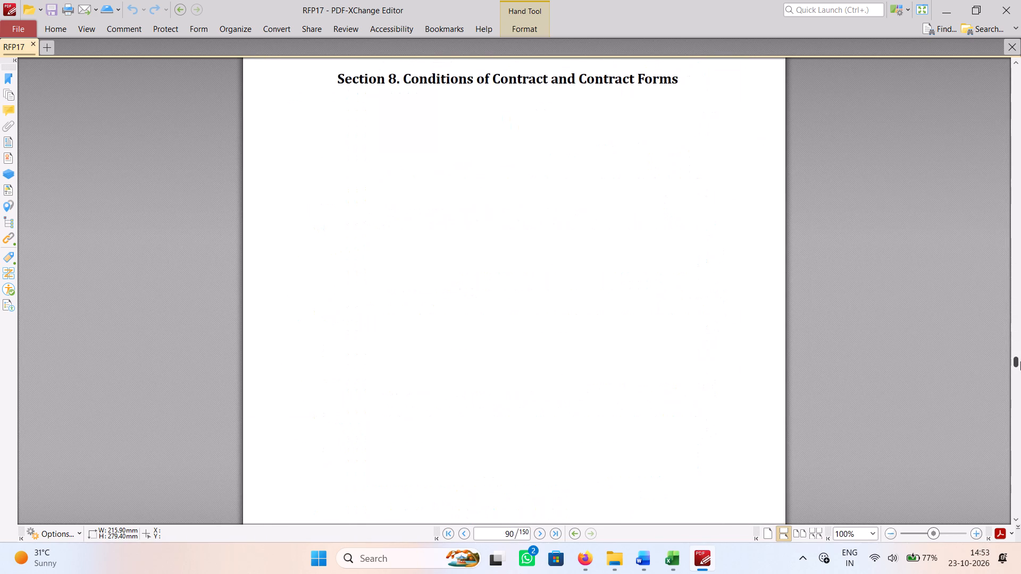
pyautogui.moveTo(1020, 361); pyautogui.dragTo(1020, 357)
pyautogui.scroll(3, 425, 356)
pyautogui.scroll(-3, 425, 356)
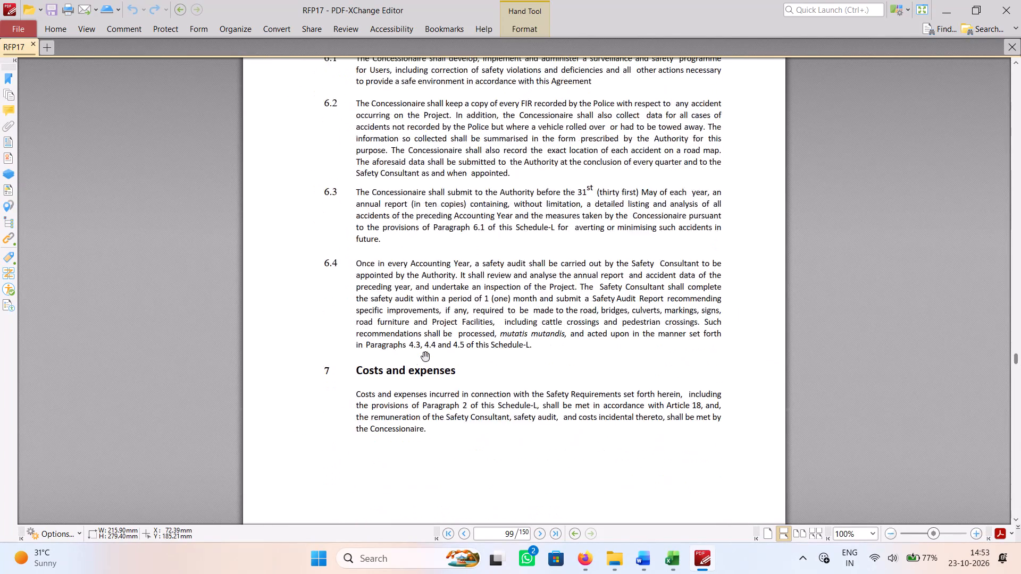
pyautogui.scroll(-12, 425, 356)
pyautogui.scroll(20, 425, 356)
pyautogui.scroll(3, 425, 356)
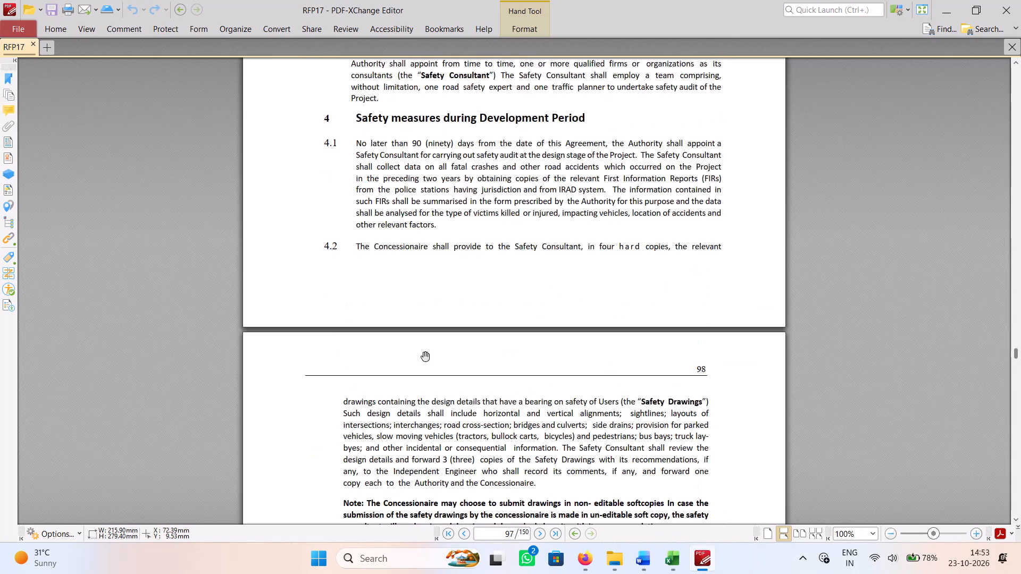
pyautogui.scroll(6, 425, 356)
pyautogui.scroll(15, 425, 356)
pyautogui.scroll(16, 425, 356)
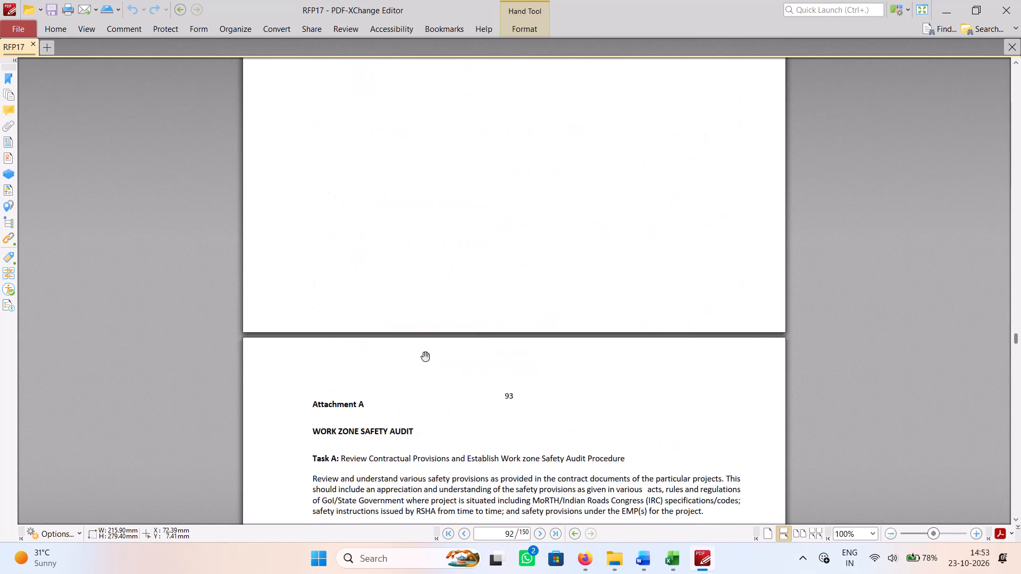
pyautogui.scroll(14, 425, 356)
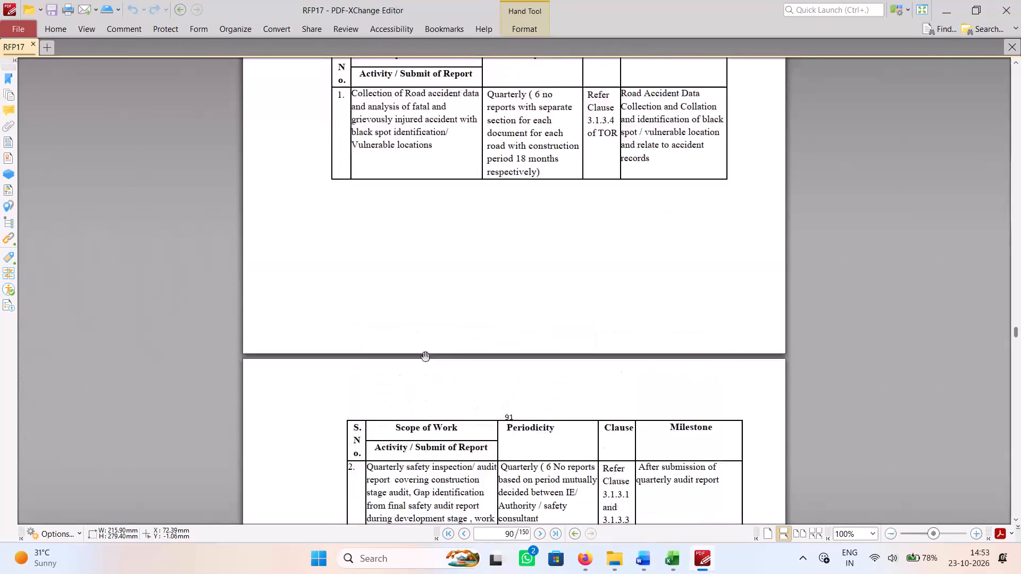
pyautogui.scroll(4, 425, 356)
pyautogui.scroll(-2, 425, 356)
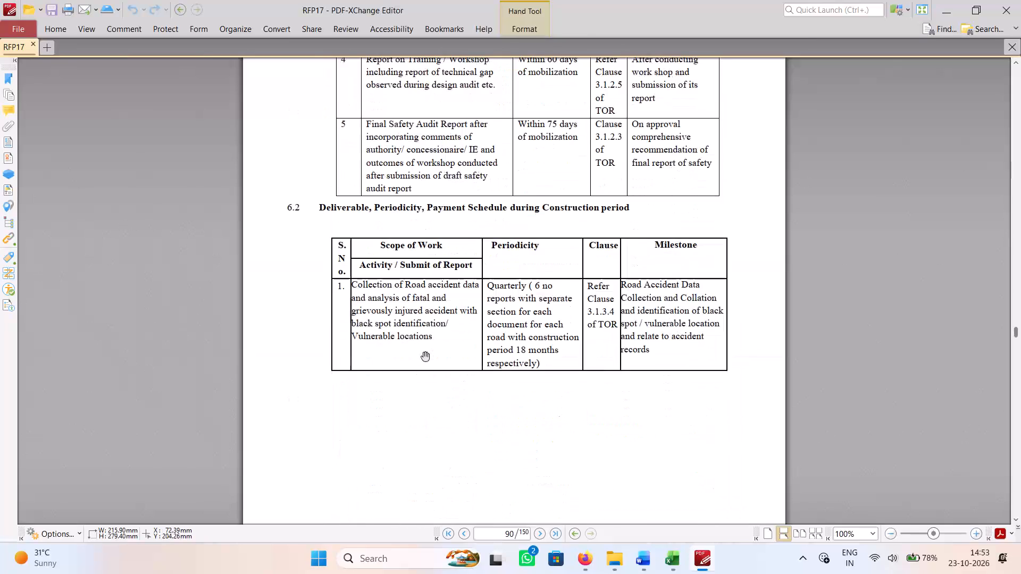
# Examine the Development Period deliverables with their submission periods, and the start of the Construction period schedule in section 6.2.
pyautogui.scroll(7, 414, 336)
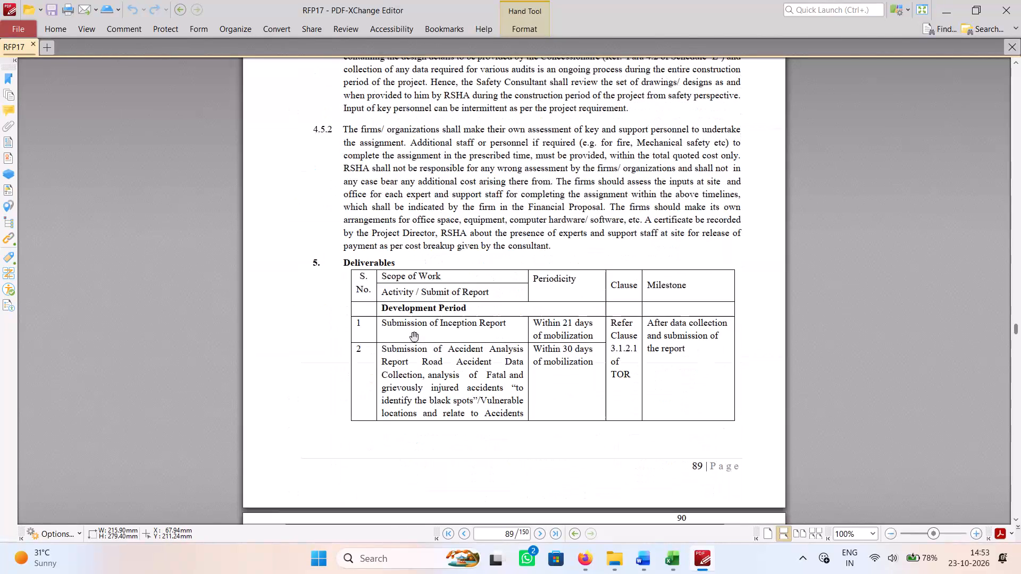
pyautogui.scroll(-4, 414, 336)
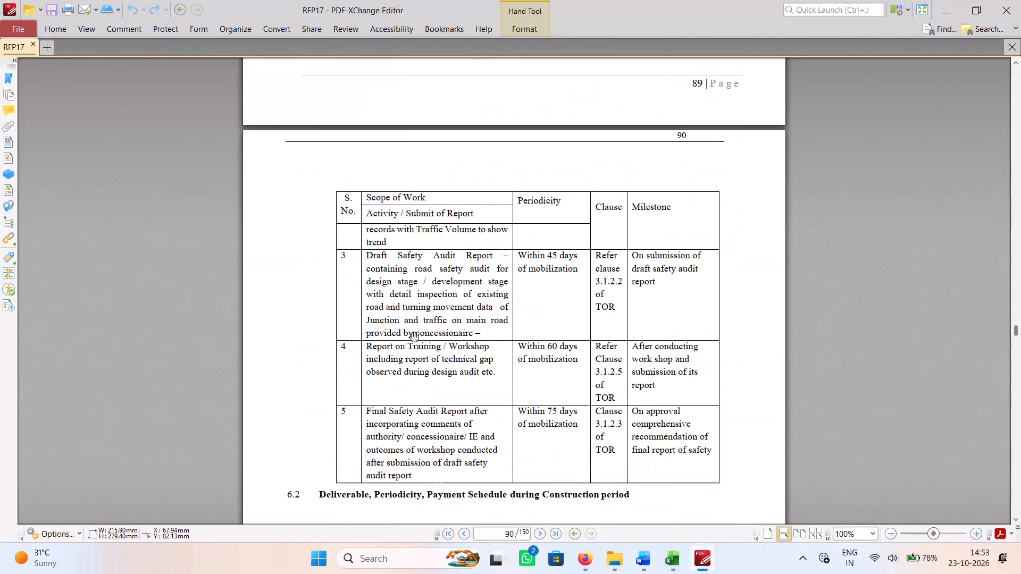
pyautogui.scroll(-3, 414, 336)
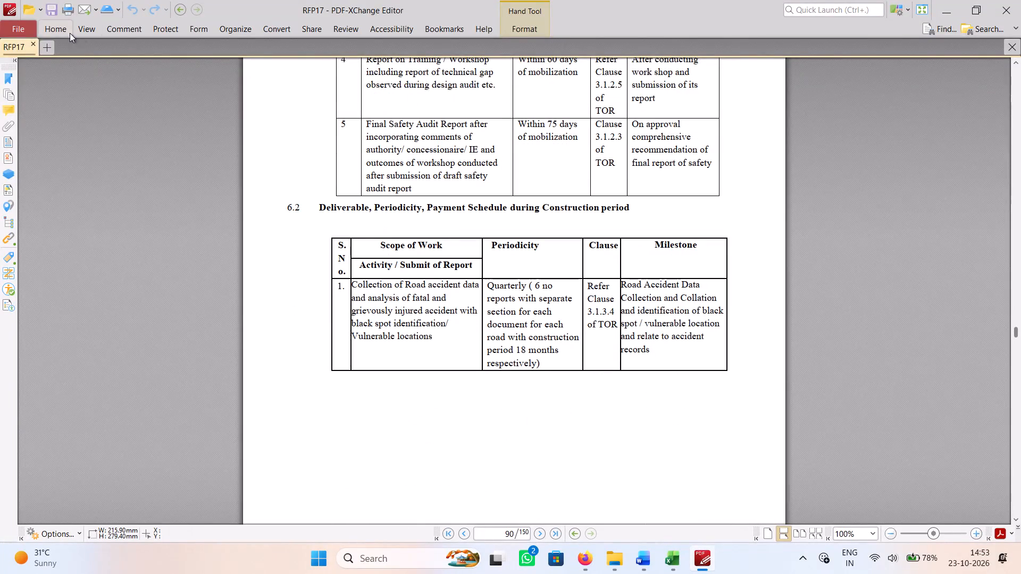
# Copy item 1's activity text from the RFP's section 6.2 table over the "1. Mobilisation, site visit" entry in the Excel work plan.
pyautogui.click(56, 29)
pyautogui.click(38, 67)
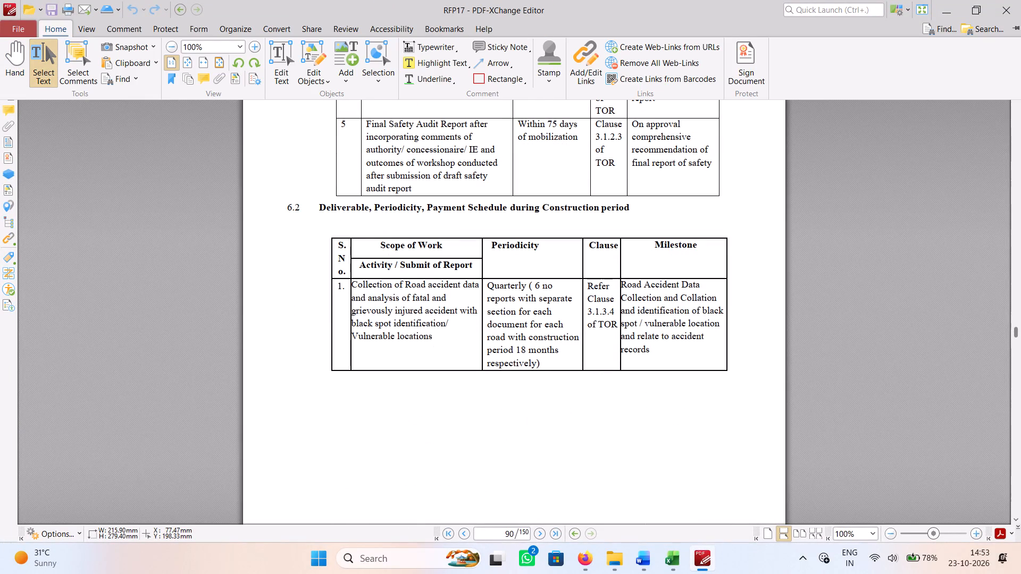
pyautogui.moveTo(436, 335); pyautogui.dragTo(353, 280)
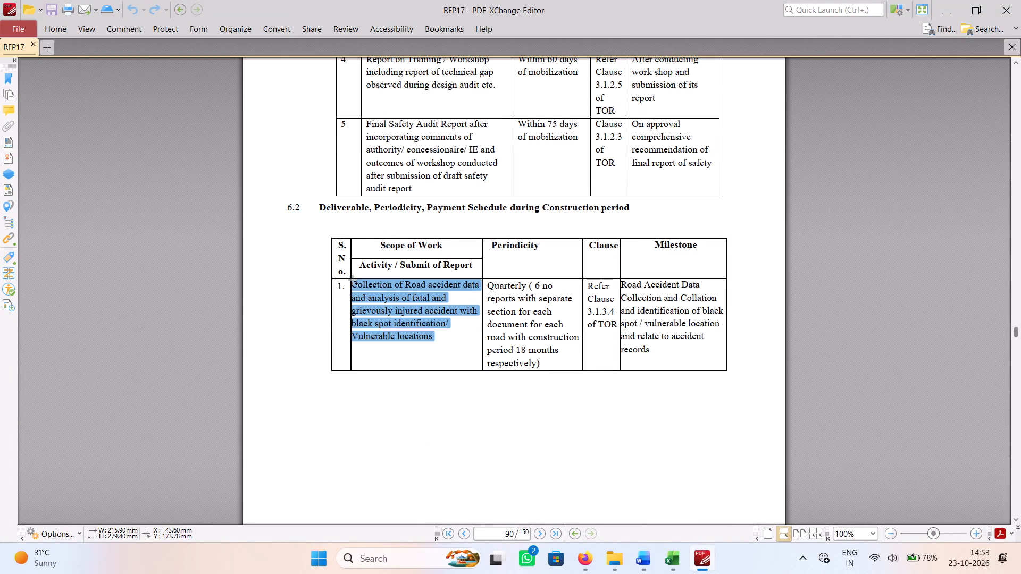
pyautogui.hotkey('ctrl', 'c')
pyautogui.click(664, 562)
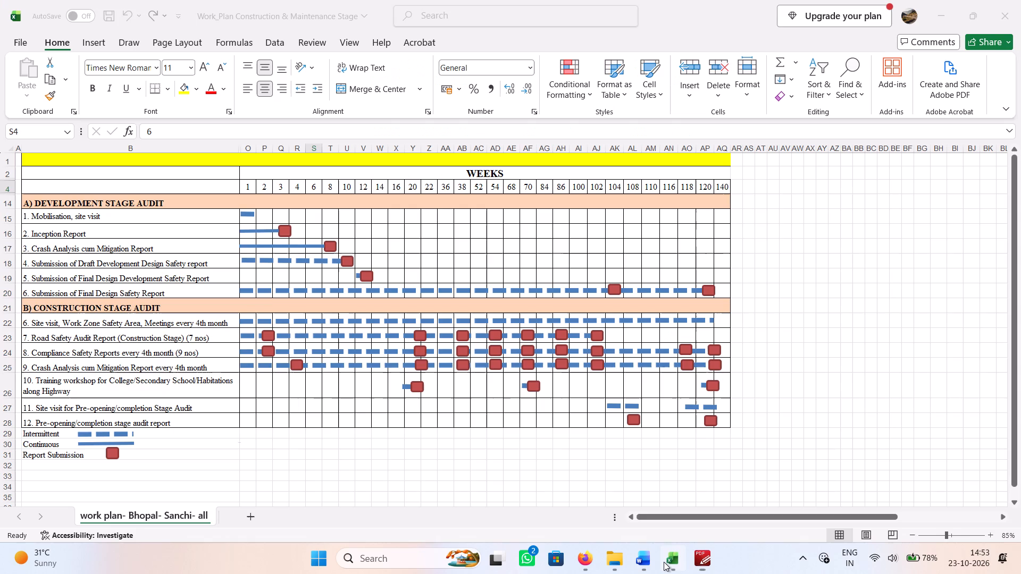
pyautogui.doubleClick(122, 218)
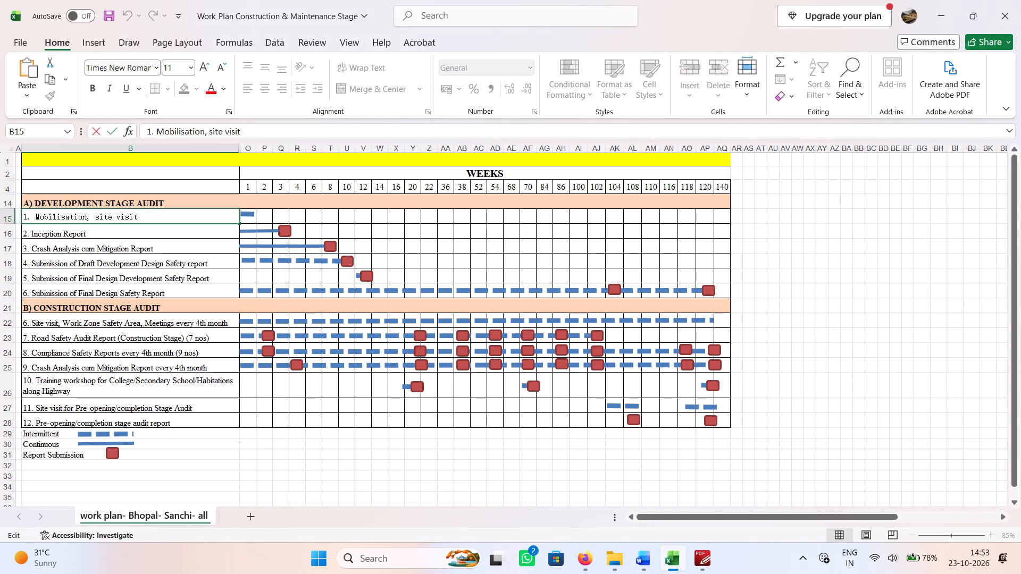
pyautogui.moveTo(156, 218); pyautogui.dragTo(13, 217)
pyautogui.hotkey('ctrl', 'v')
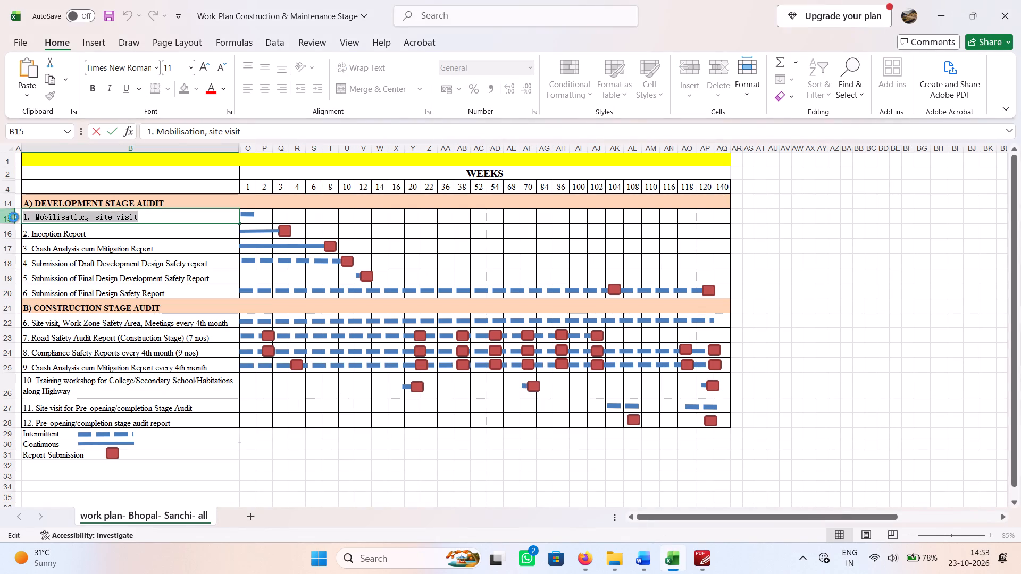
pyautogui.click(156, 306)
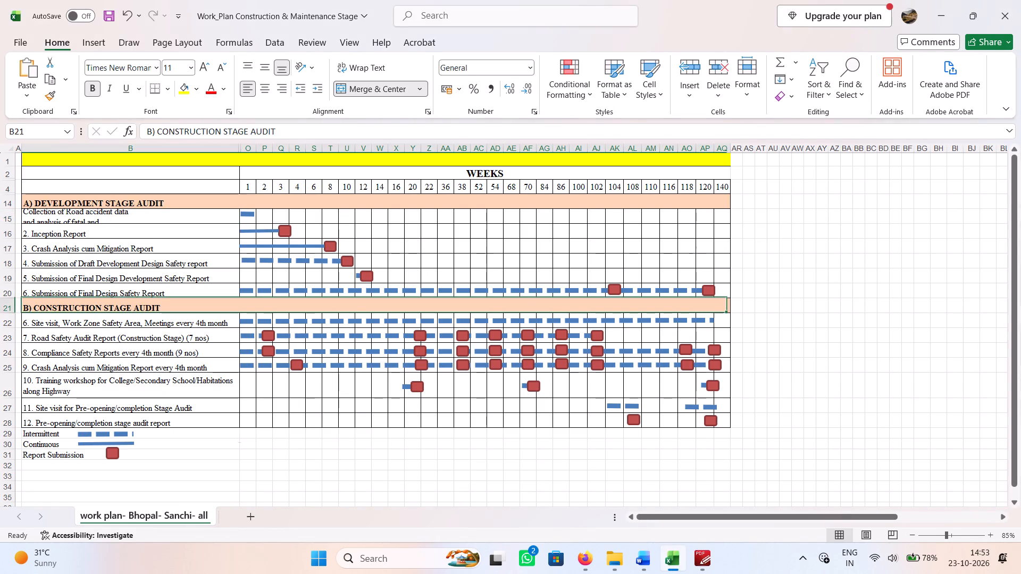
# Unhide columns N and M between the activity descriptions and the week columns.
pyautogui.doubleClick(240, 146)
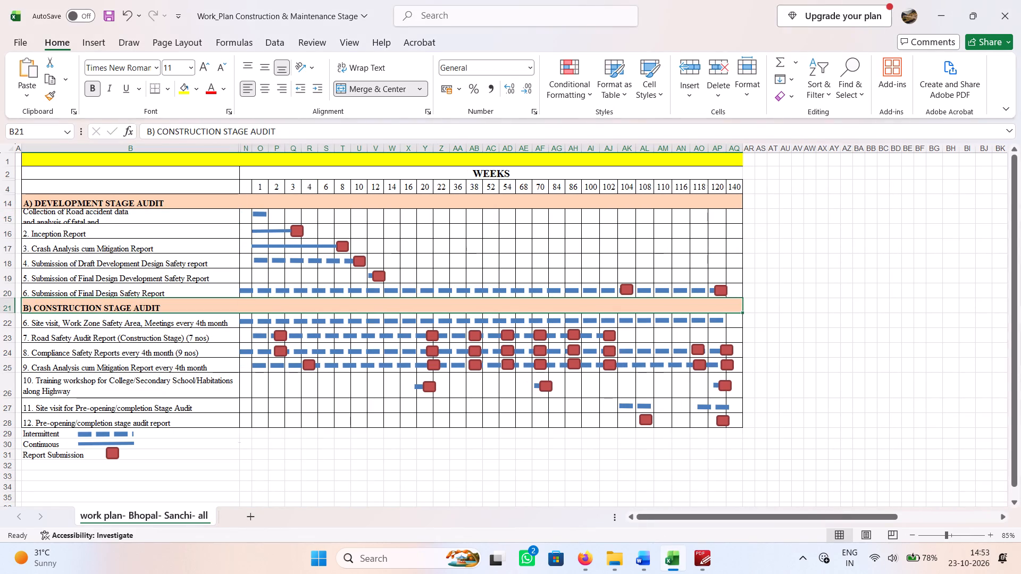
pyautogui.doubleClick(238, 147)
pyautogui.moveTo(240, 148); pyautogui.dragTo(306, 156)
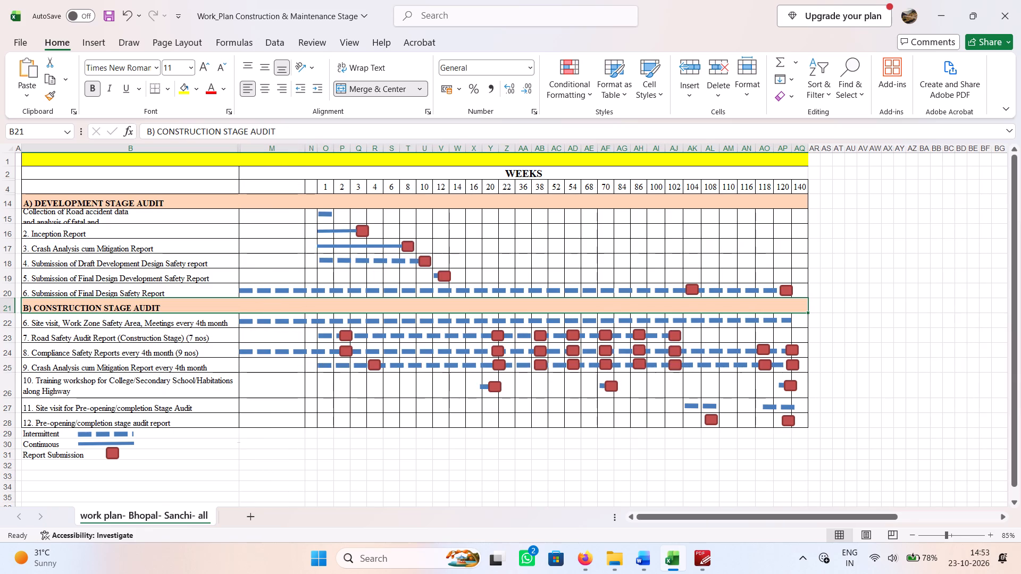
# Enlarge row 15 and remove the line breaks within its road accident data text so it wraps as one continuous paragraph.
pyautogui.moveTo(10, 222); pyautogui.dragTo(11, 237)
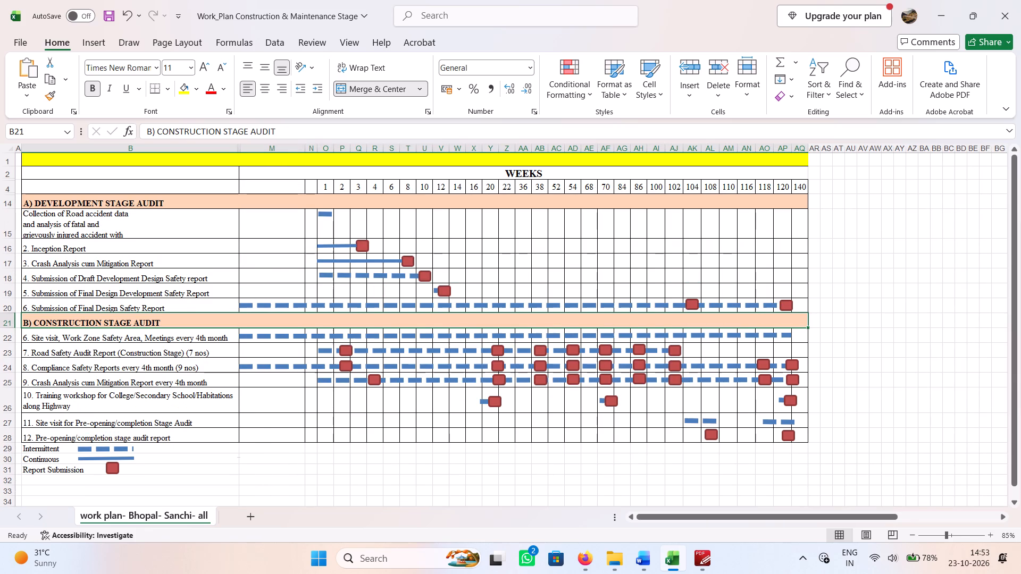
pyautogui.moveTo(15, 236); pyautogui.dragTo(14, 261)
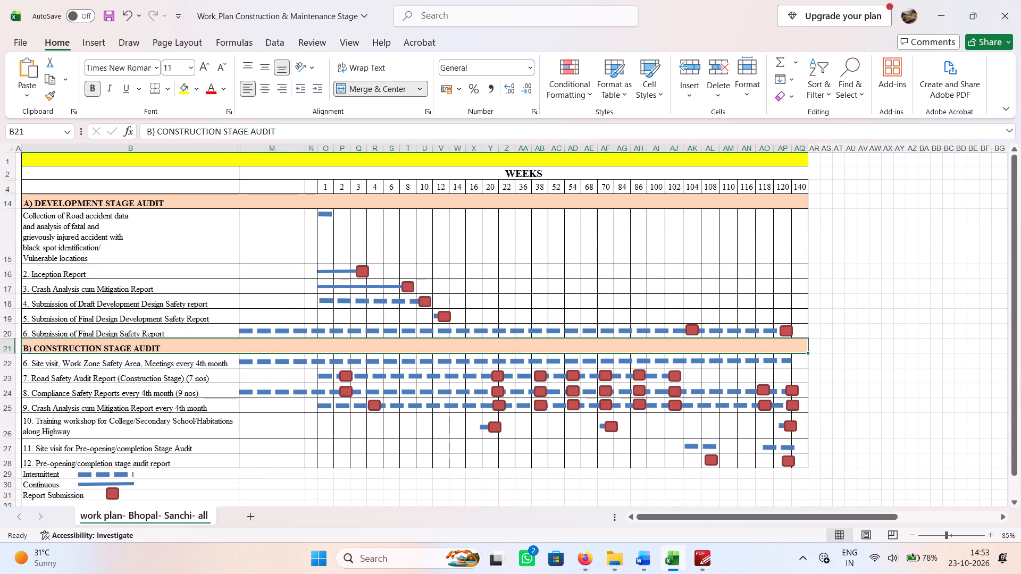
pyautogui.click(181, 222)
pyautogui.doubleClick(148, 218)
pyautogui.click(174, 216)
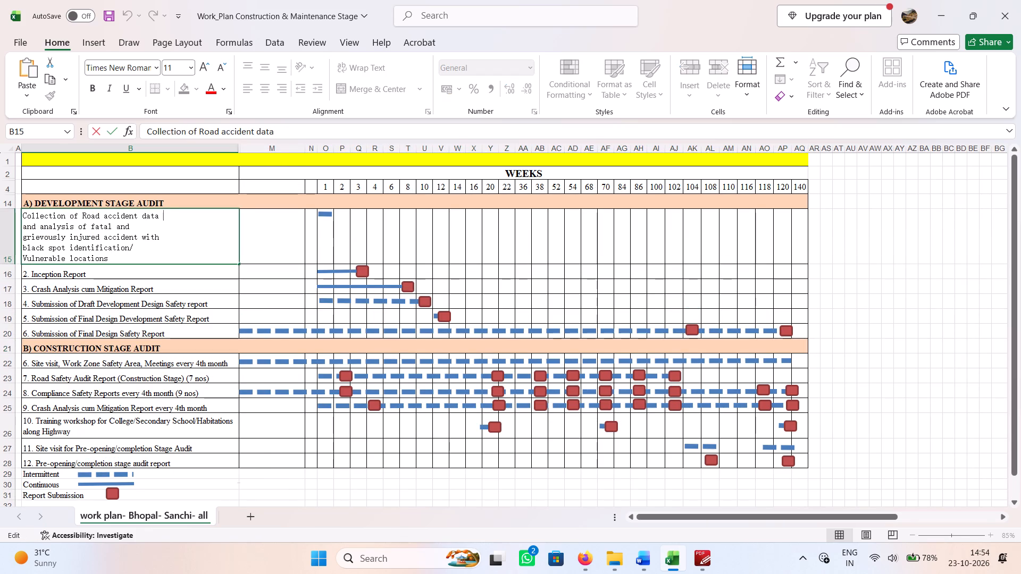
pyautogui.press('Delete')
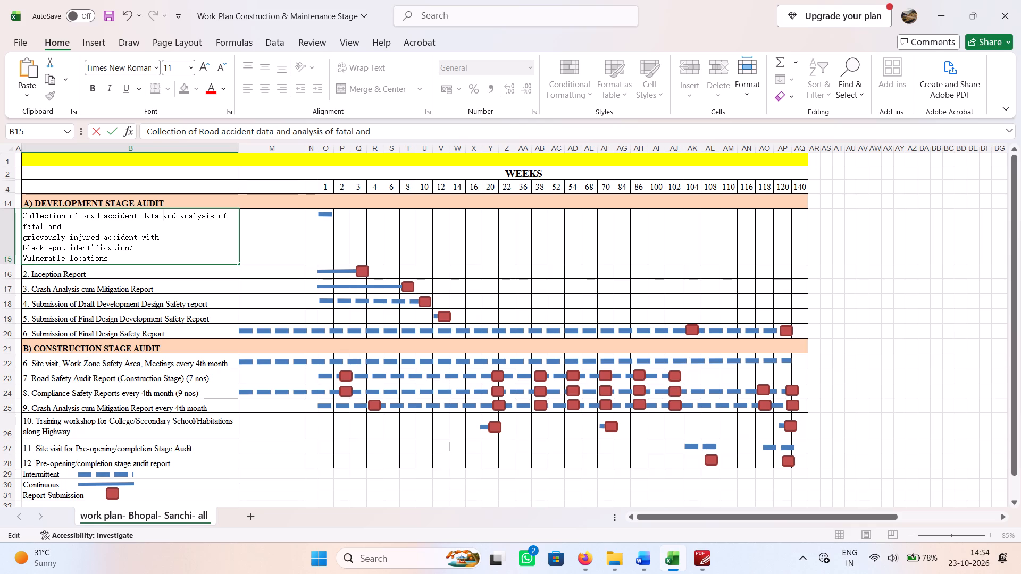
pyautogui.click(168, 224)
pyautogui.press('Delete')
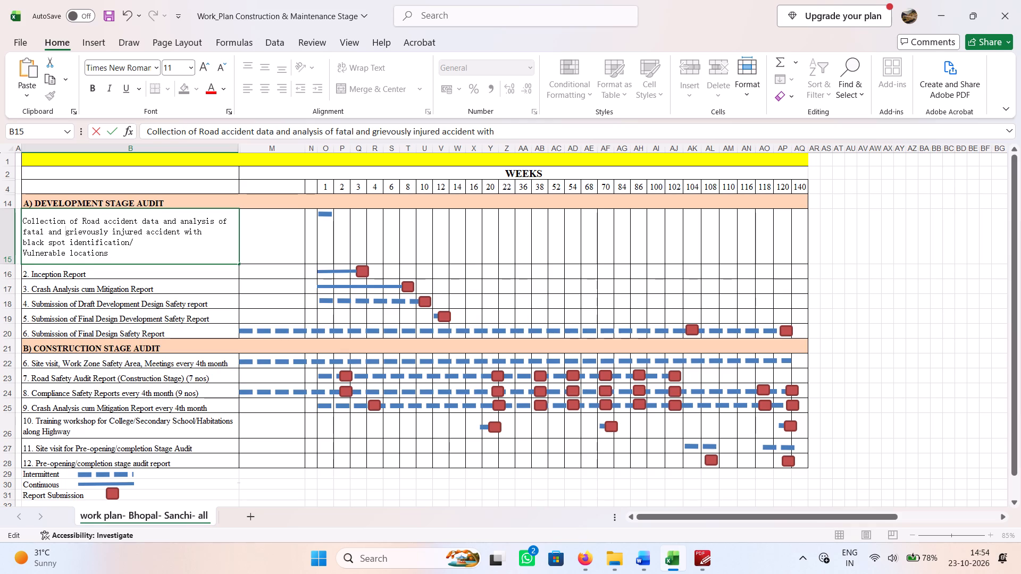
pyautogui.click(211, 232)
pyautogui.press('Delete')
pyautogui.click(202, 242)
pyautogui.press('Delete')
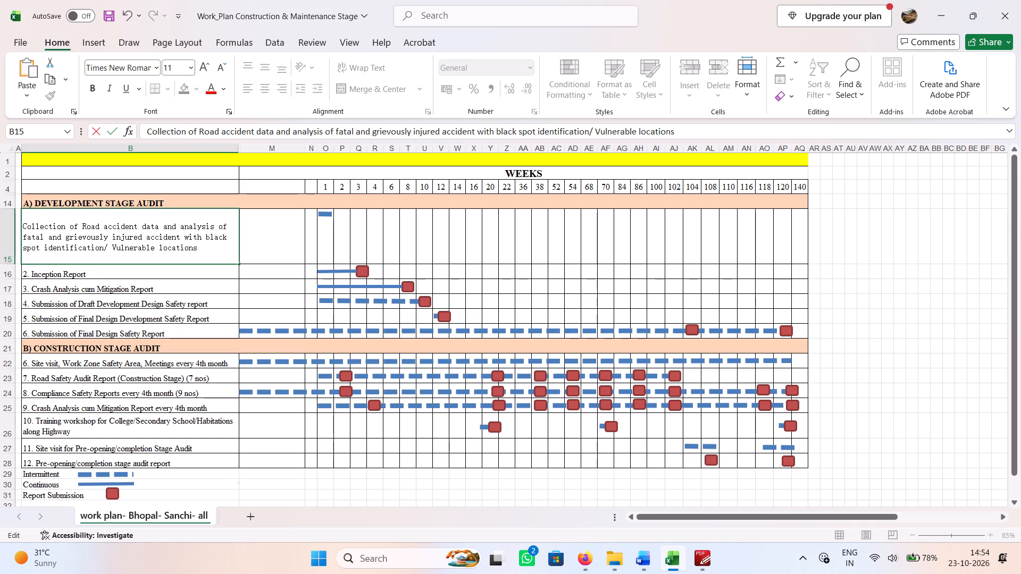
pyautogui.click(193, 284)
# Reduce the height of row 15 to fit its three lines of text.
pyautogui.click(143, 234)
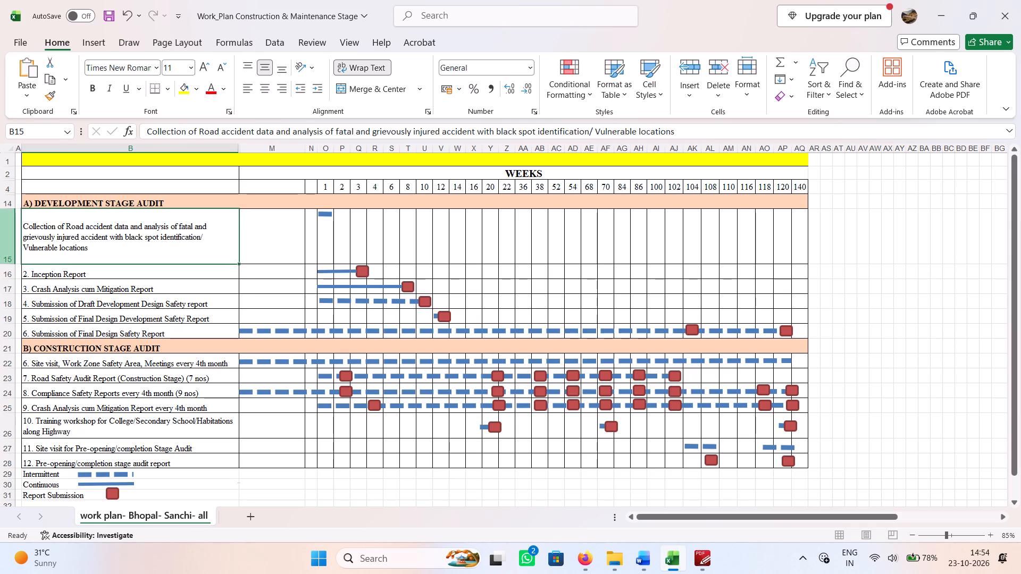
pyautogui.moveTo(11, 265); pyautogui.dragTo(11, 255)
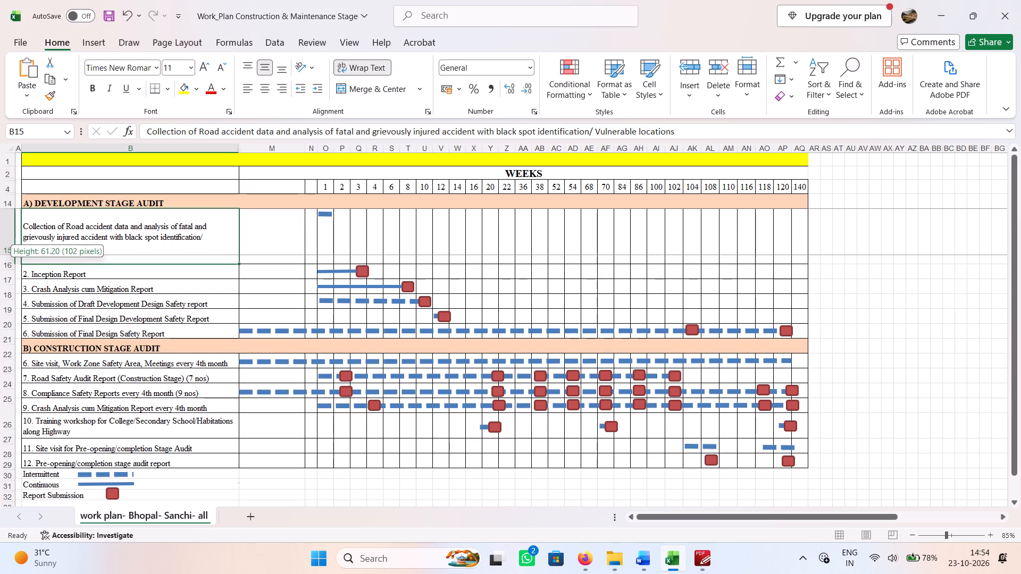
pyautogui.moveTo(11, 255); pyautogui.dragTo(11, 254)
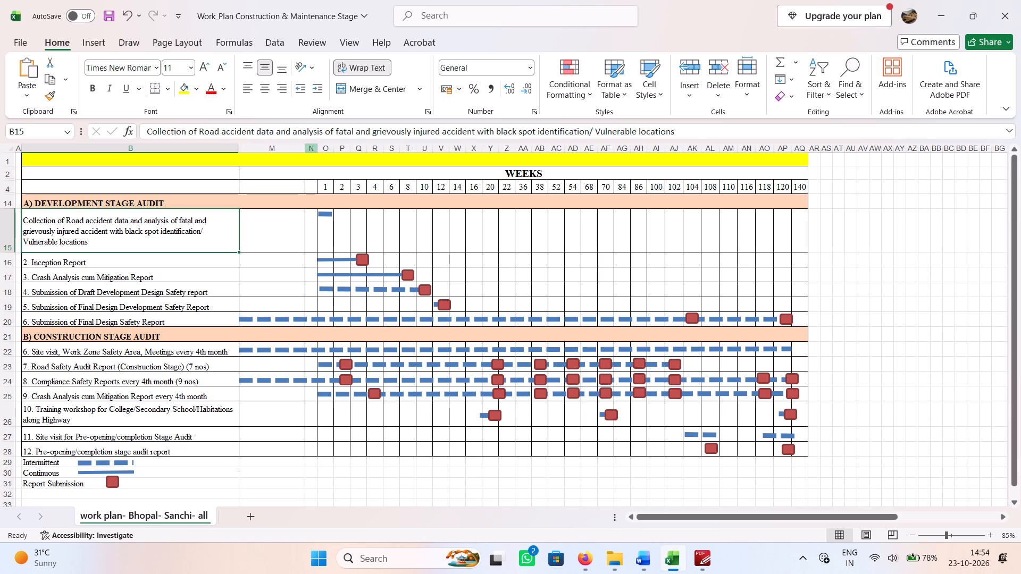
# Narrow column M and unhide the remaining hidden columns L back to C, including the column of responsible staff.
pyautogui.moveTo(305, 149); pyautogui.dragTo(260, 153)
pyautogui.click(237, 148)
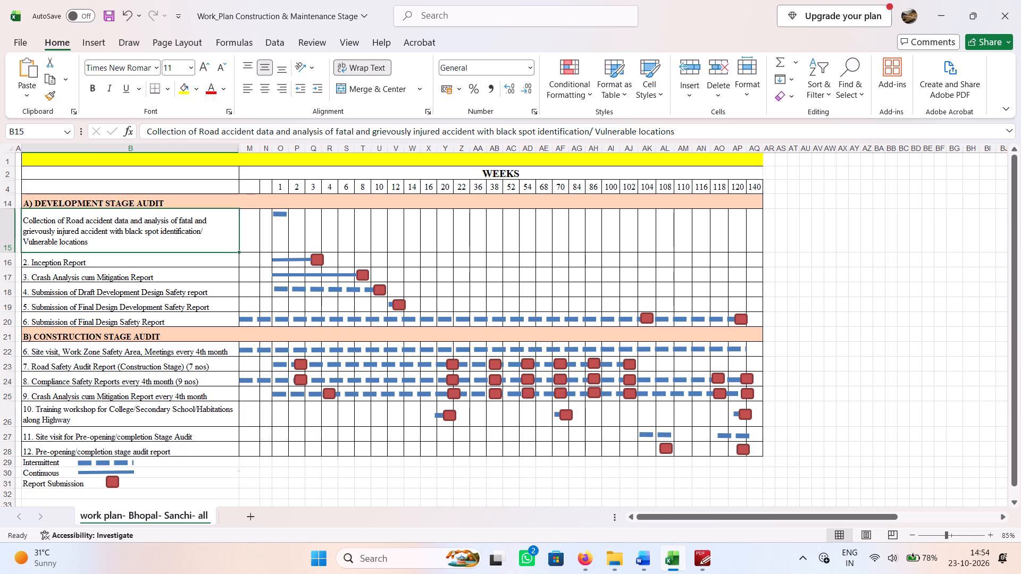
pyautogui.doubleClick(240, 148)
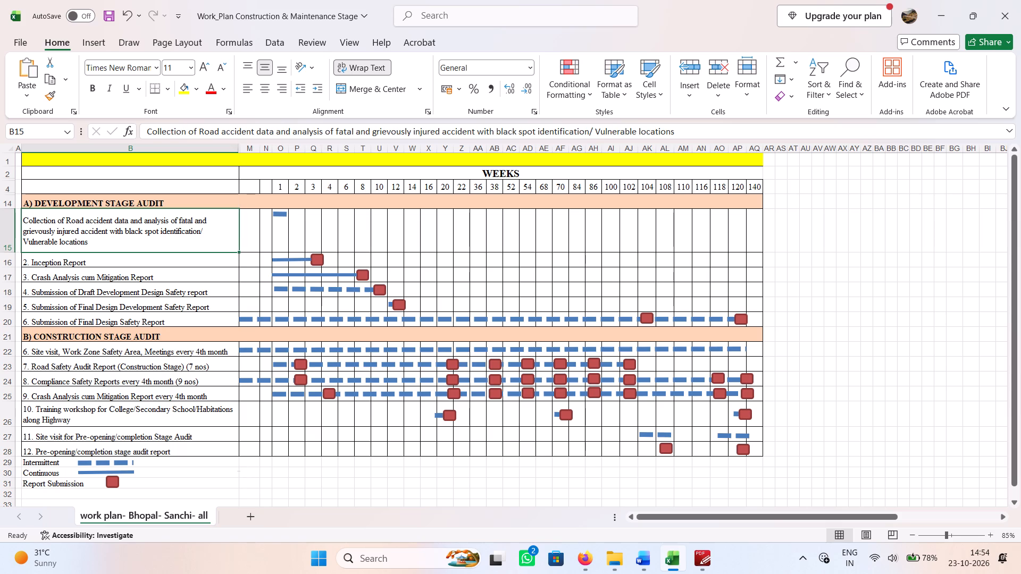
pyautogui.doubleClick(240, 148)
pyautogui.tripleClick(240, 148)
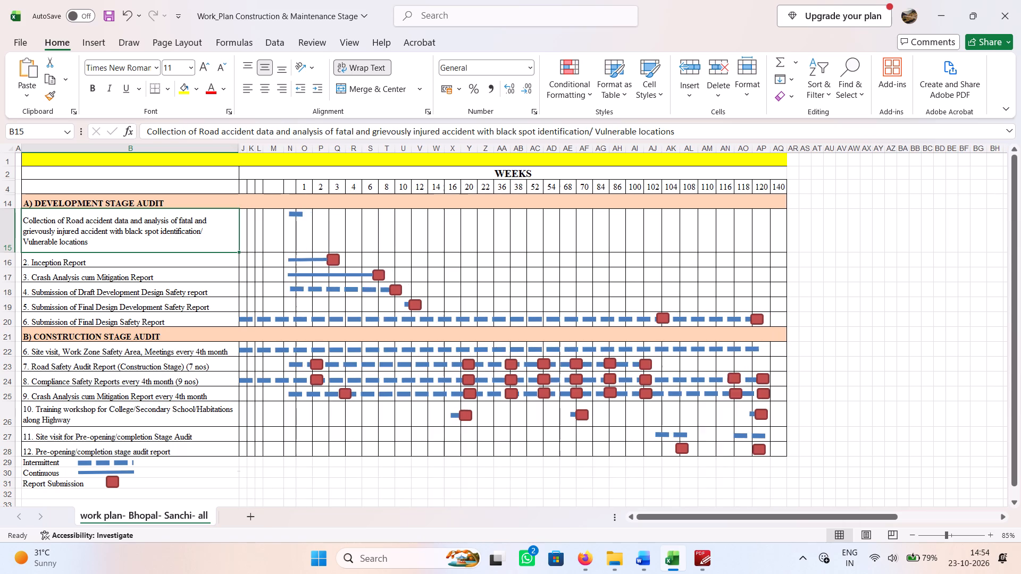
pyautogui.tripleClick(240, 148)
pyautogui.tripleClick(240, 148)
pyautogui.tripleClick(240, 148)
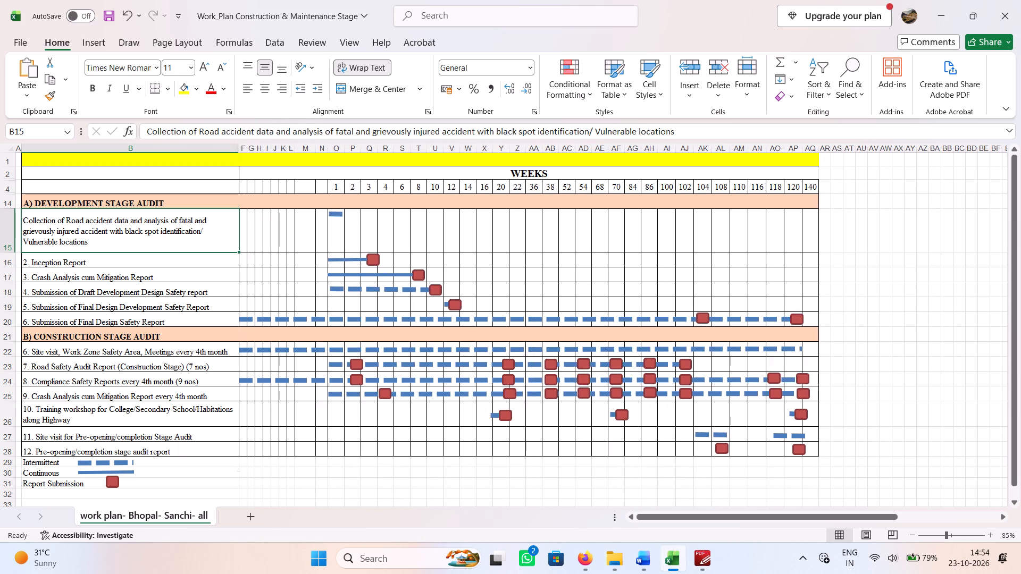
pyautogui.tripleClick(240, 148)
pyautogui.doubleClick(240, 148)
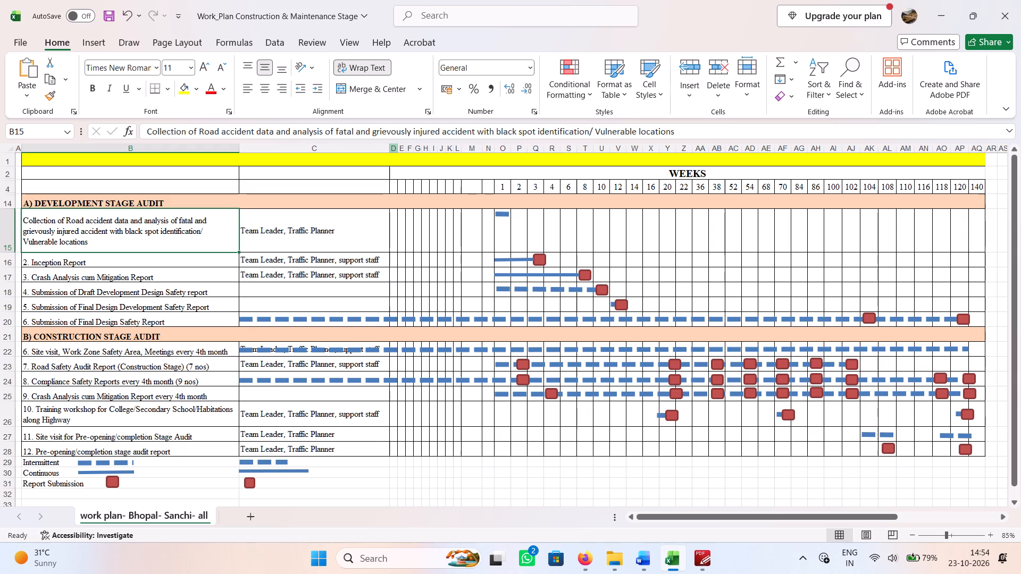
# Delete the empty columns D to N between the staff column and week 1.
pyautogui.moveTo(392, 148); pyautogui.dragTo(475, 162)
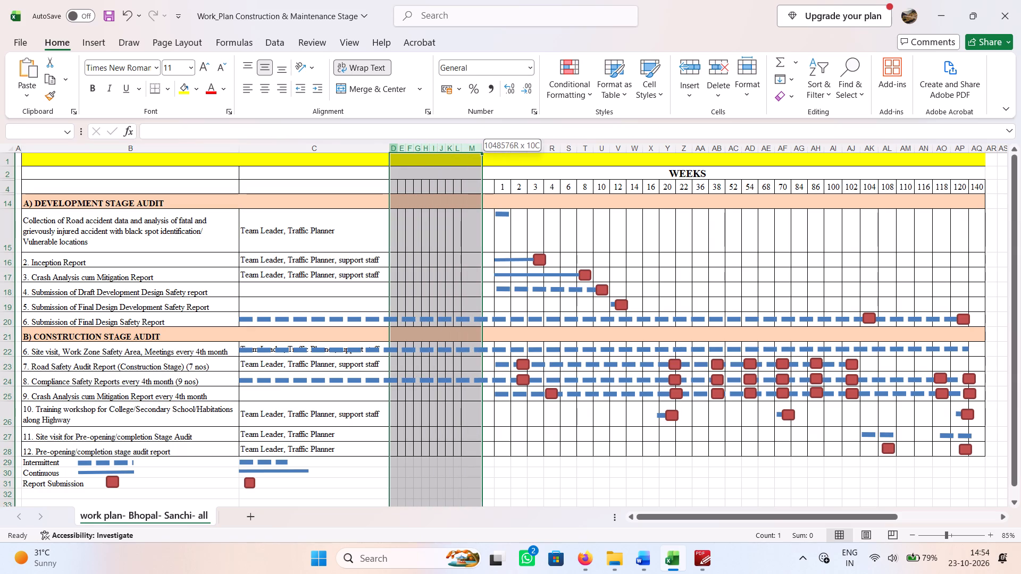
pyautogui.moveTo(475, 162); pyautogui.dragTo(487, 162)
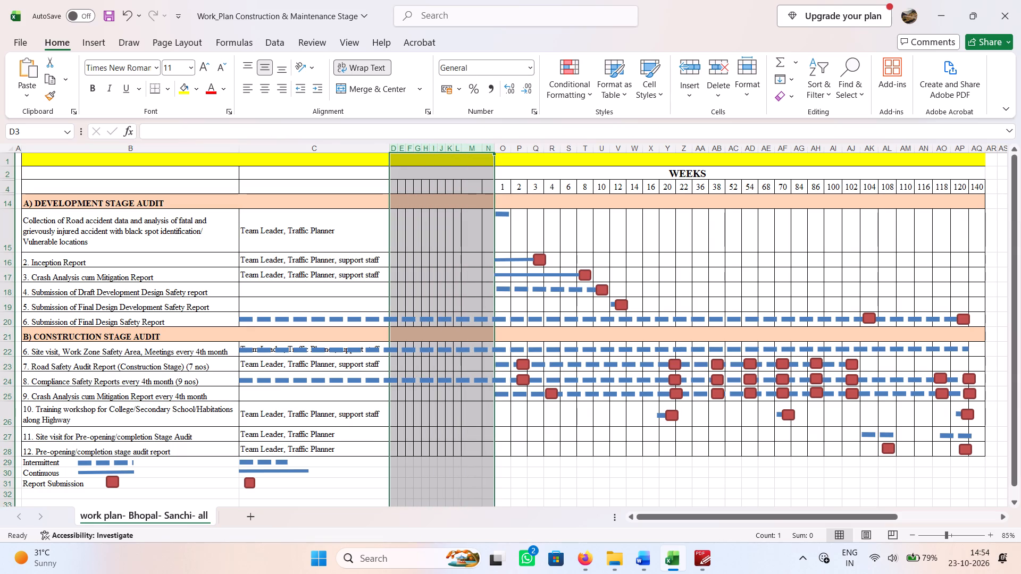
pyautogui.click(723, 70)
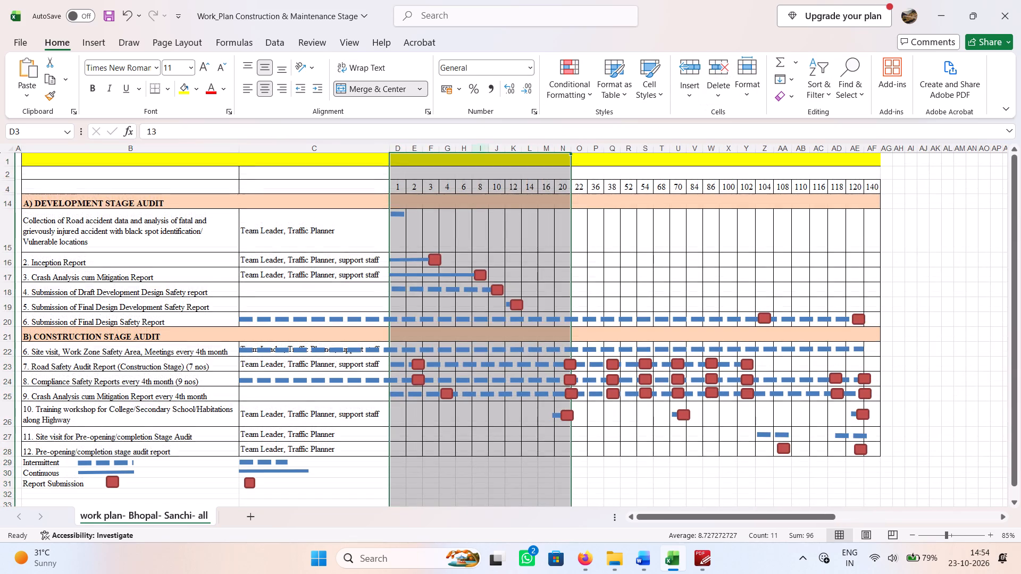
# Shorten the dashed line of the site visit activity in row 22 so it starts in the week 1 column.
pyautogui.click(282, 235)
pyautogui.click(287, 349)
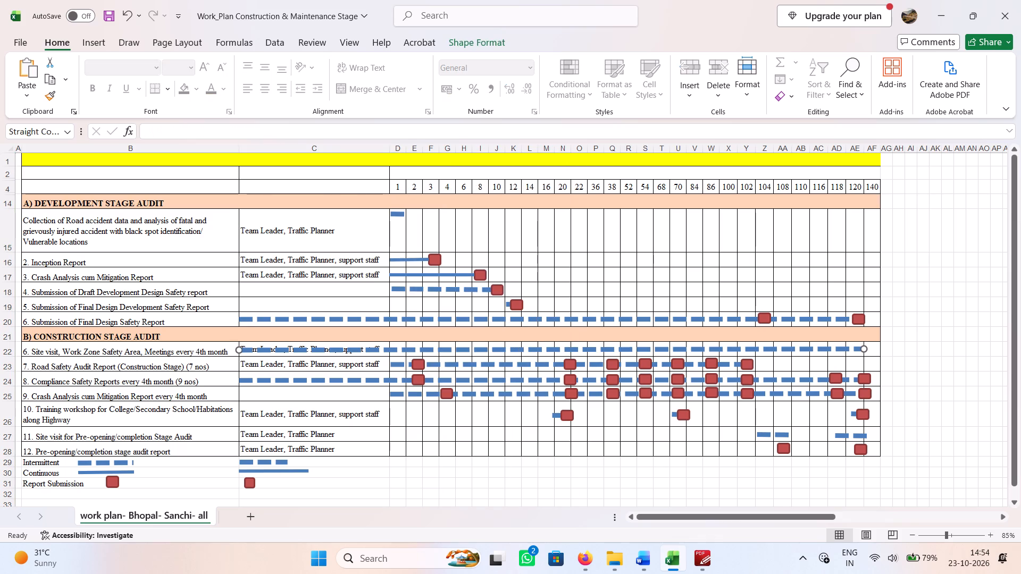
pyautogui.moveTo(238, 347); pyautogui.dragTo(360, 350)
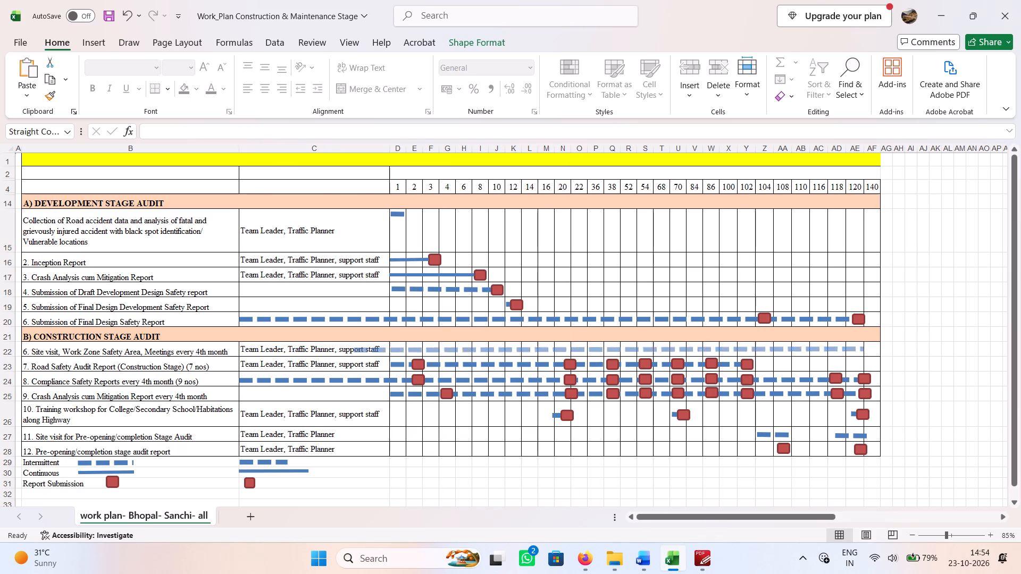
pyautogui.moveTo(360, 350); pyautogui.dragTo(400, 349)
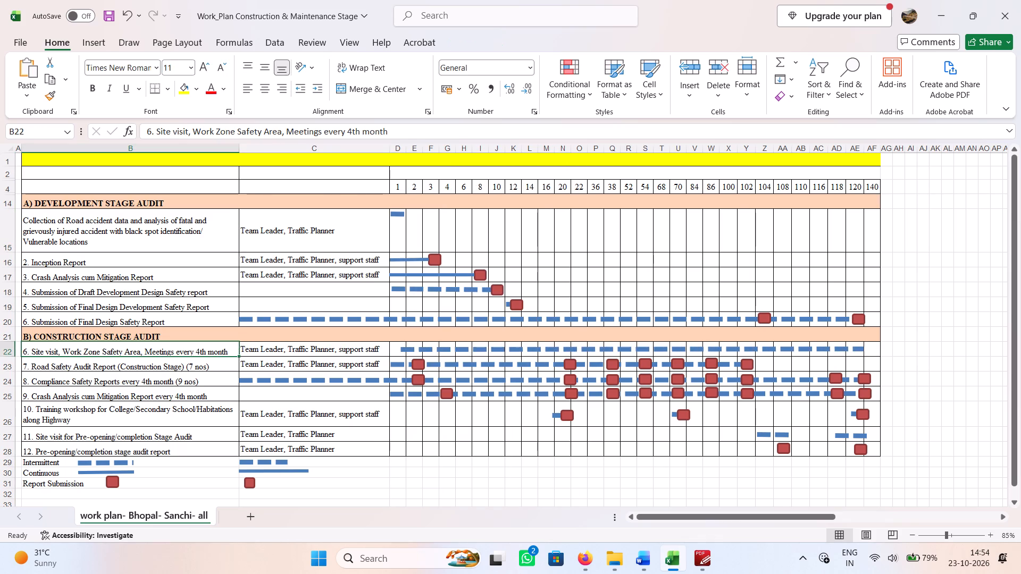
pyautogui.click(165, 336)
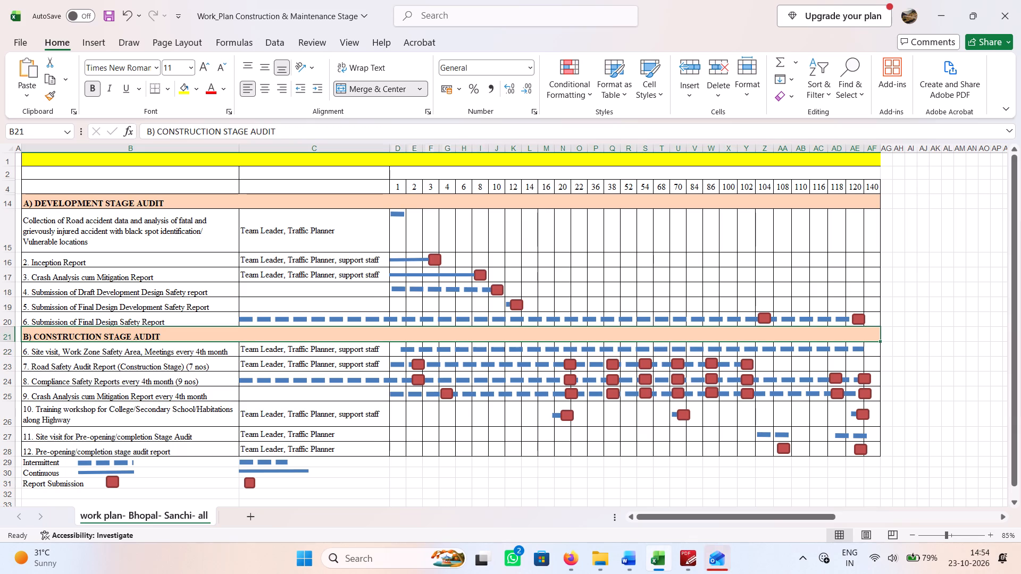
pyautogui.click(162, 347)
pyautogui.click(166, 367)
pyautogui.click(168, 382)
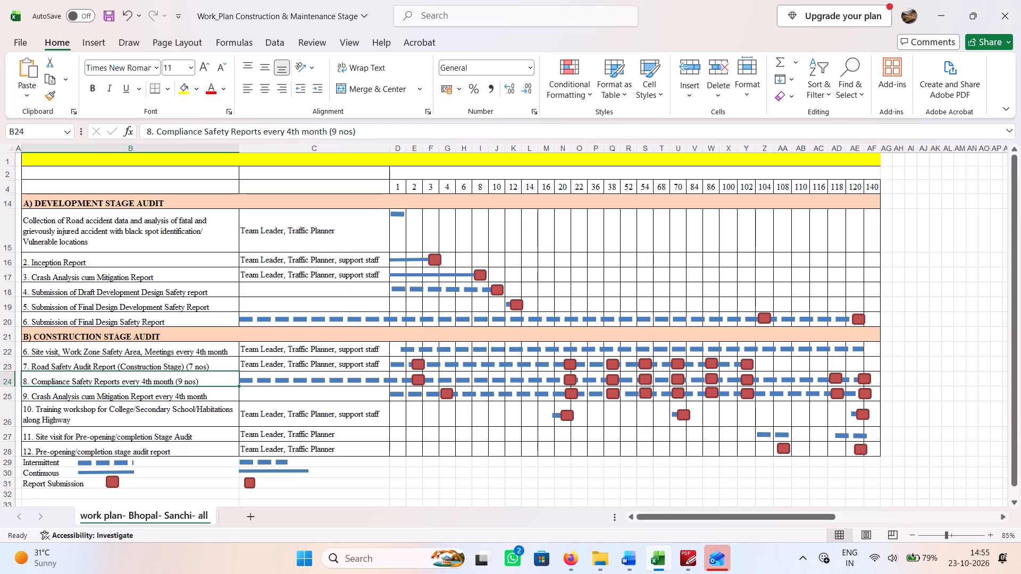
# Narrow column C to just fit the text "Team Leader, Traffic Planner, support staff".
pyautogui.moveTo(388, 145); pyautogui.dragTo(376, 147)
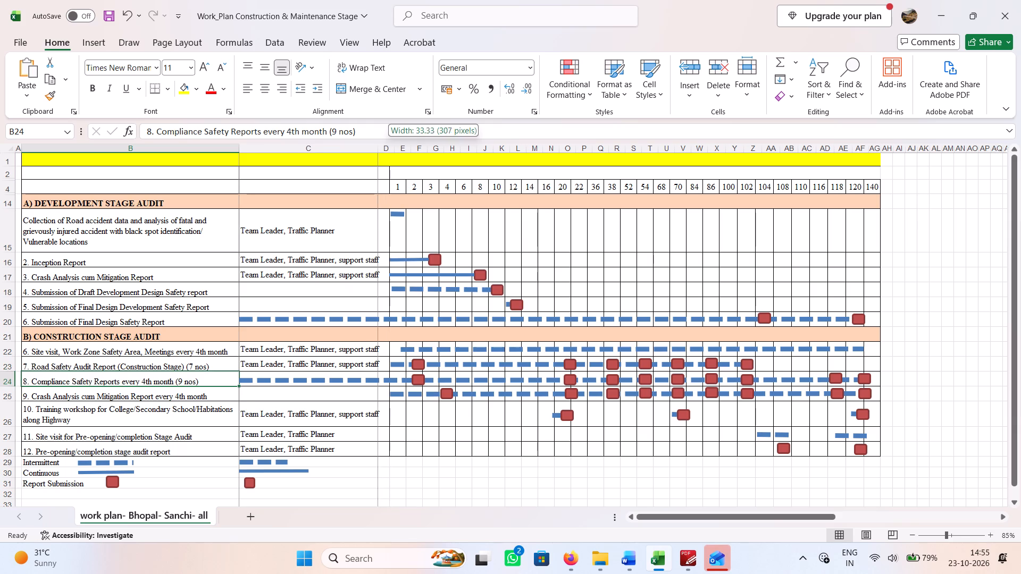
pyautogui.moveTo(376, 147); pyautogui.dragTo(369, 148)
pyautogui.moveTo(369, 148); pyautogui.dragTo(379, 150)
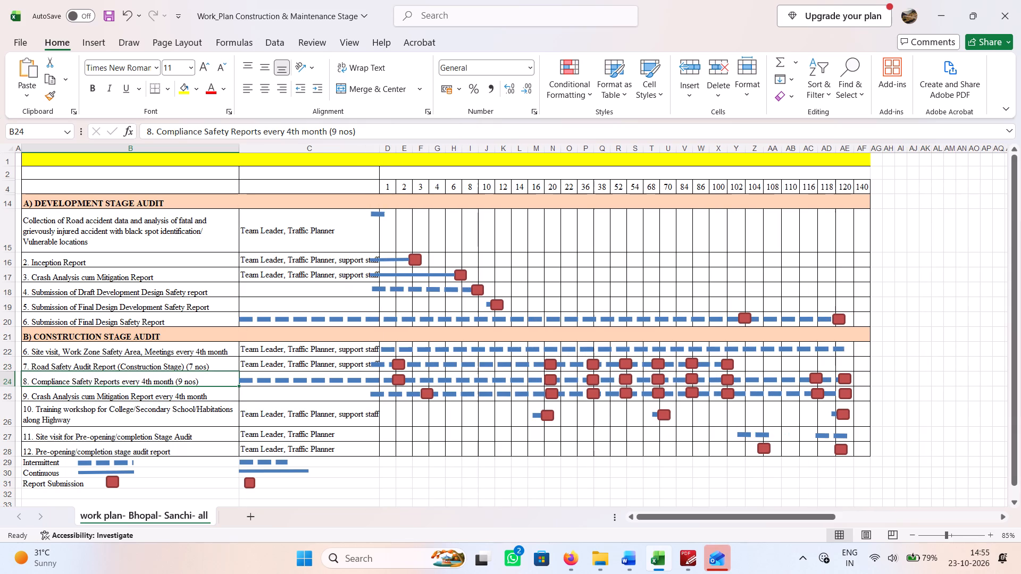
pyautogui.click(347, 259)
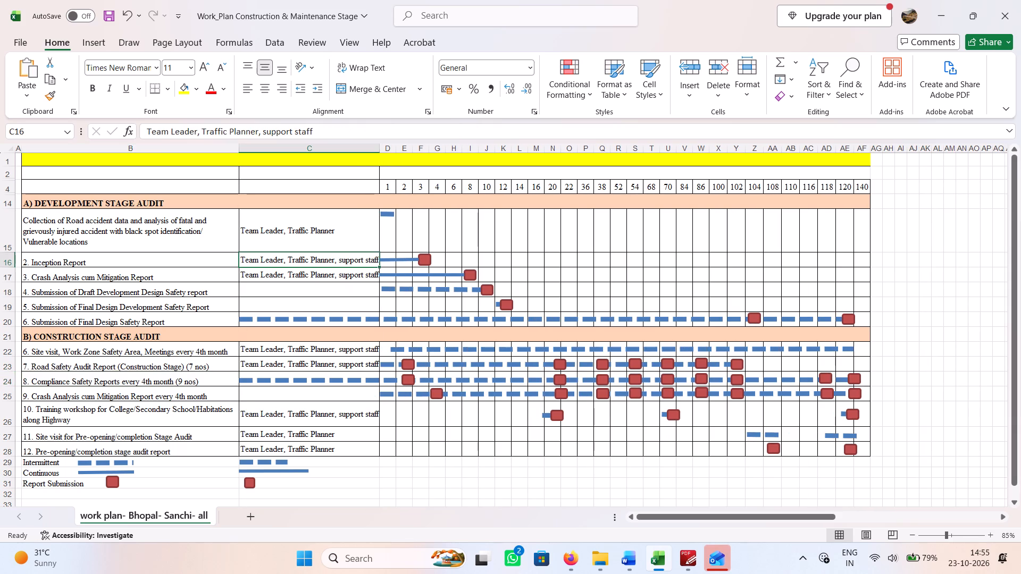
pyautogui.click(346, 270)
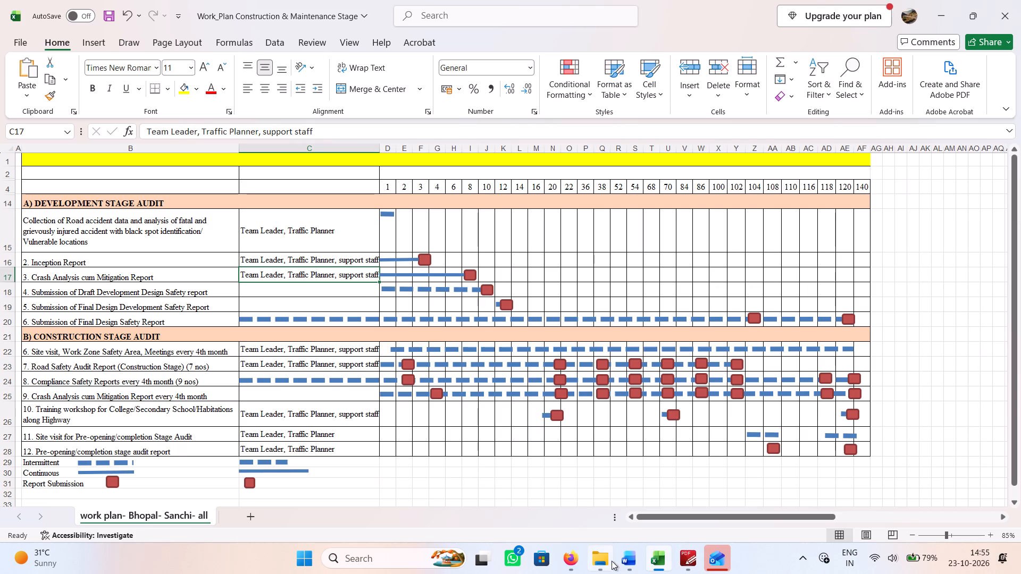
# Switch to the RFP17 PDF and read the milestone of item 1 in the section 6.2 construction period table.
pyautogui.click(627, 564)
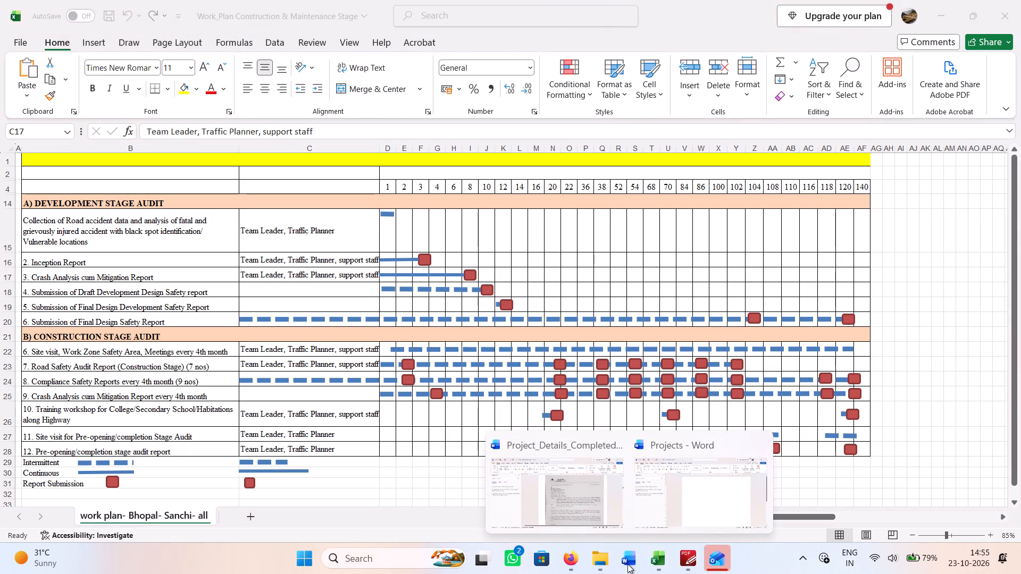
pyautogui.click(681, 562)
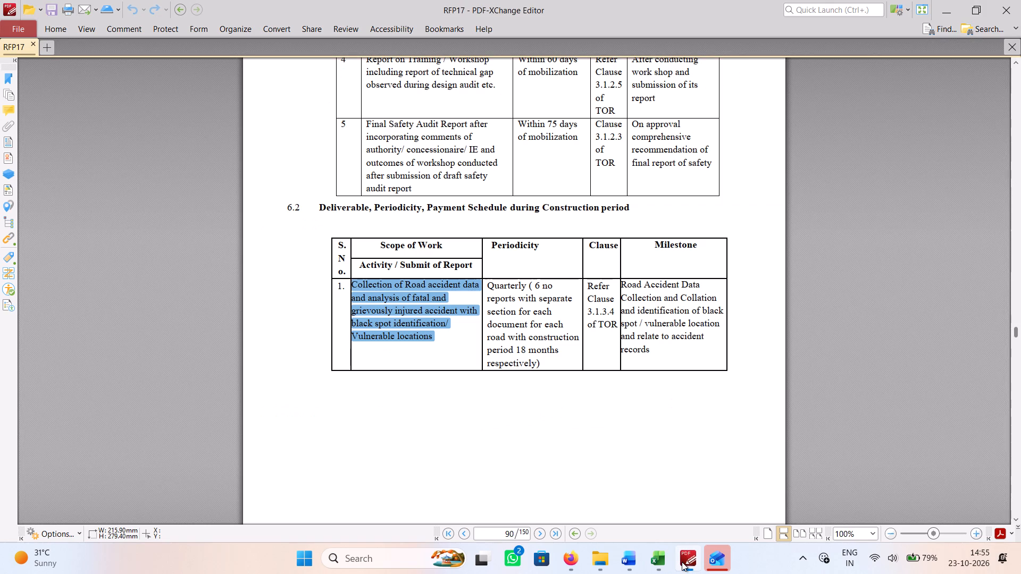
pyautogui.click(682, 562)
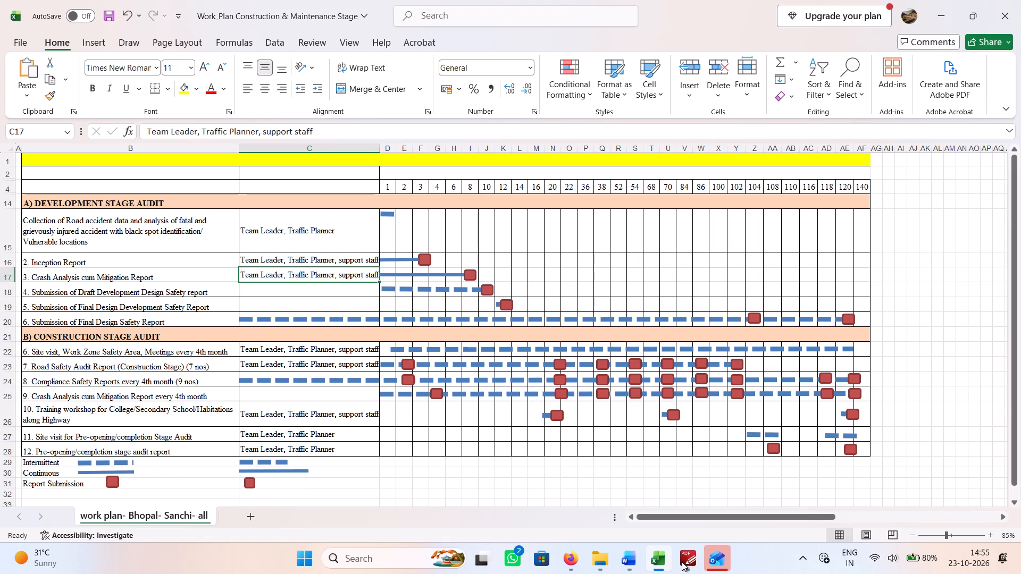
pyautogui.click(682, 562)
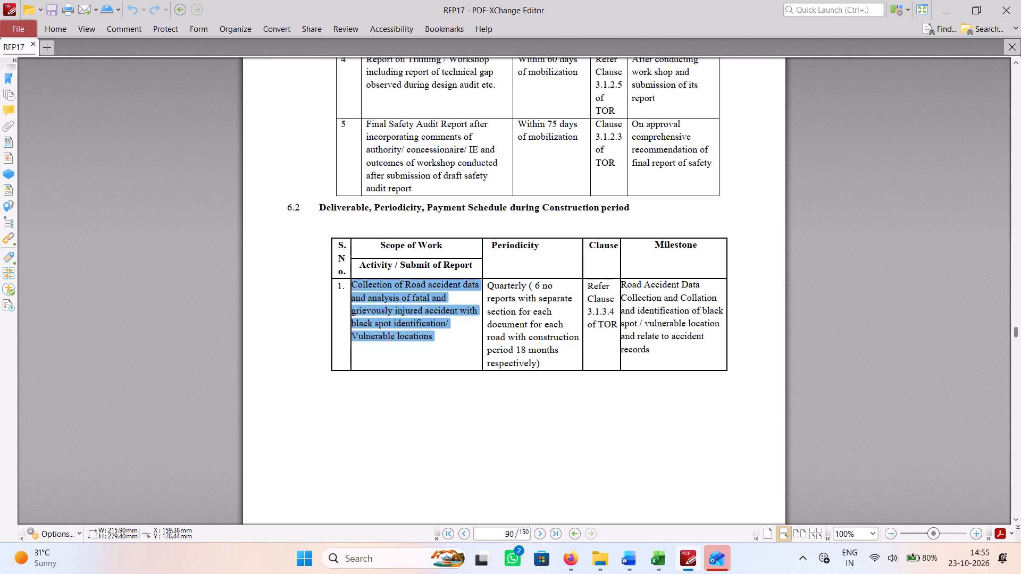
pyautogui.moveTo(637, 297); pyautogui.dragTo(670, 298)
pyautogui.click(634, 319)
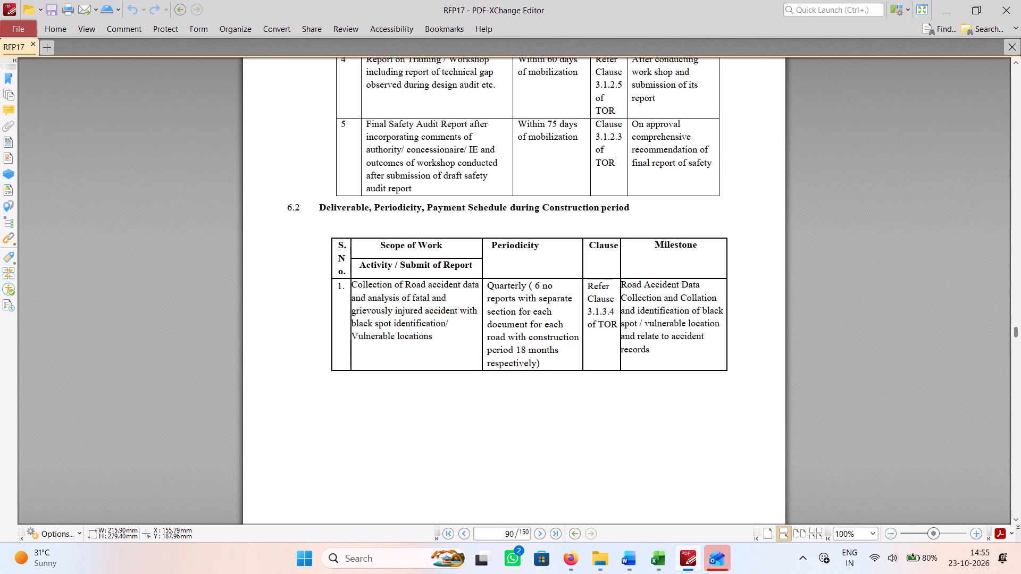
pyautogui.moveTo(638, 309); pyautogui.dragTo(700, 308)
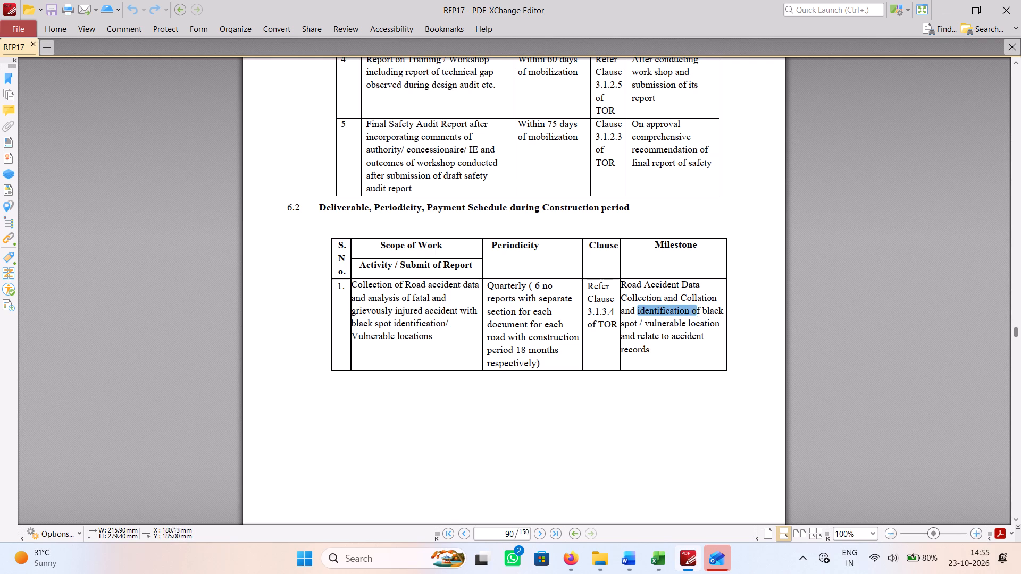
pyautogui.moveTo(700, 308); pyautogui.dragTo(713, 308)
pyautogui.click(648, 323)
pyautogui.moveTo(648, 323); pyautogui.dragTo(655, 325)
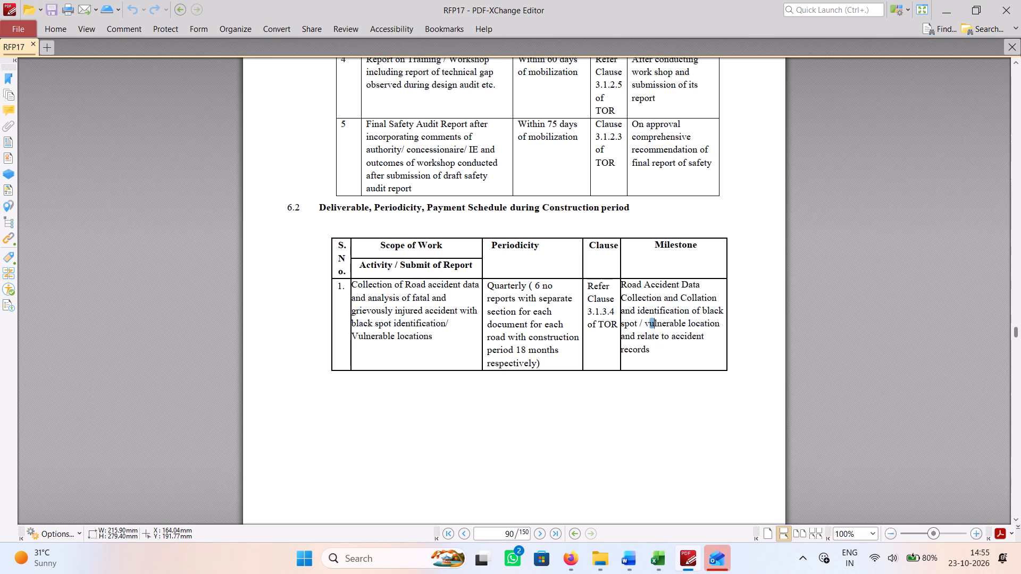
pyautogui.moveTo(655, 325); pyautogui.dragTo(655, 345)
pyautogui.click(647, 300)
# Read through item 1's activity description on road accident data collection and black spot identification, highlighting the full text.
pyautogui.moveTo(414, 286); pyautogui.dragTo(466, 284)
pyautogui.moveTo(364, 299); pyautogui.dragTo(397, 299)
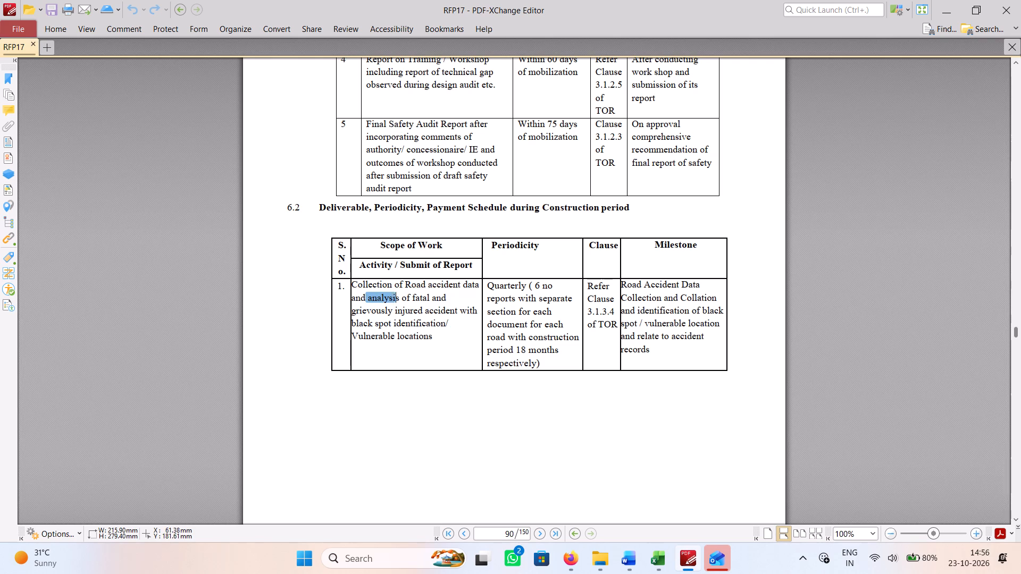
pyautogui.moveTo(397, 299); pyautogui.dragTo(434, 298)
pyautogui.moveTo(380, 316); pyautogui.dragTo(442, 309)
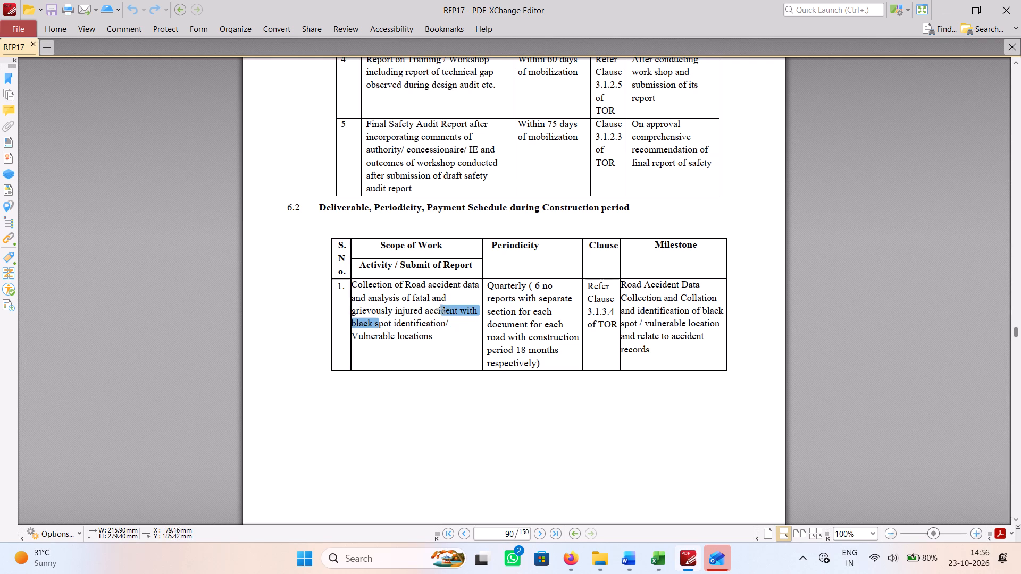
pyautogui.click(429, 309)
pyautogui.moveTo(378, 325); pyautogui.dragTo(442, 324)
pyautogui.click(438, 332)
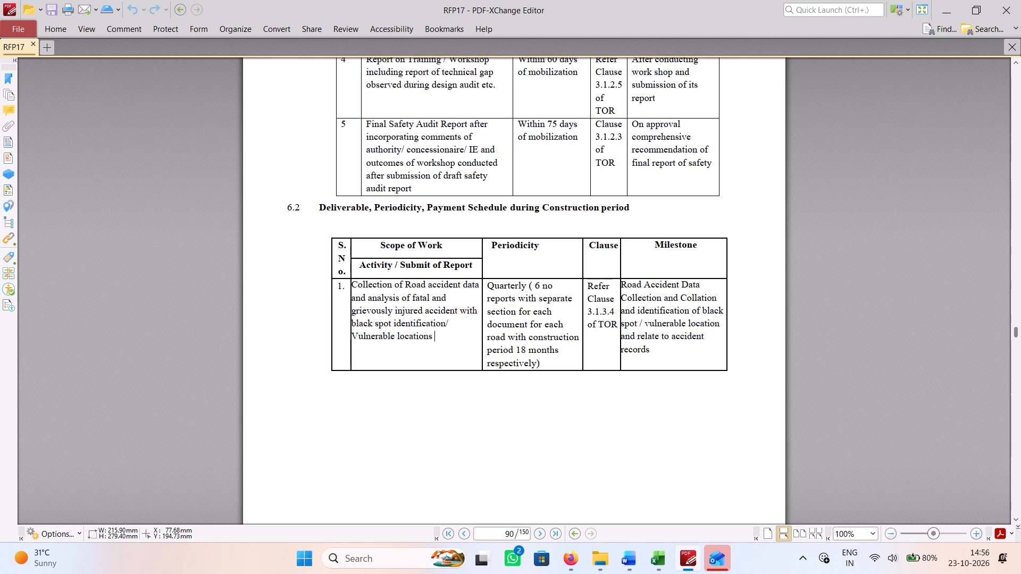
pyautogui.moveTo(432, 337); pyautogui.dragTo(349, 284)
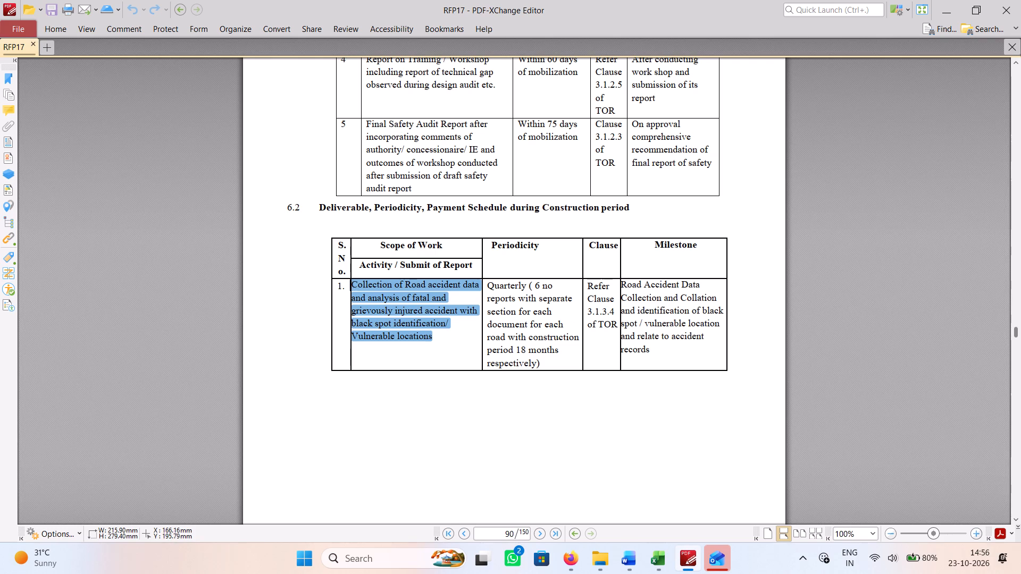
# Check the following table rows on page 91 and the construction period stated in item 1's periodicity.
pyautogui.scroll(-3, 672, 332)
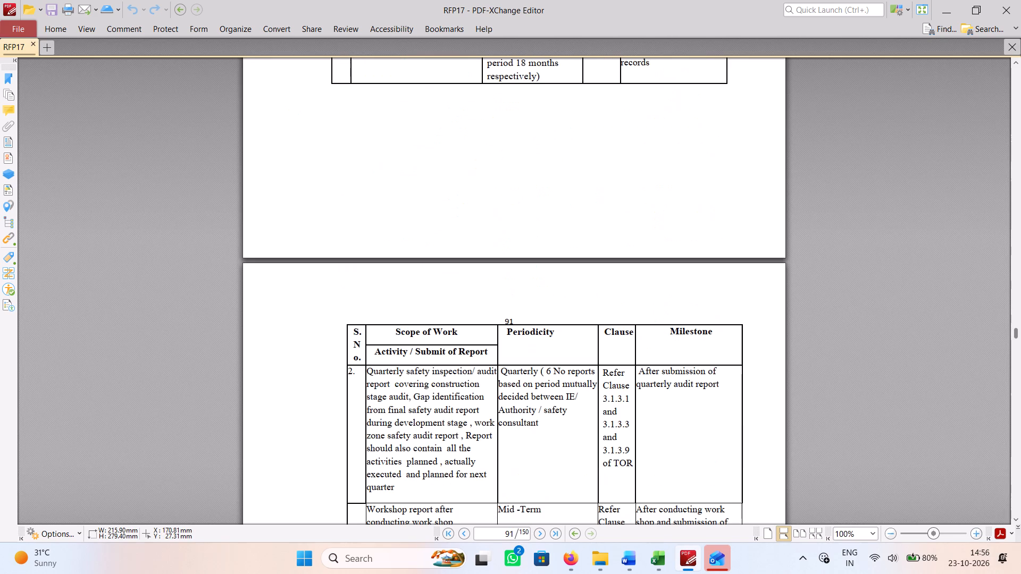
pyautogui.scroll(2, 672, 332)
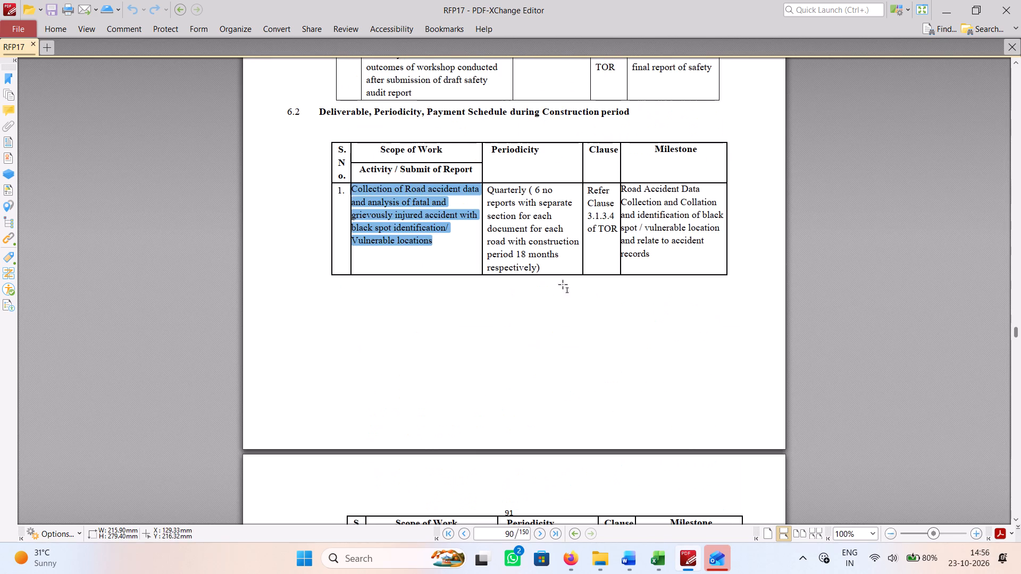
pyautogui.moveTo(542, 266); pyautogui.dragTo(513, 254)
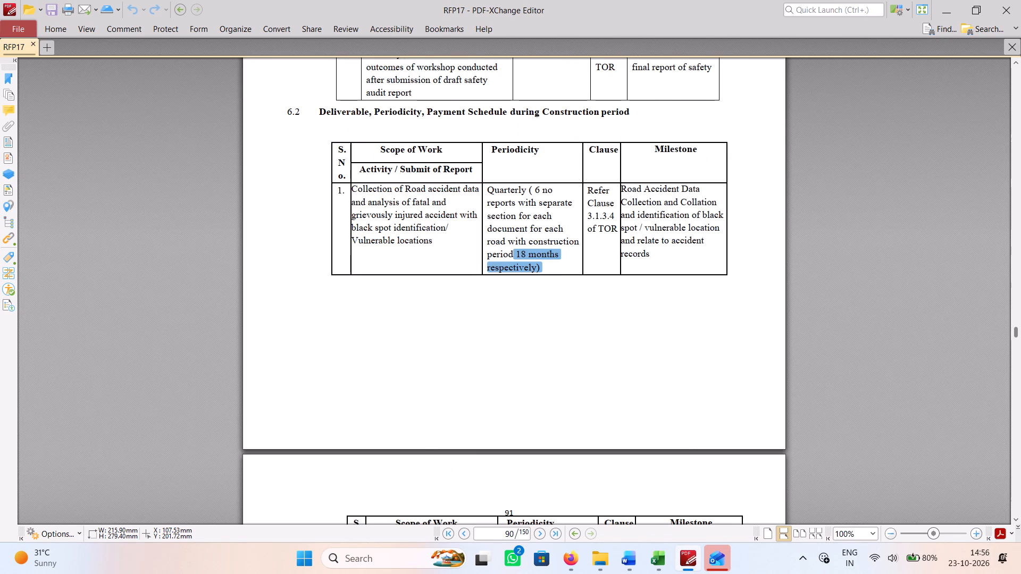
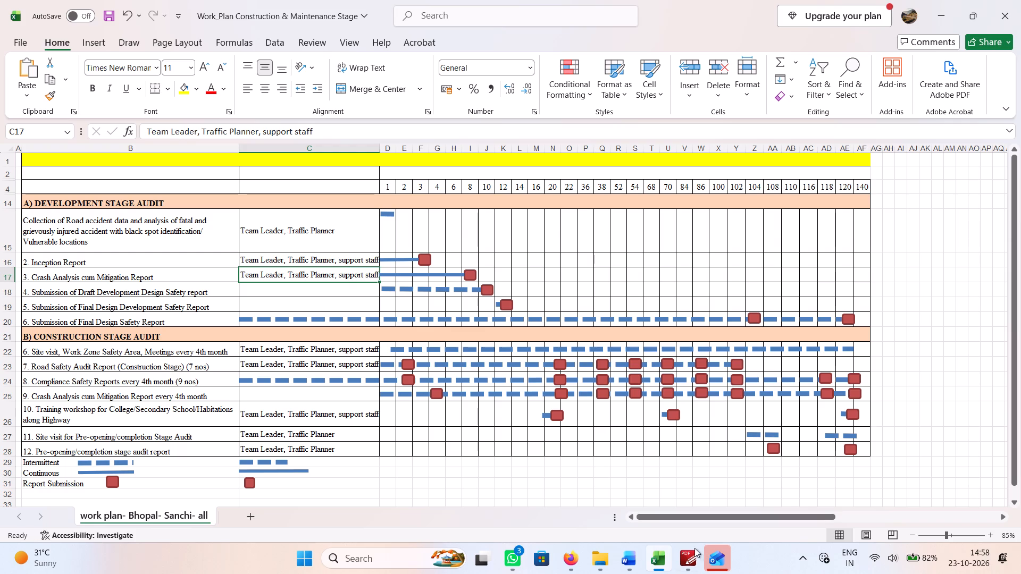
pyautogui.click(687, 568)
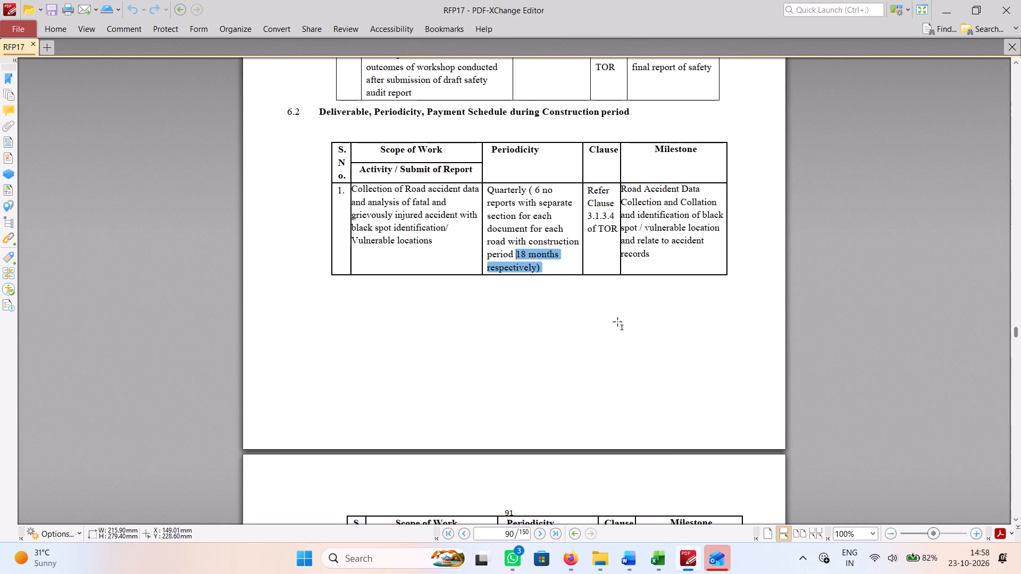
pyautogui.moveTo(1016, 332); pyautogui.dragTo(1016, 239)
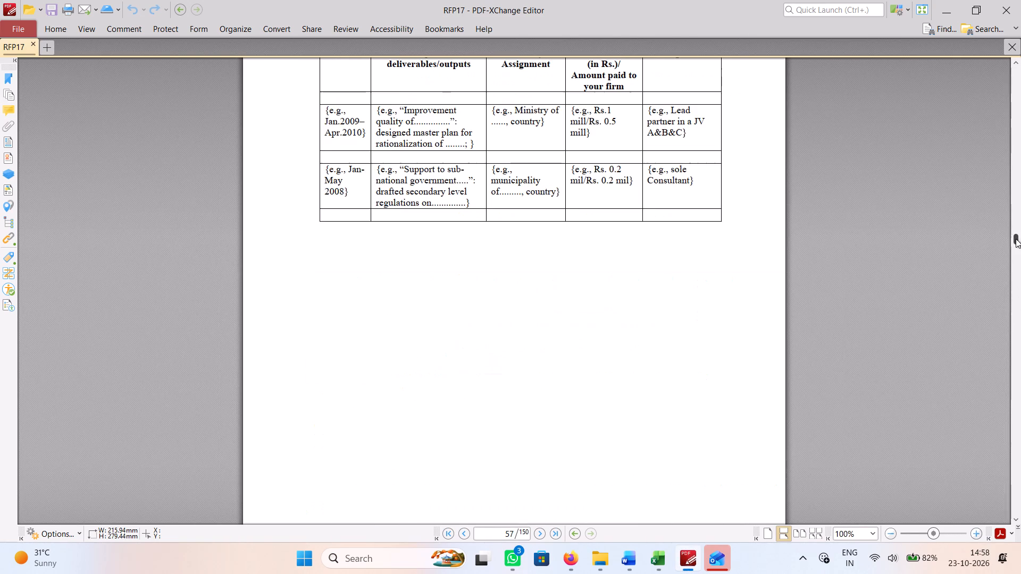
pyautogui.moveTo(1016, 239); pyautogui.dragTo(1016, 208)
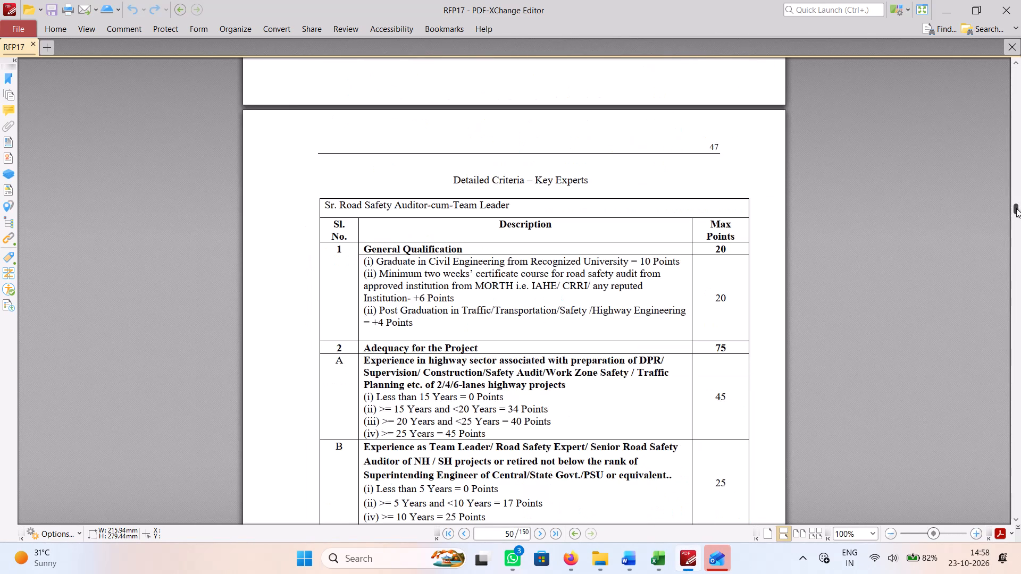
pyautogui.moveTo(1016, 208); pyautogui.dragTo(1019, 215)
pyautogui.scroll(-13, 635, 325)
pyautogui.scroll(5, 630, 336)
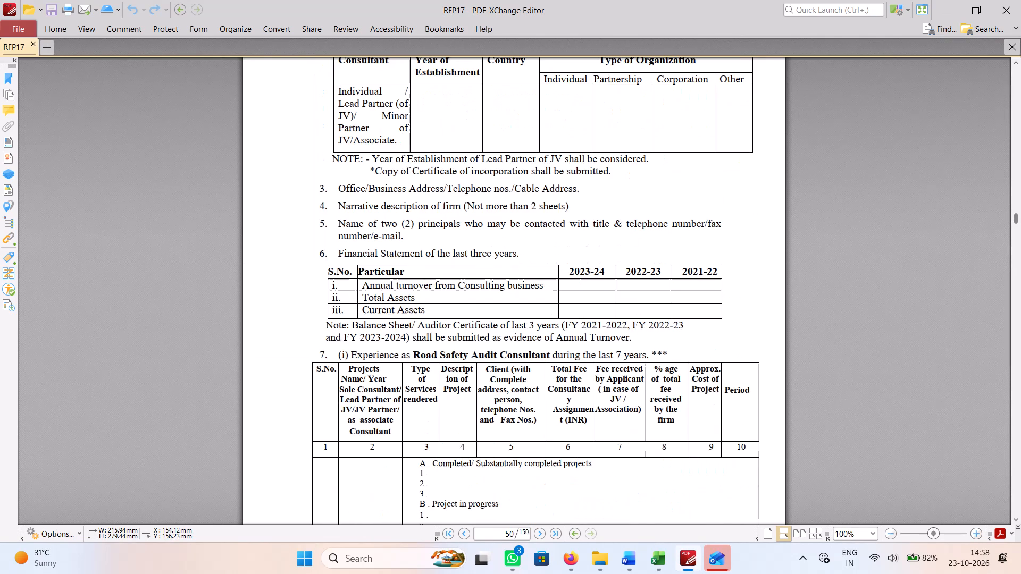
pyautogui.scroll(1, 630, 336)
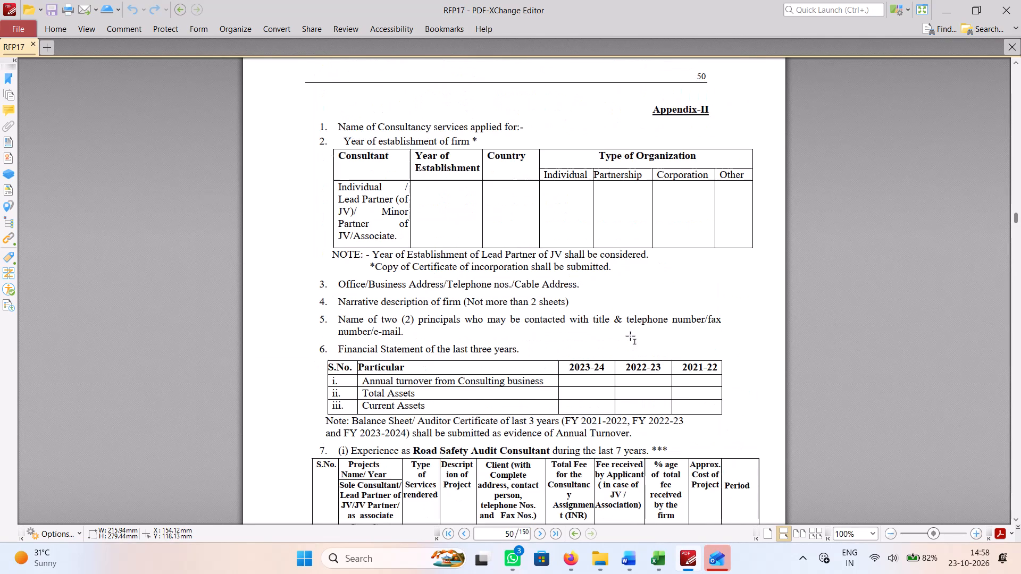
pyautogui.scroll(-2, 630, 336)
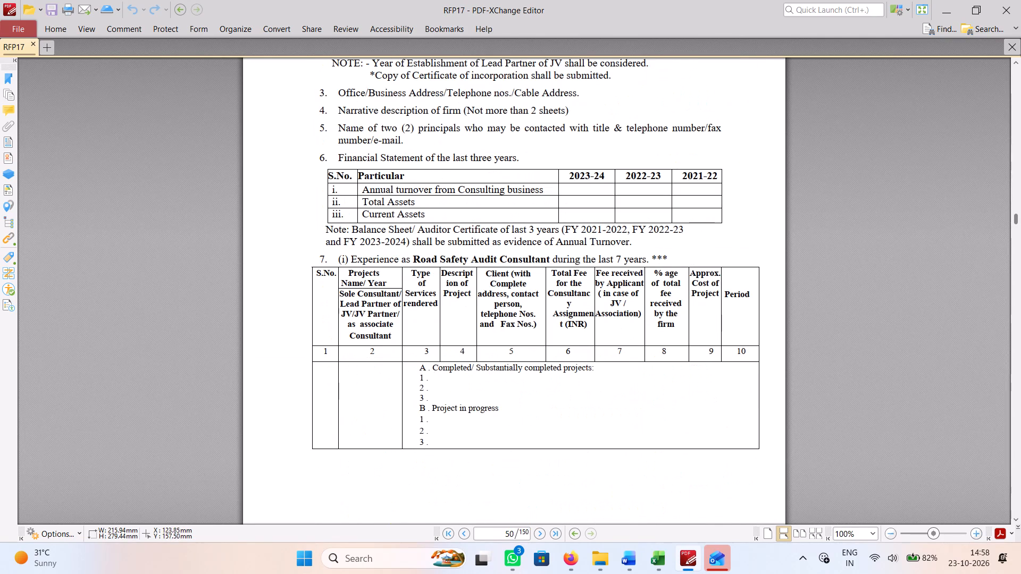
pyautogui.moveTo(417, 253); pyautogui.dragTo(604, 256)
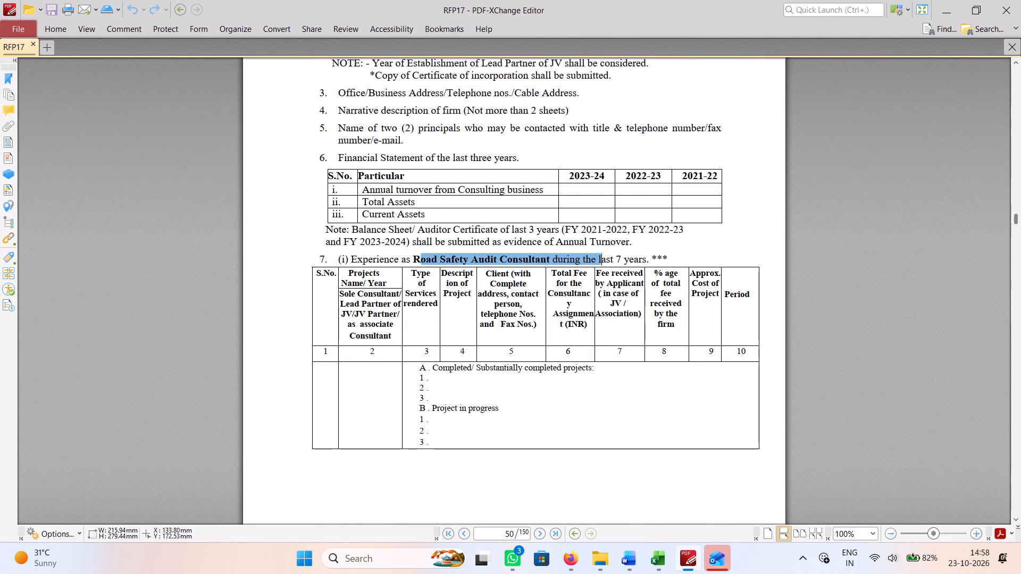
# Review page 51's DPR consultancy experience and assignments-on-hand formats and the Section 3 checklist of required forms on page 52.
pyautogui.scroll(-6, 564, 294)
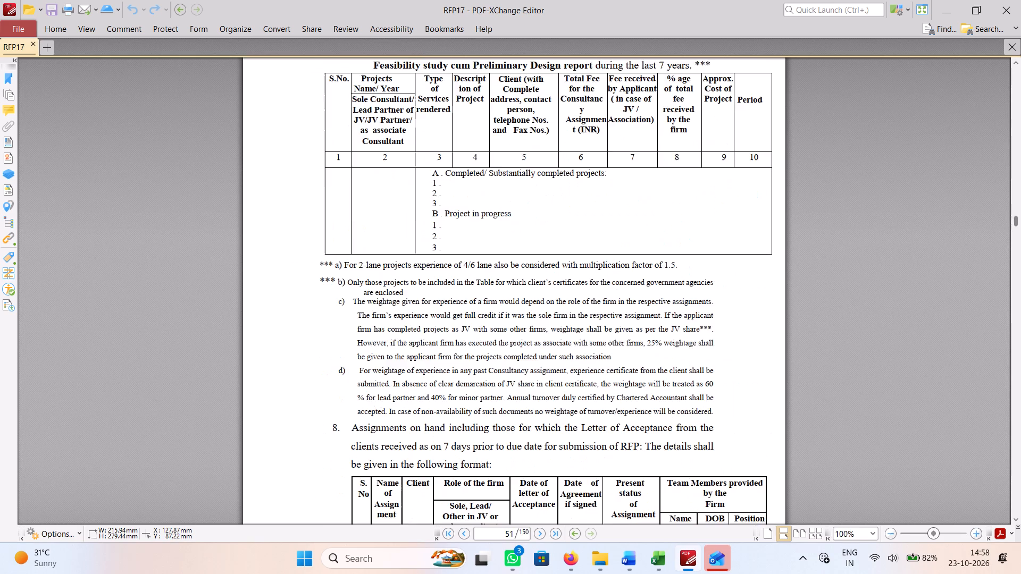
pyautogui.scroll(-6, 564, 296)
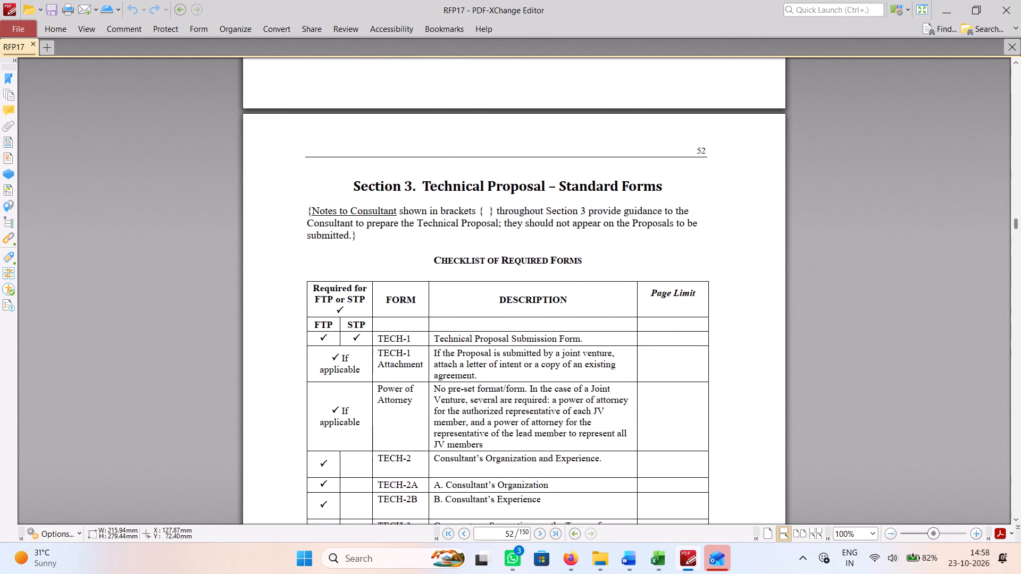
pyautogui.scroll(2, 564, 296)
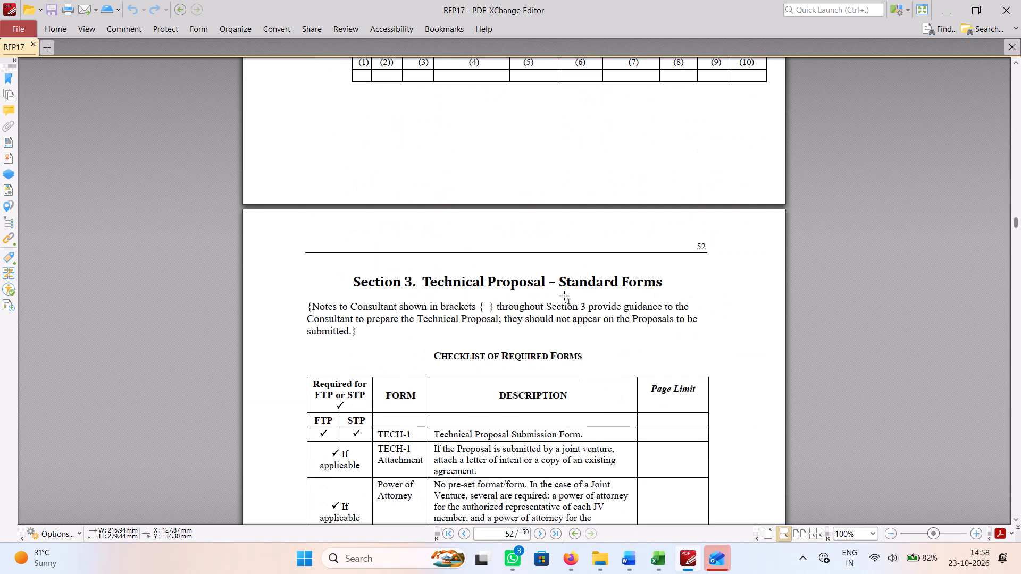
pyautogui.scroll(-1, 556, 227)
pyautogui.scroll(2, 556, 228)
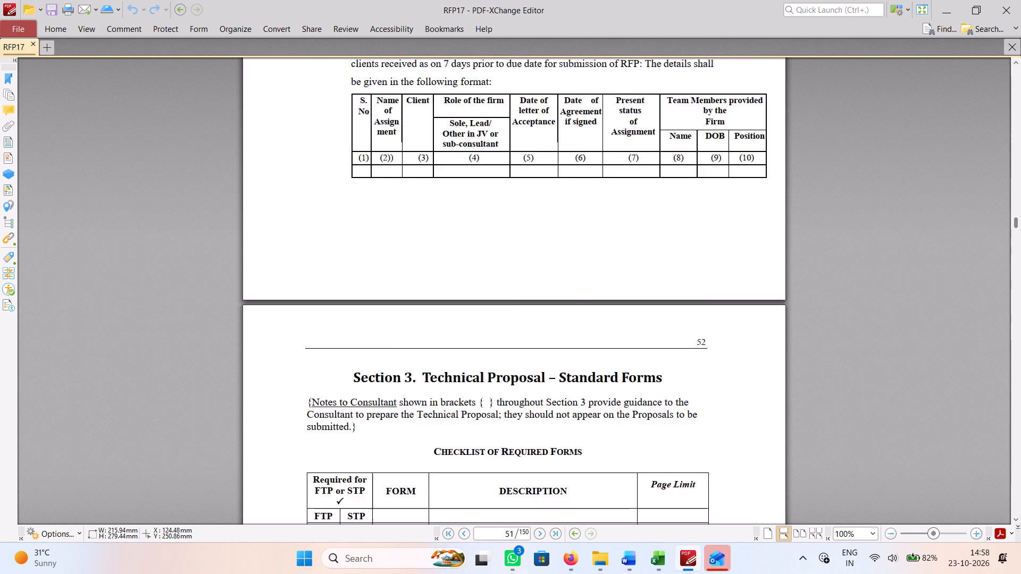
pyautogui.scroll(4, 556, 228)
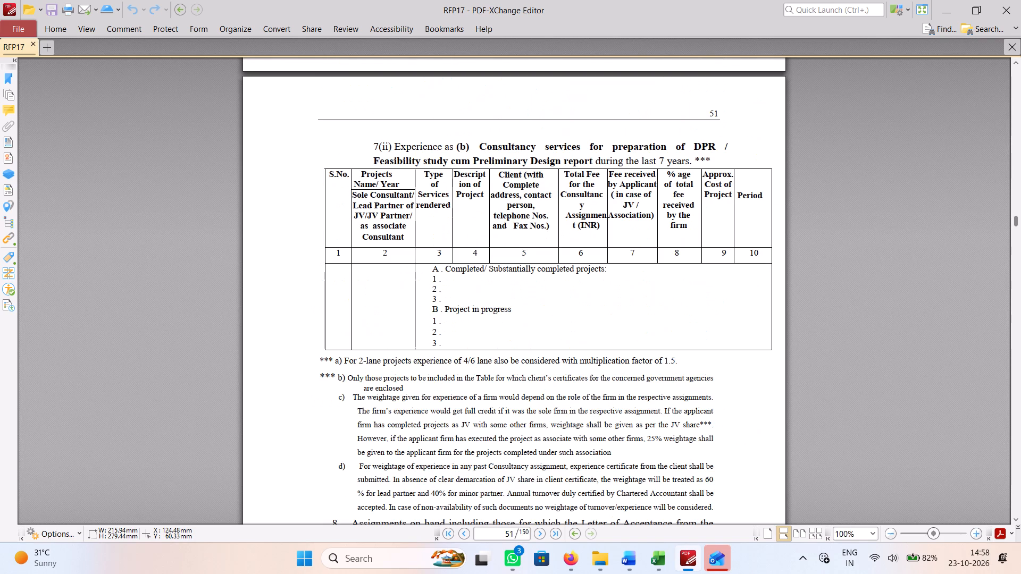
pyautogui.scroll(-6, 353, 258)
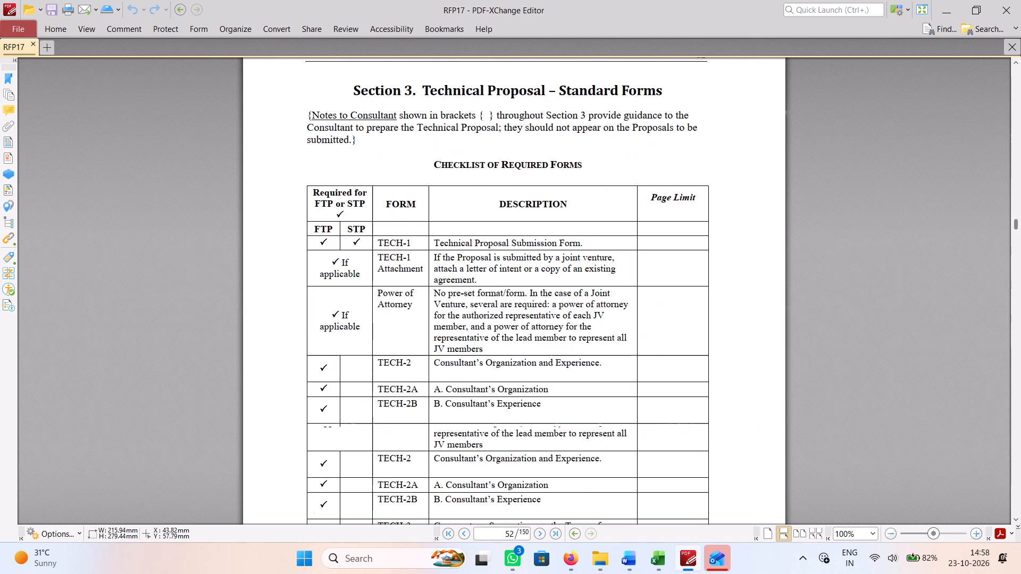
pyautogui.scroll(-6, 353, 259)
pyautogui.scroll(4, 399, 314)
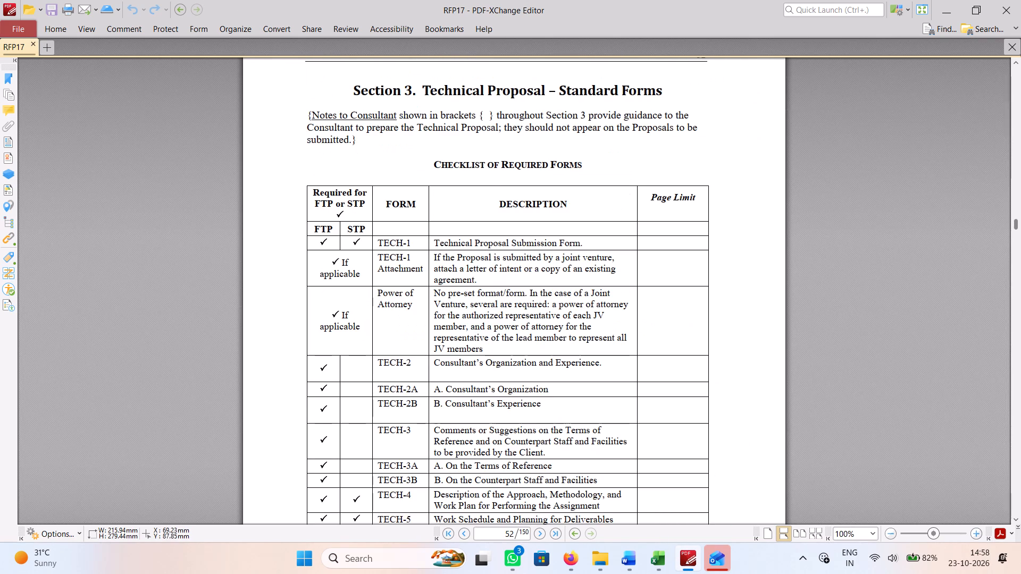
# Look through the Section 3 technical proposal forms between pages 53 and 64, including TECH-3, TECH-4 and the expert input schedule.
pyautogui.scroll(-11, 385, 308)
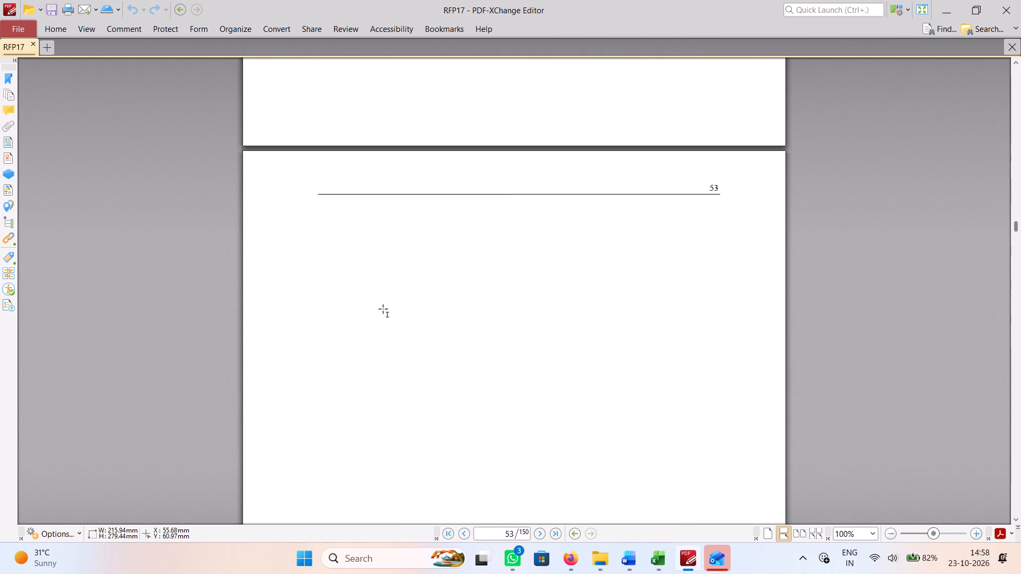
pyautogui.scroll(-2, 383, 309)
pyautogui.scroll(-17, 439, 307)
pyautogui.scroll(-10, 458, 321)
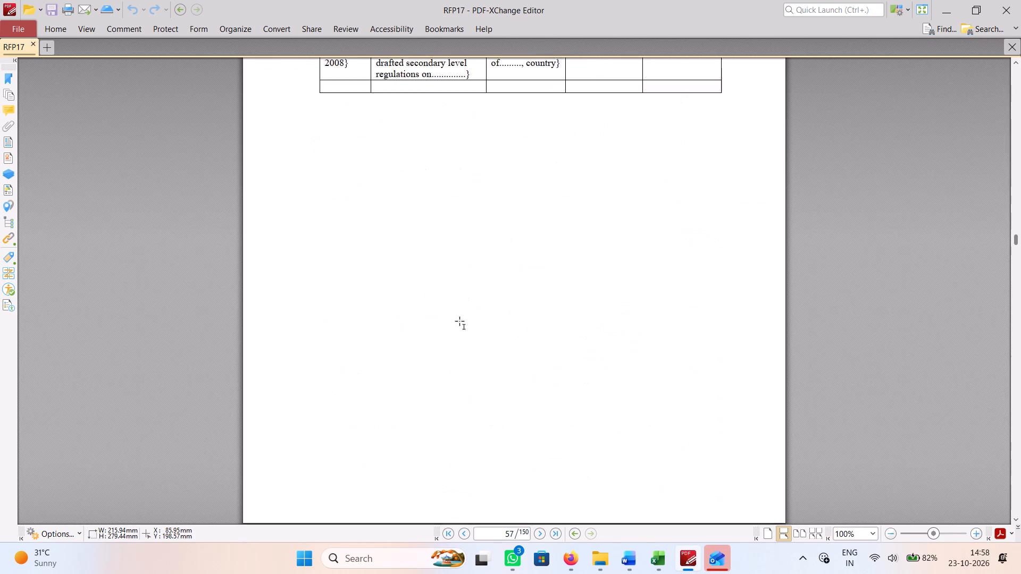
pyautogui.scroll(-20, 459, 321)
pyautogui.scroll(-4, 460, 323)
pyautogui.scroll(-19, 460, 323)
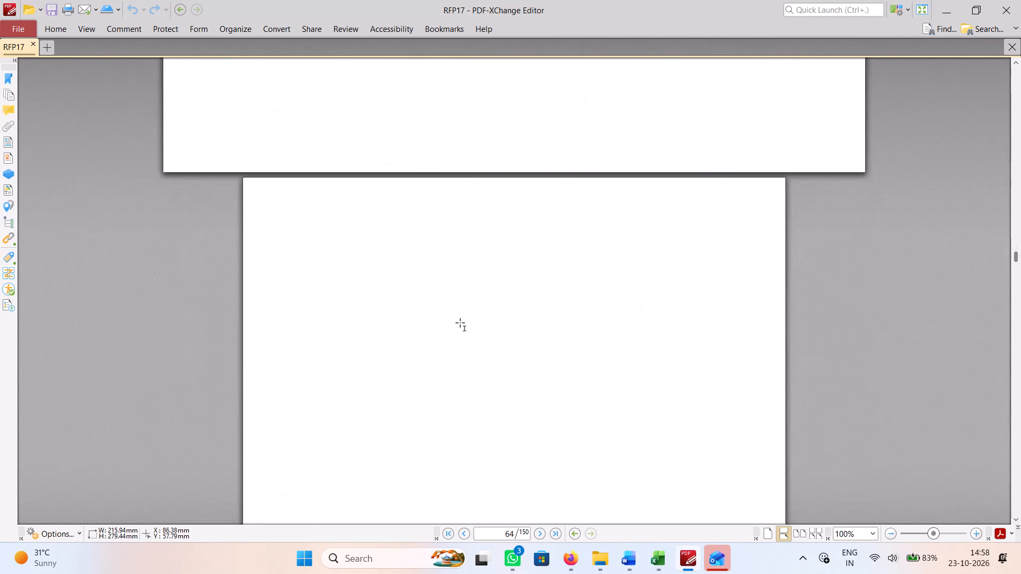
pyautogui.scroll(-9, 460, 323)
pyautogui.scroll(18, 460, 323)
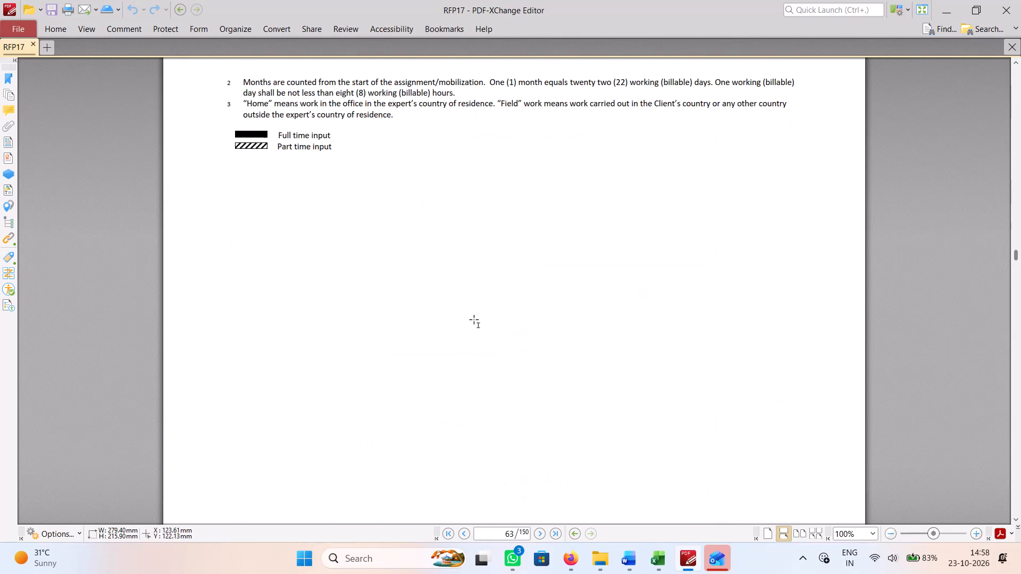
pyautogui.scroll(19, 474, 319)
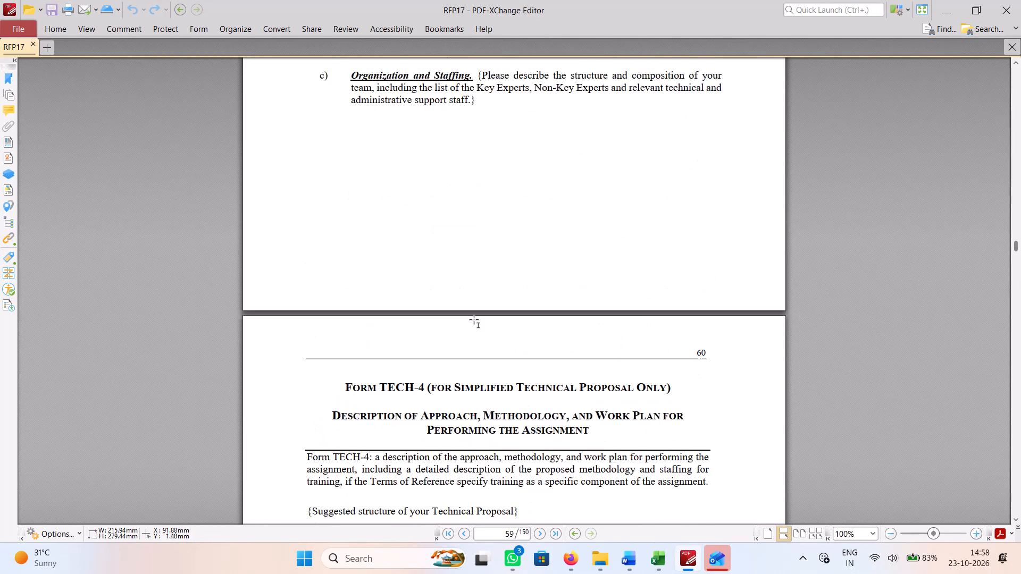
pyautogui.scroll(15, 474, 319)
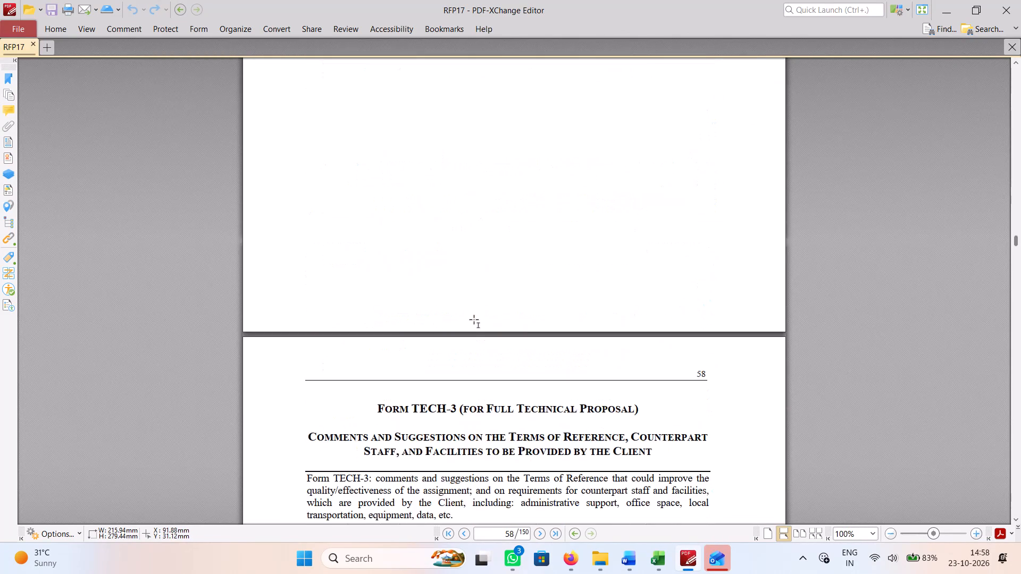
# Review the Consultant's Organization and Experience requirements on page 56 and the assignment table on page 57, including its example entries.
pyautogui.scroll(3, 474, 319)
pyautogui.scroll(6, 417, 224)
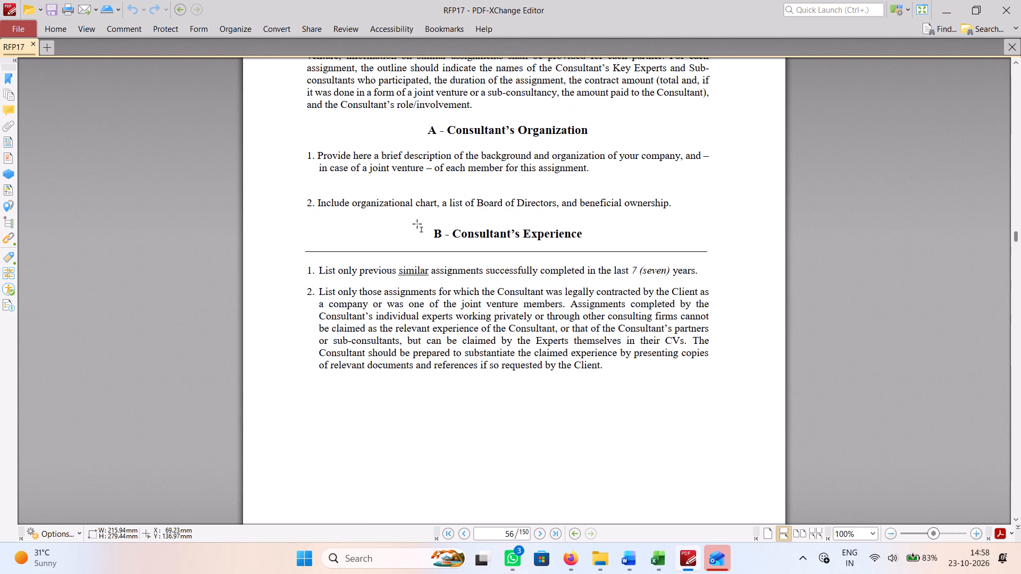
pyautogui.scroll(-6, 545, 244)
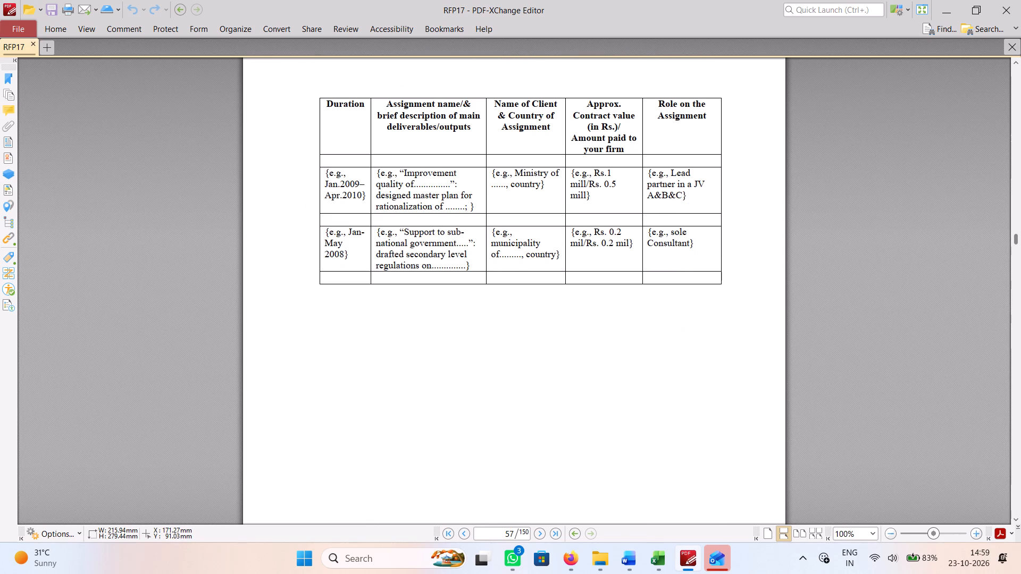
pyautogui.scroll(3, 424, 218)
pyautogui.scroll(-2, 424, 218)
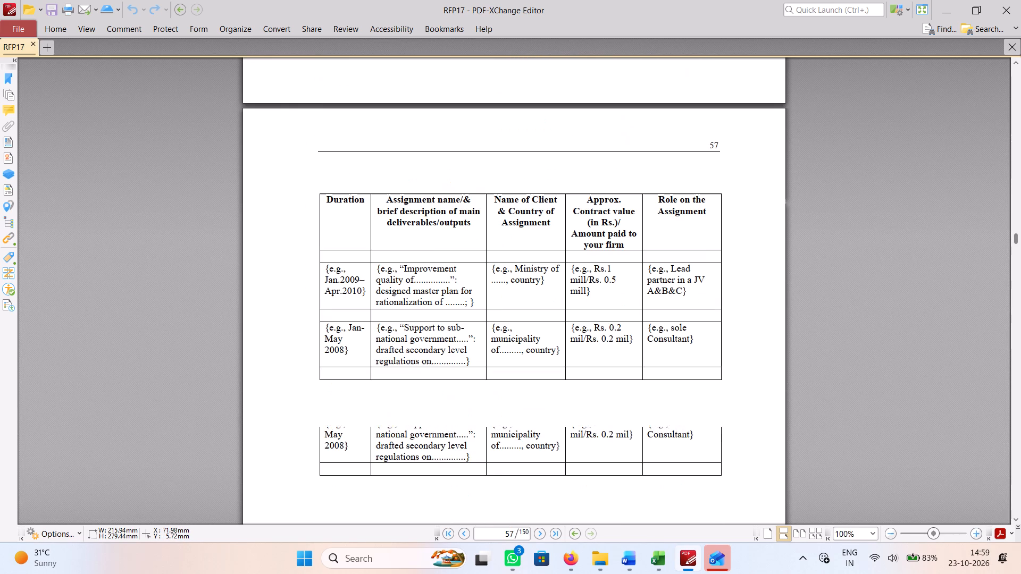
pyautogui.click(446, 294)
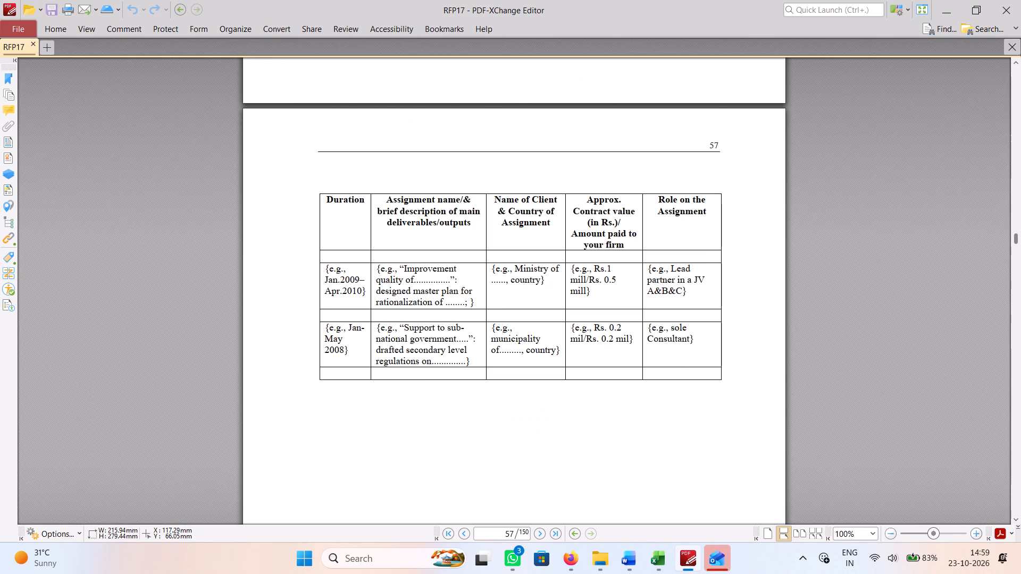
pyautogui.click(538, 274)
pyautogui.click(607, 278)
pyautogui.click(698, 282)
pyautogui.moveTo(693, 290); pyautogui.dragTo(656, 268)
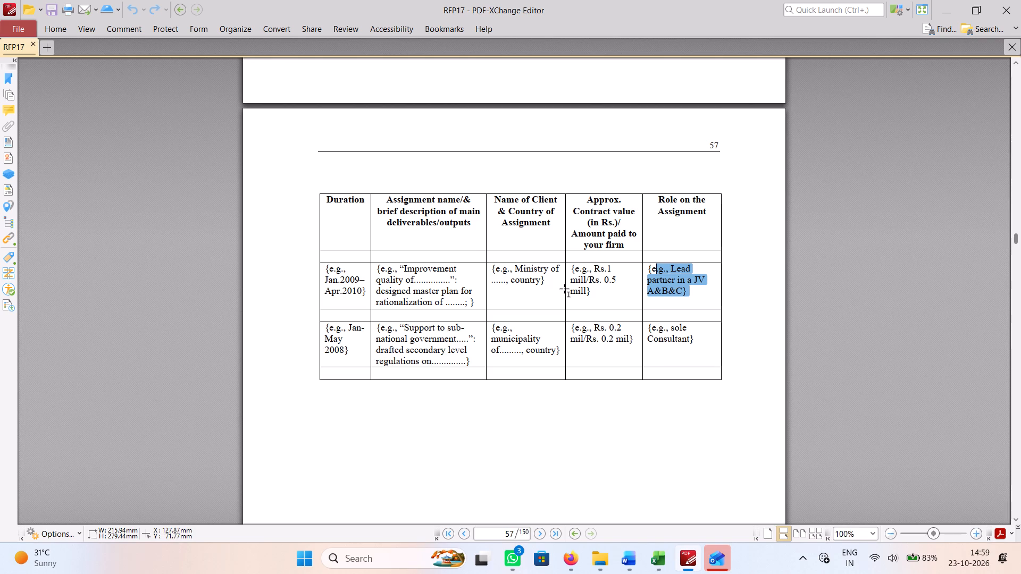
pyautogui.scroll(-4, 564, 289)
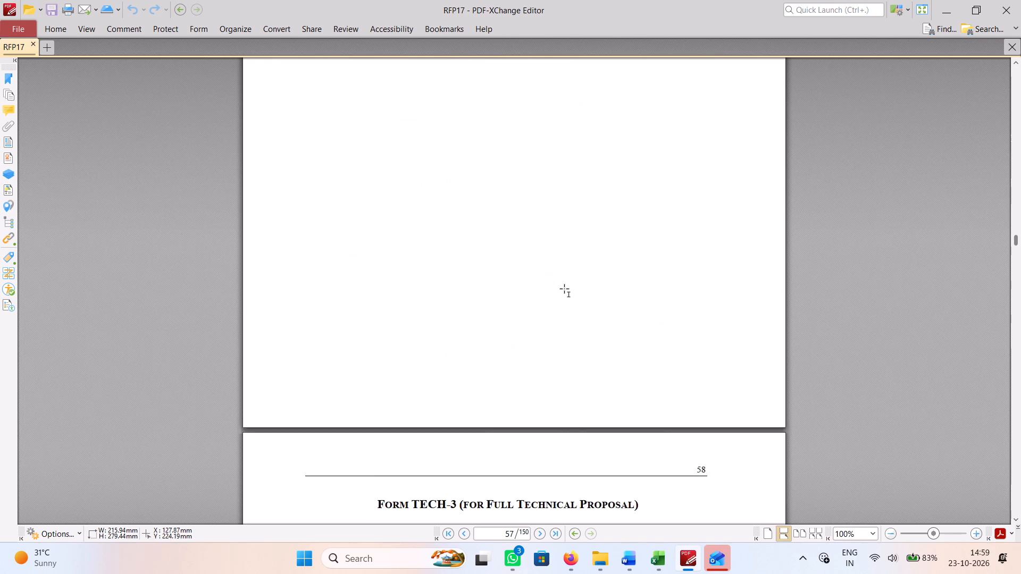
pyautogui.scroll(-2, 564, 289)
pyautogui.scroll(4, 564, 289)
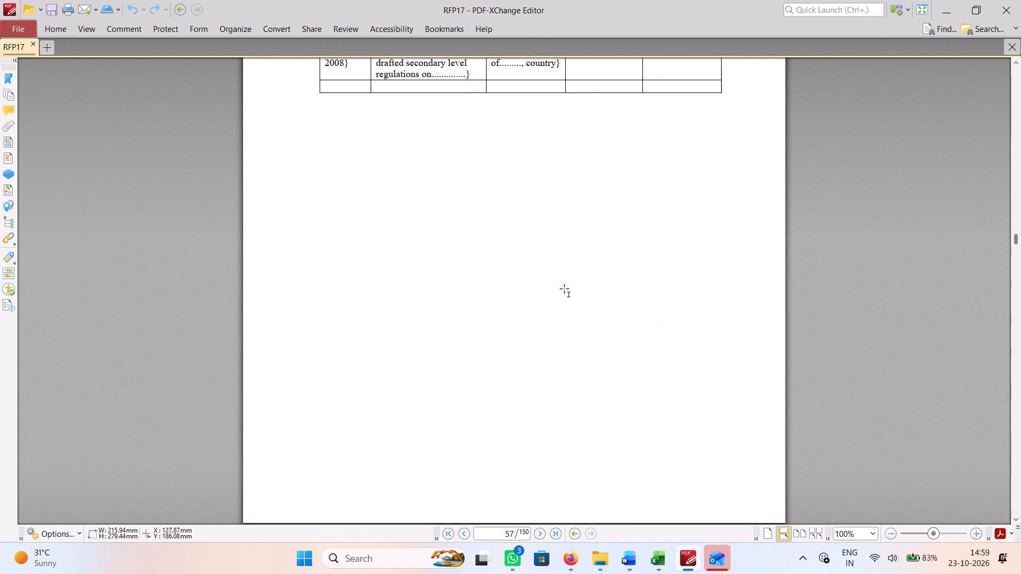
pyautogui.scroll(1, 564, 289)
pyautogui.click(950, 7)
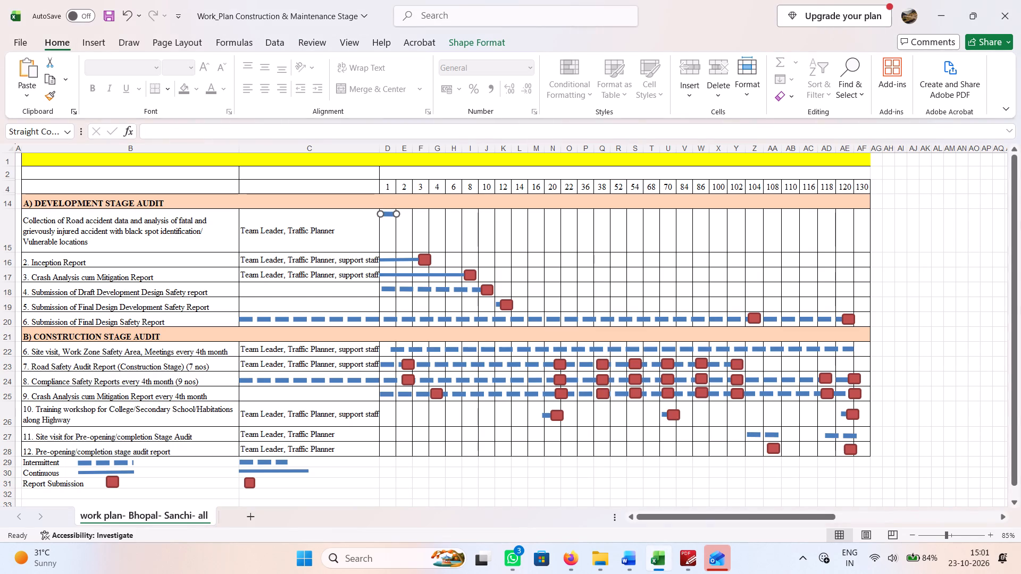
pyautogui.click(439, 187)
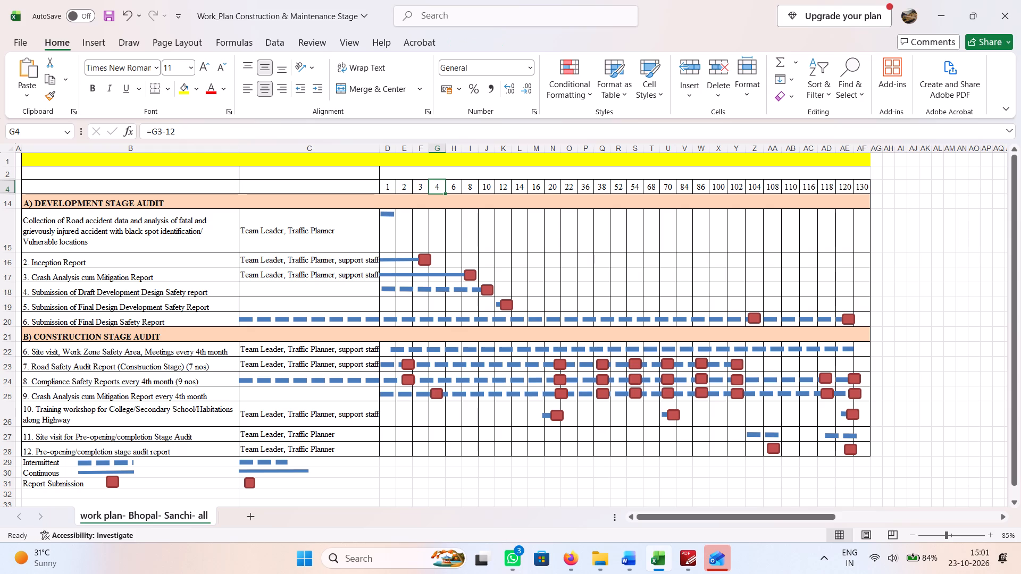
pyautogui.click(405, 187)
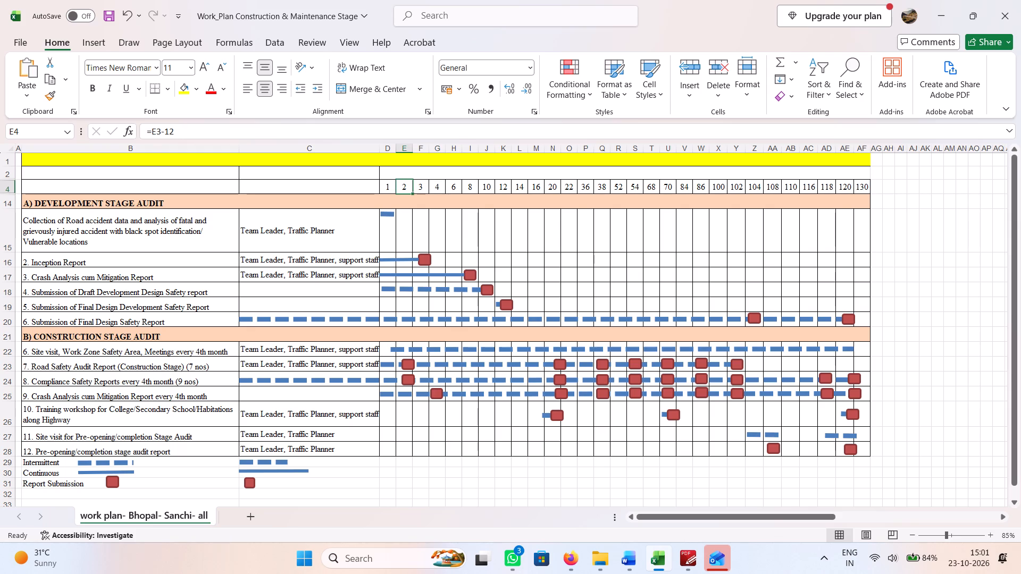
pyautogui.click(437, 185)
pyautogui.press('5')
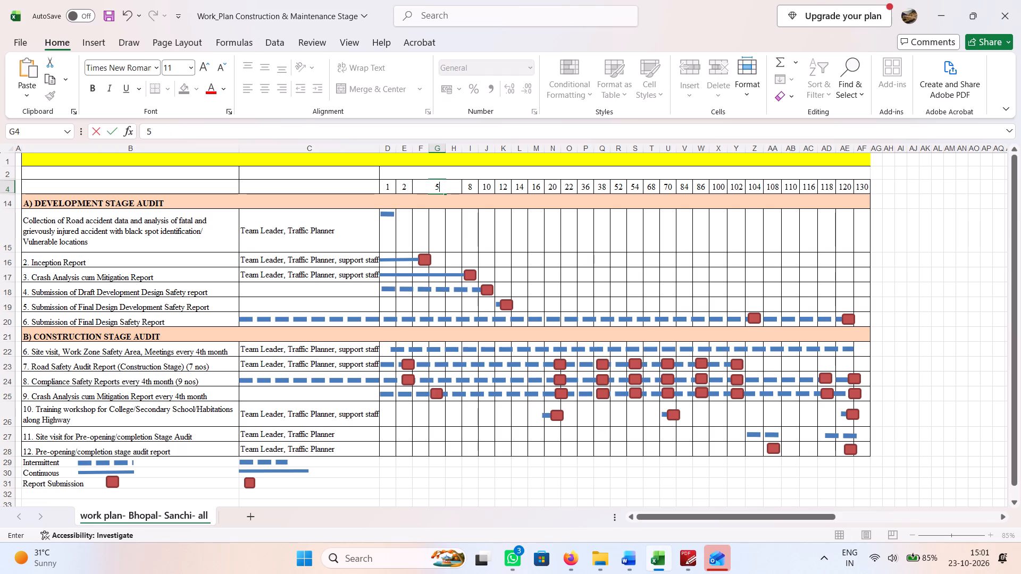
pyautogui.click(462, 226)
pyautogui.click(504, 185)
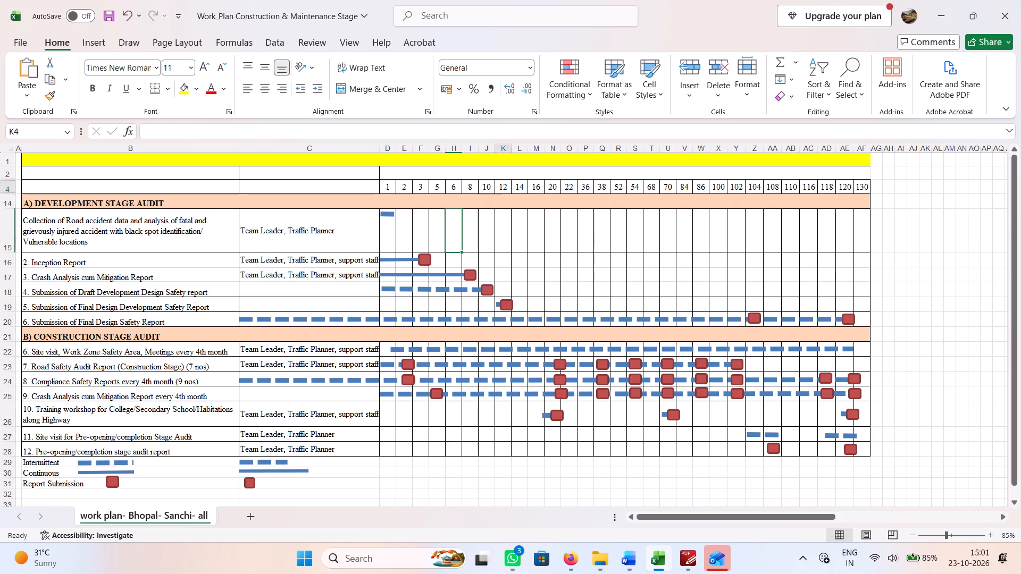
pyautogui.write('13')
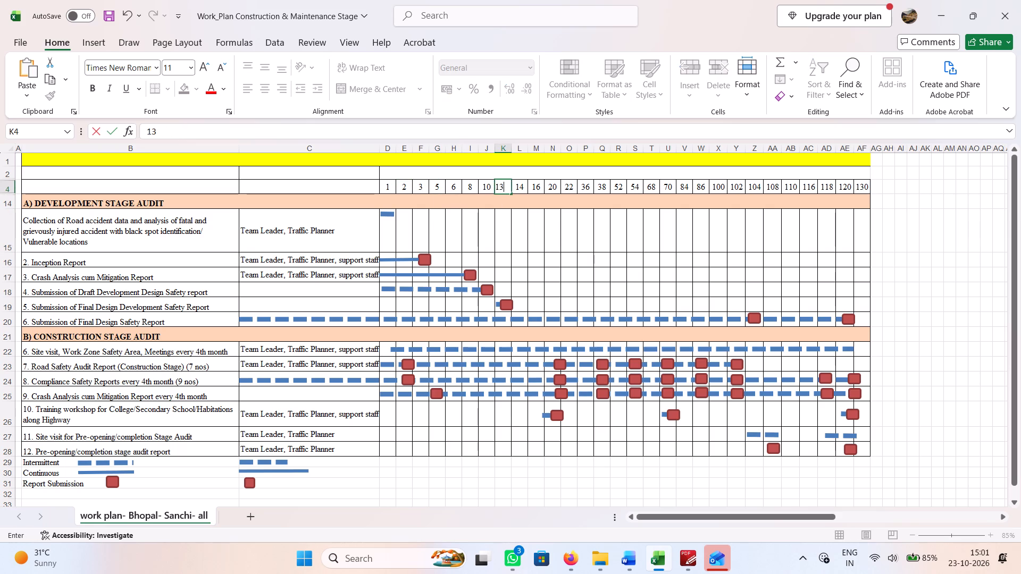
pyautogui.click(506, 240)
# Extend the dashed bar in the road accident data collection row from week 1 to about week 10.
pyautogui.click(388, 214)
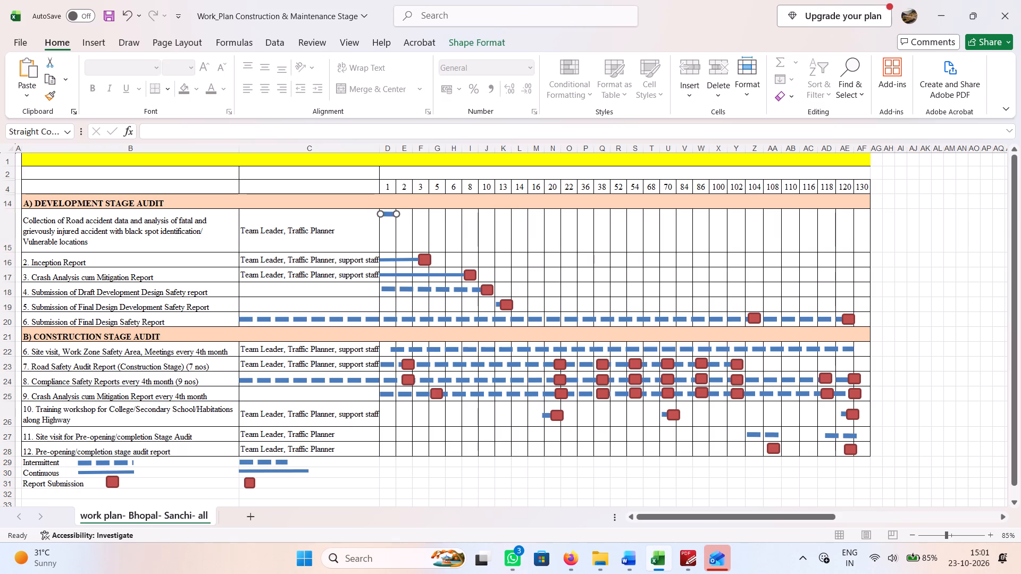
pyautogui.moveTo(398, 214); pyautogui.dragTo(484, 216)
# Extend the dashed bar in the road accident data collection row to end in column V, checking ChatGPT's report schedule for the final week.
pyautogui.moveTo(484, 216); pyautogui.dragTo(496, 213)
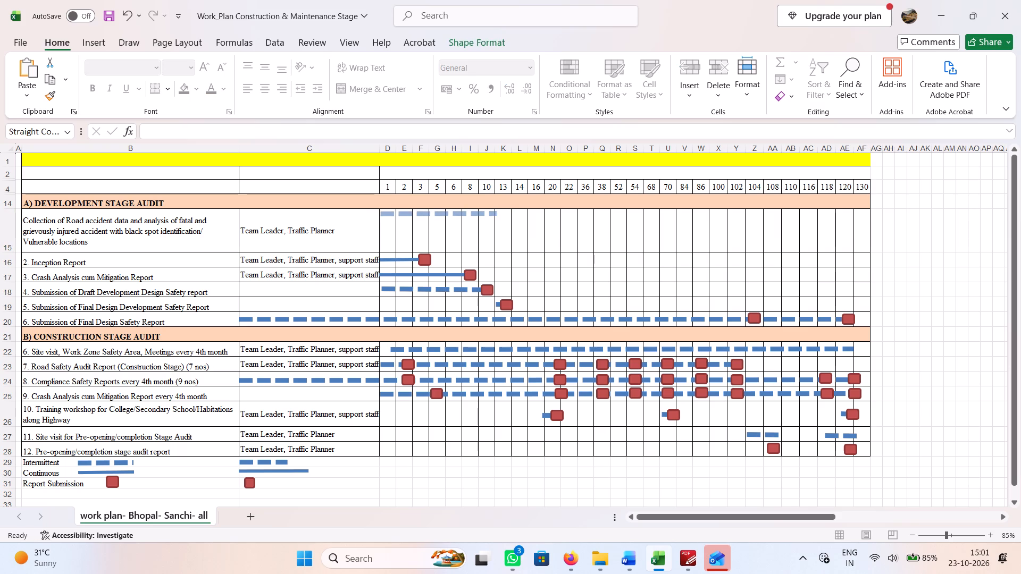
pyautogui.moveTo(496, 213); pyautogui.dragTo(849, 213)
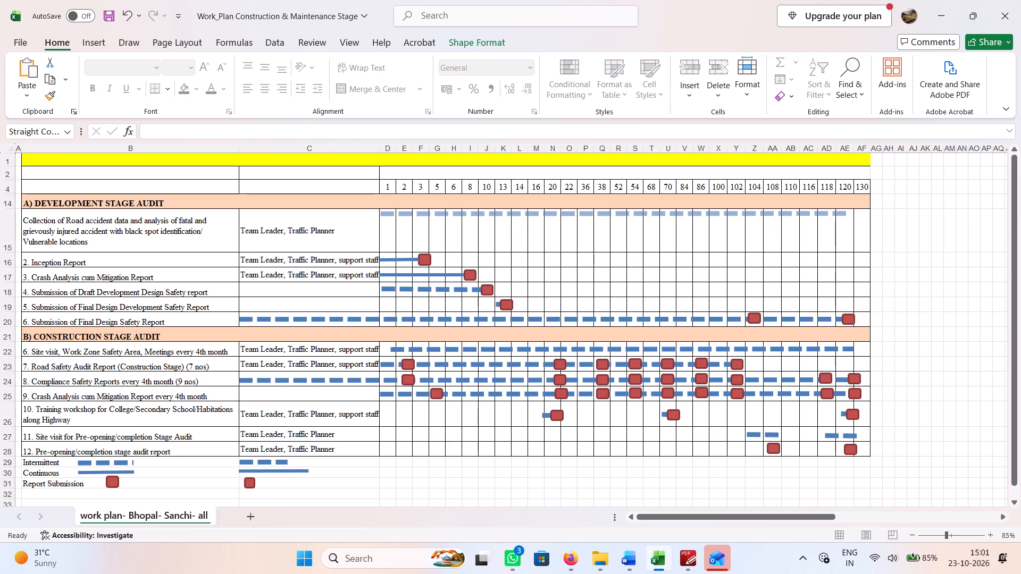
pyautogui.moveTo(849, 213); pyautogui.dragTo(697, 215)
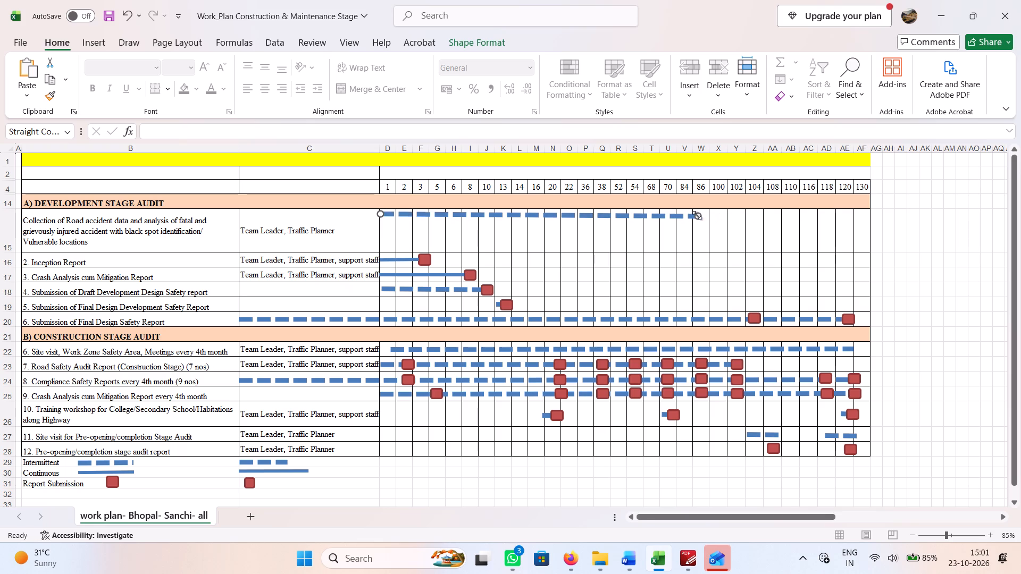
pyautogui.click(576, 562)
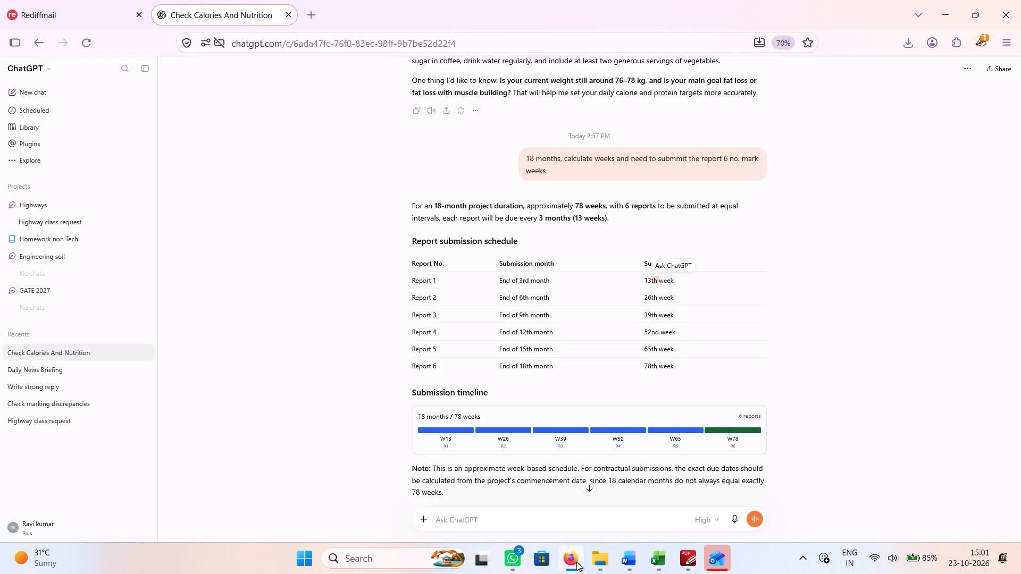
pyautogui.click(576, 562)
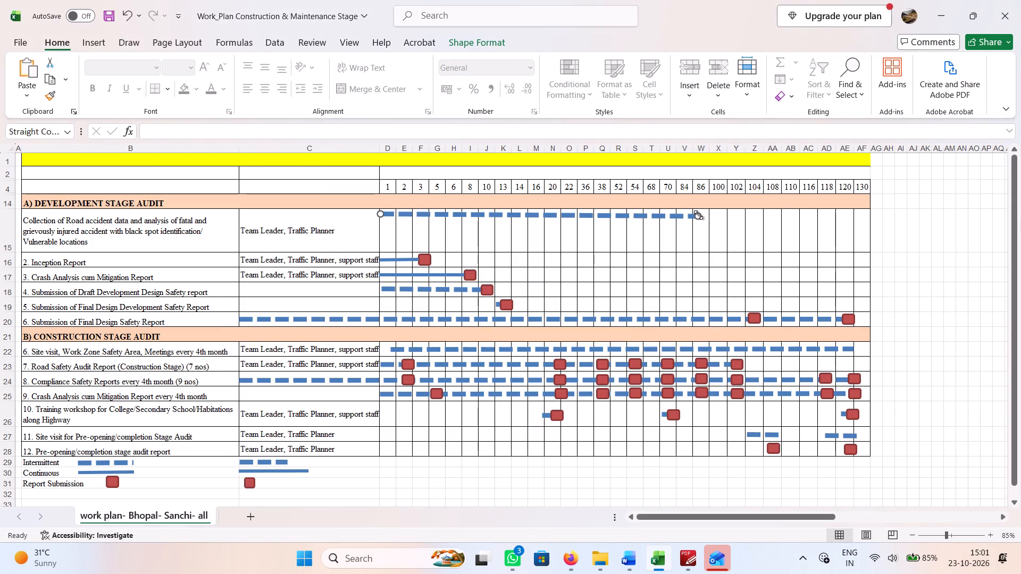
pyautogui.moveTo(698, 215); pyautogui.dragTo(684, 215)
# In the week header row, set the heading V4 above the bar's end to 78.
pyautogui.click(683, 184)
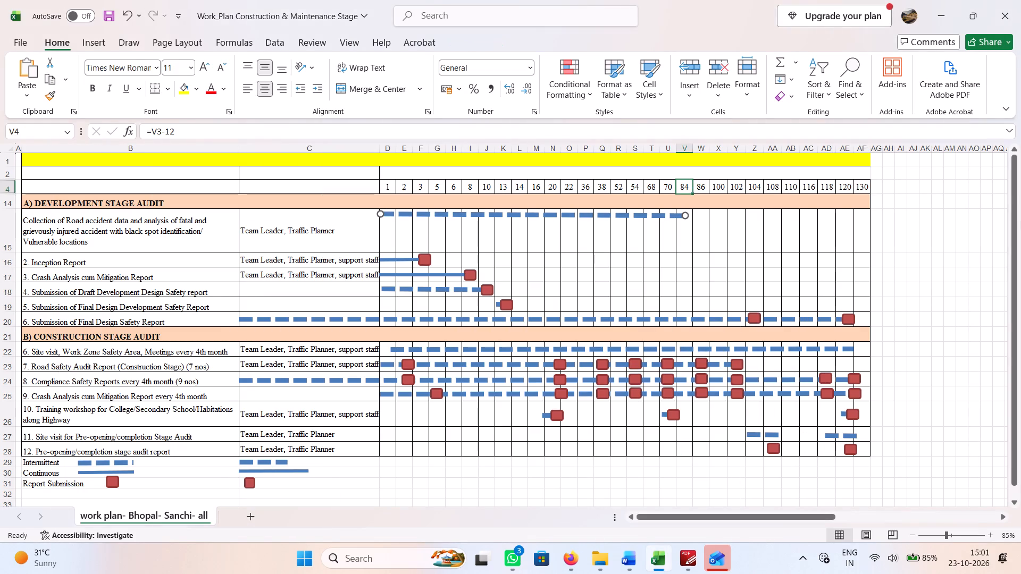
pyautogui.write('78')
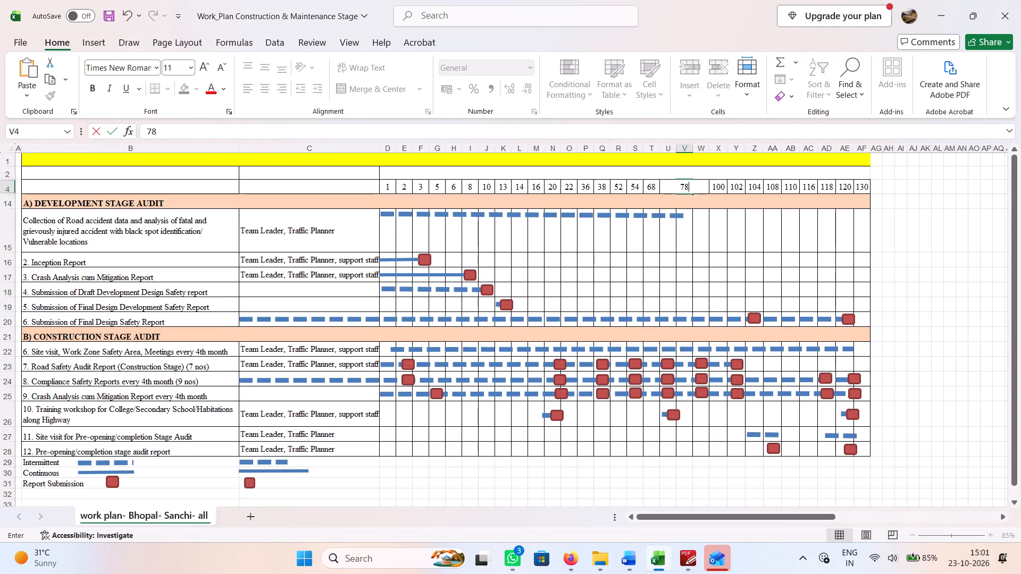
pyautogui.click(673, 266)
pyautogui.click(680, 214)
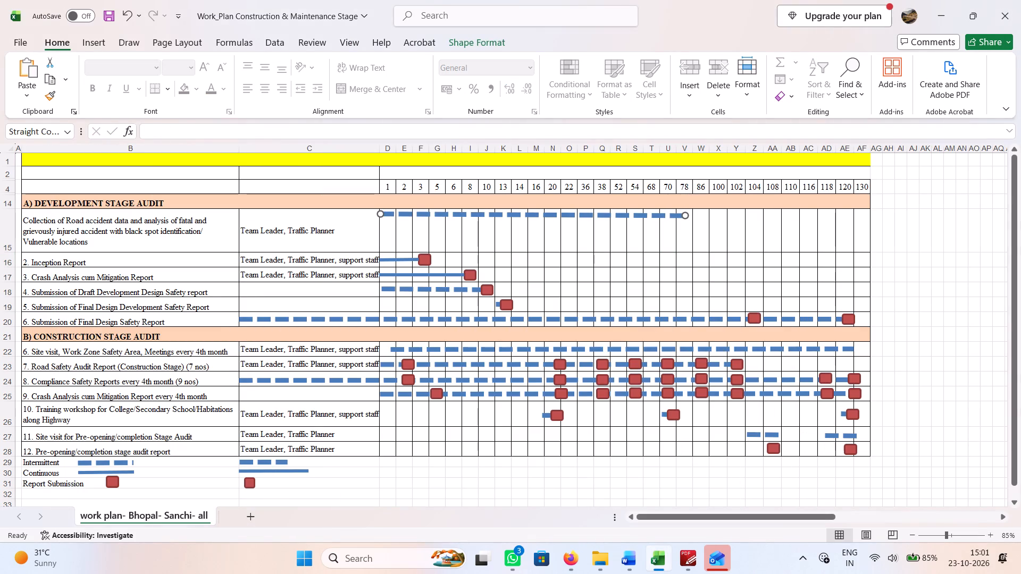
# Copy the Inception Report's red submission mark and place the copy on the road accident data bar at week 13.
pyautogui.click(425, 257)
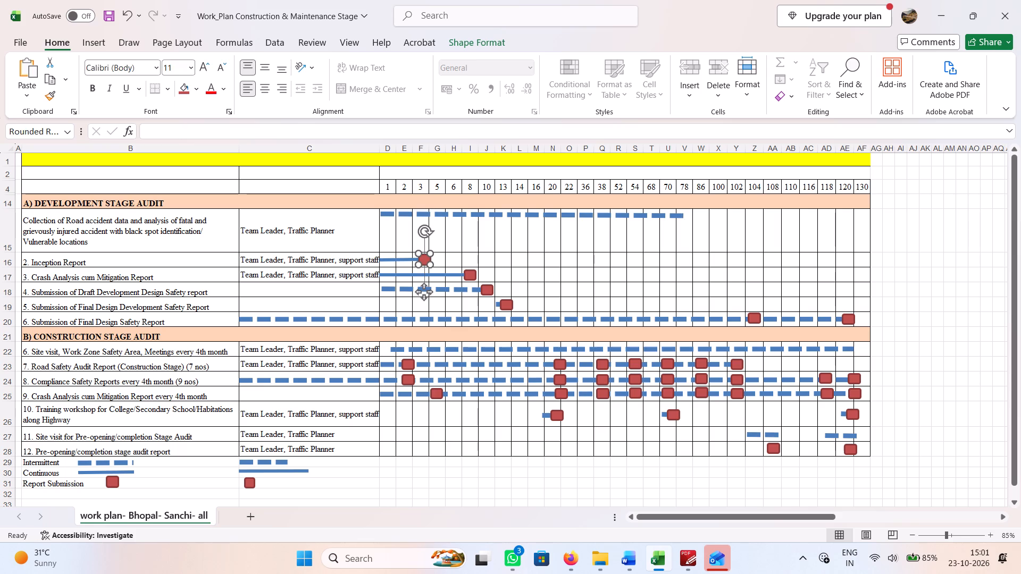
pyautogui.hotkey('ctrl', 'c')
pyautogui.hotkey('ctrl', 'v')
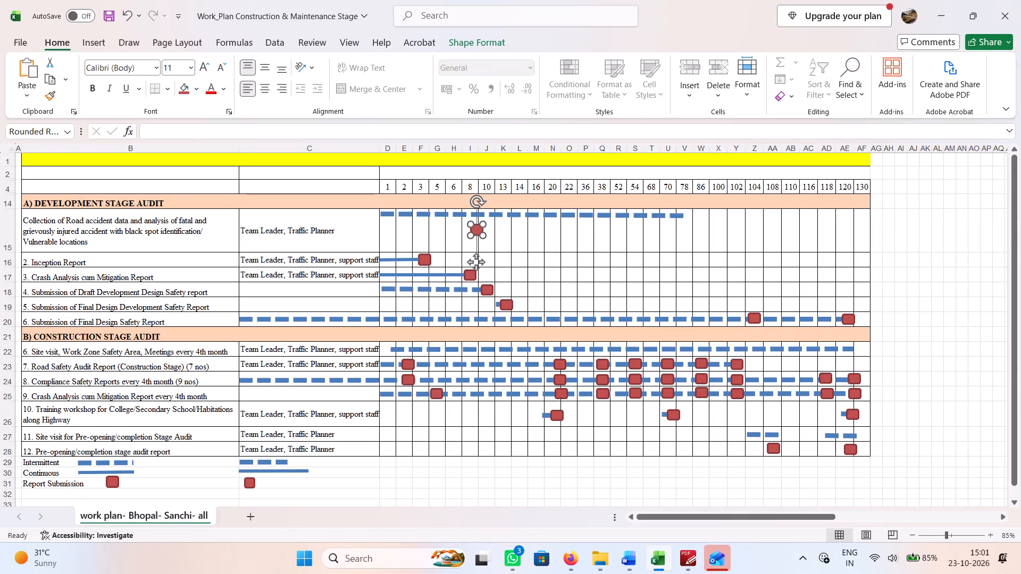
pyautogui.moveTo(476, 232); pyautogui.dragTo(472, 230)
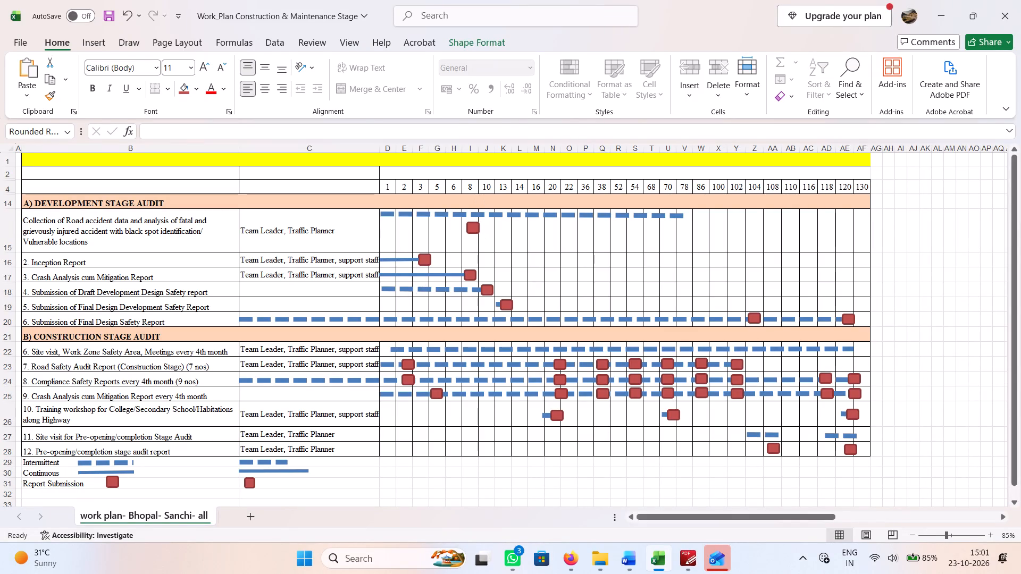
pyautogui.moveTo(472, 230); pyautogui.dragTo(504, 218)
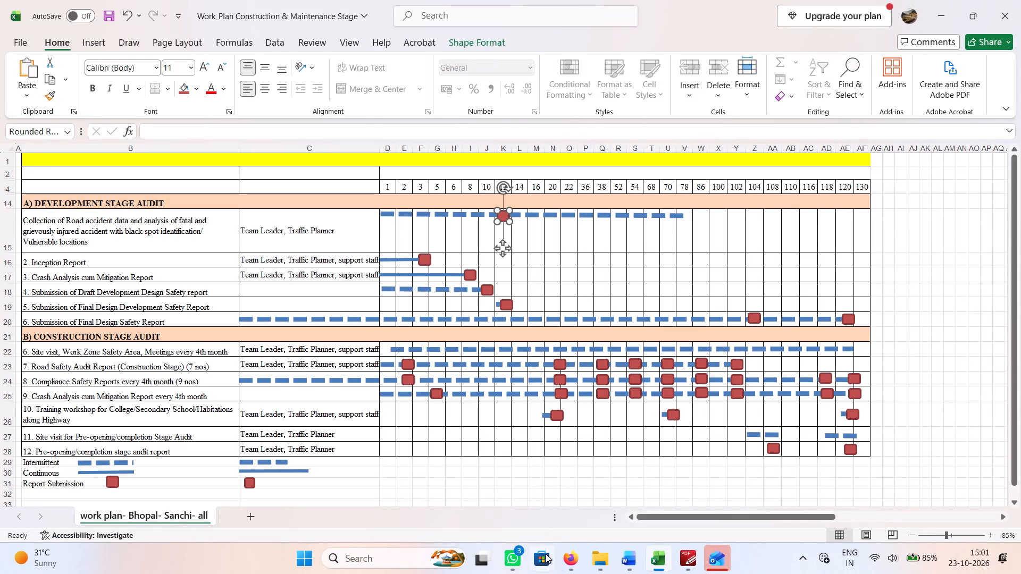
# Check Report 2's week in ChatGPT, set heading O4 to 26, and place a copied report mark on the accident data bar there.
pyautogui.click(569, 569)
pyautogui.click(569, 569)
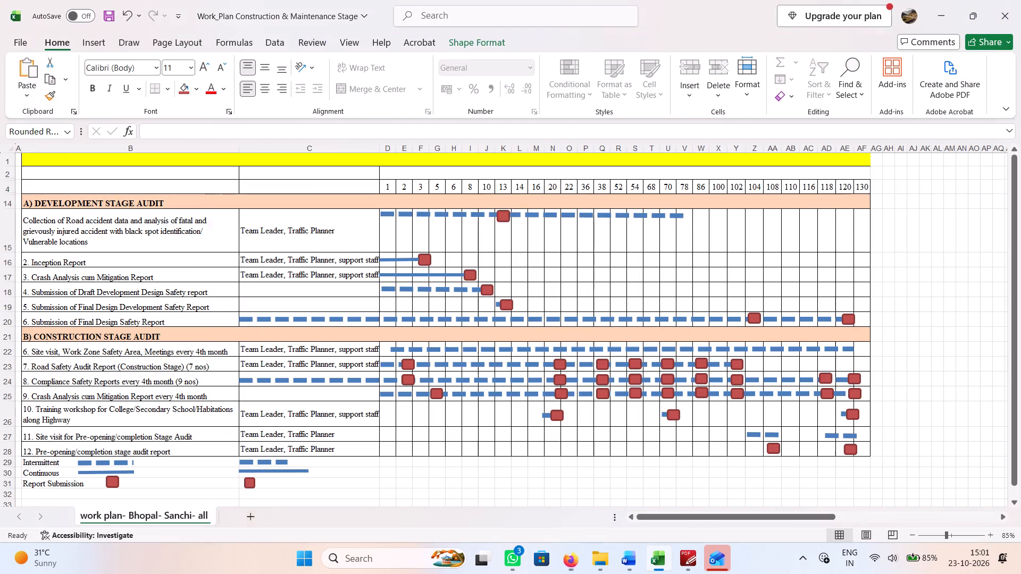
pyautogui.doubleClick(574, 186)
pyautogui.press('BackSpace')
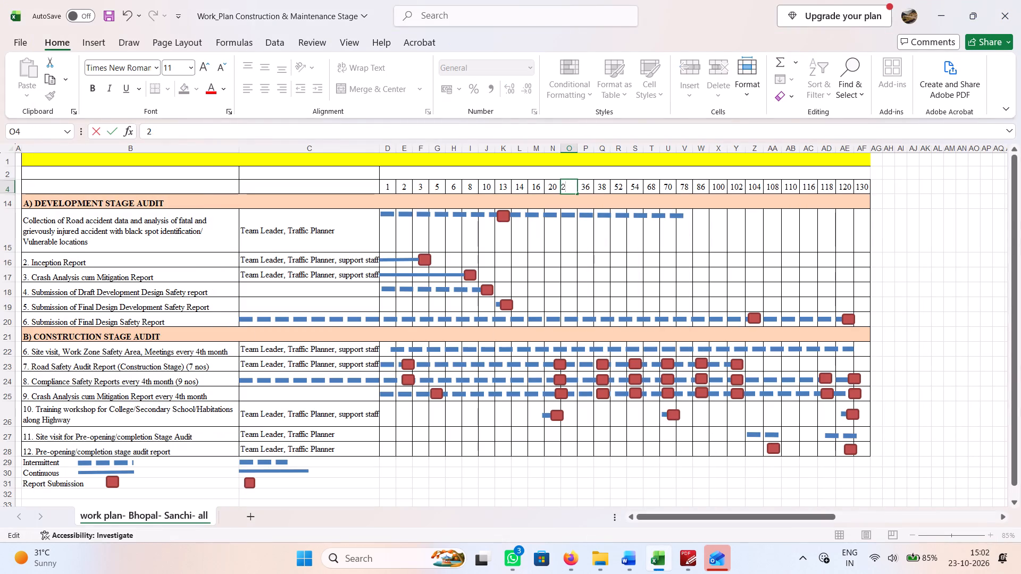
pyautogui.press('6')
pyautogui.click(592, 232)
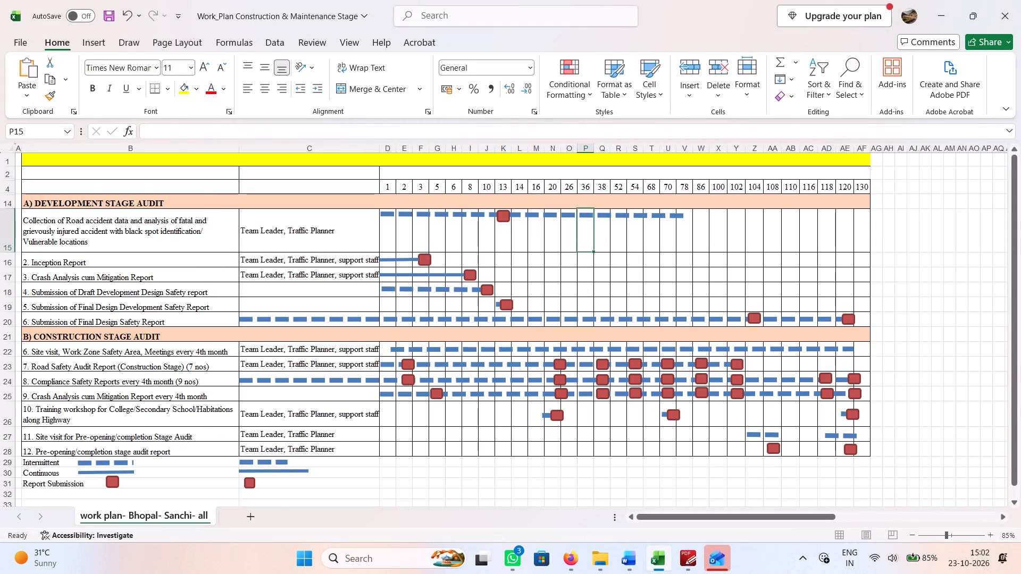
pyautogui.click(510, 212)
pyautogui.hotkey('ctrl', 'c')
pyautogui.hotkey('ctrl', 'v')
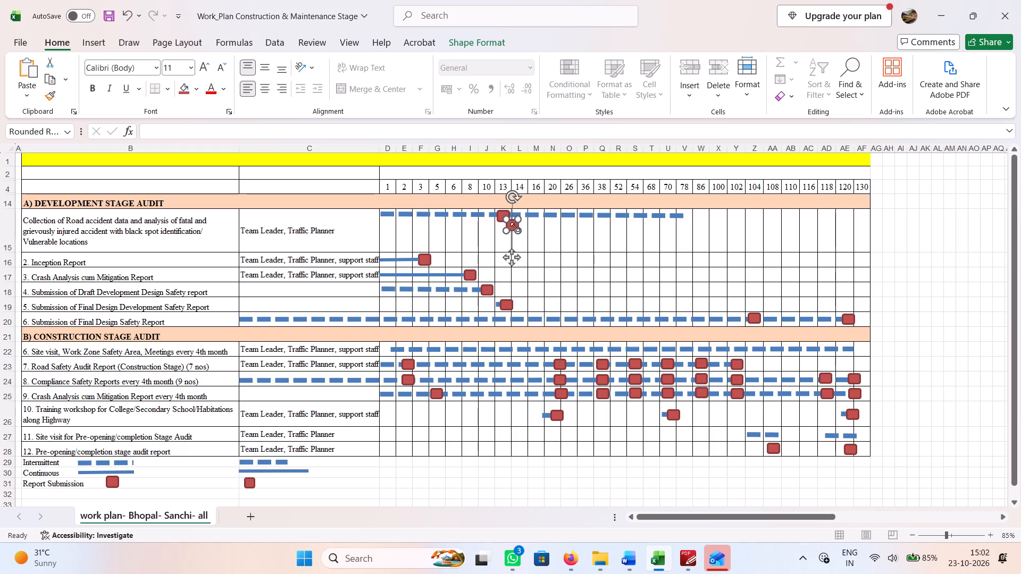
pyautogui.moveTo(514, 226); pyautogui.dragTo(570, 217)
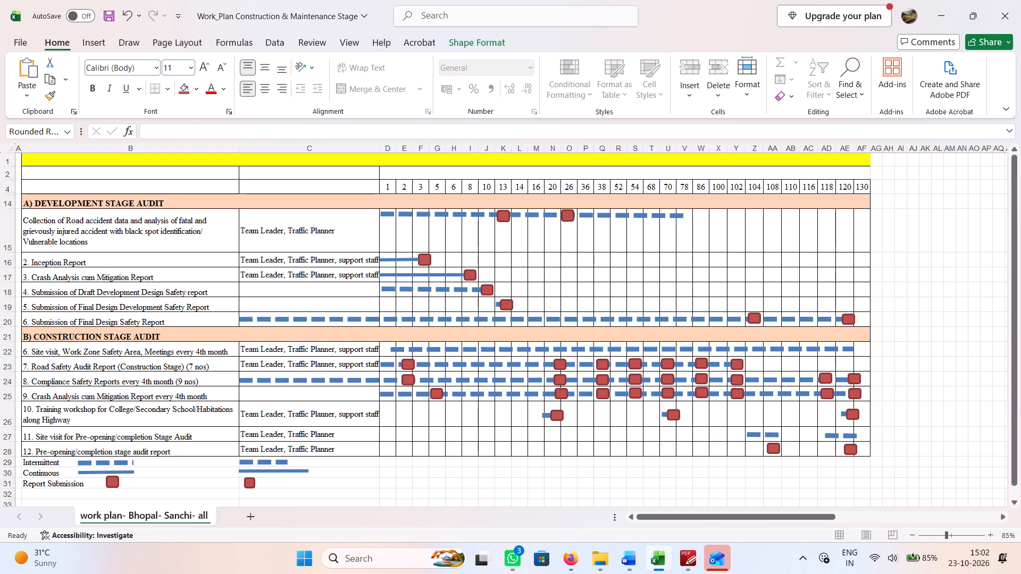
pyautogui.moveTo(570, 217); pyautogui.dragTo(571, 217)
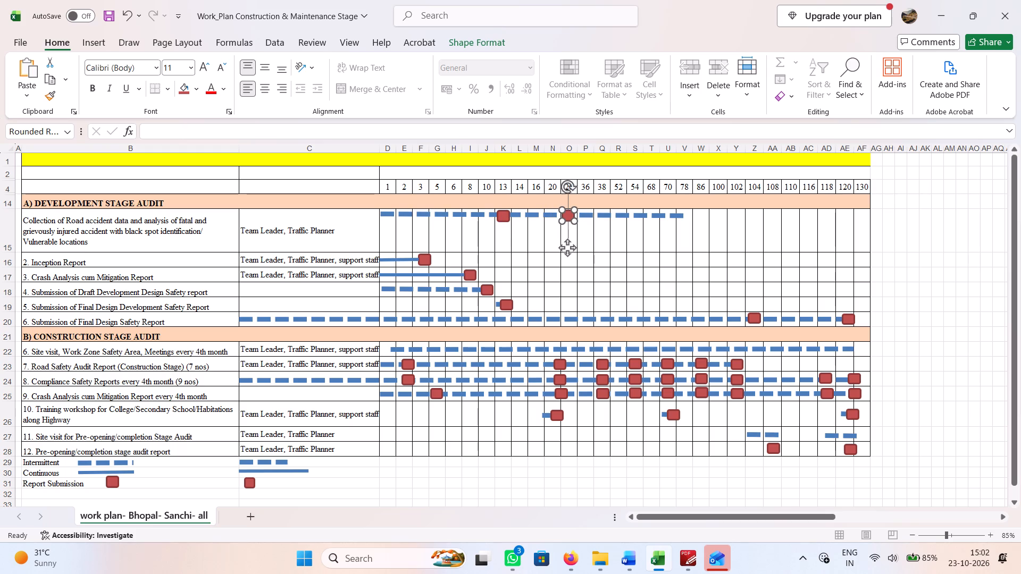
# Set week heading Q4 to 39 and place a copy of the report mark on the accident data bar in that column.
pyautogui.doubleClick(605, 184)
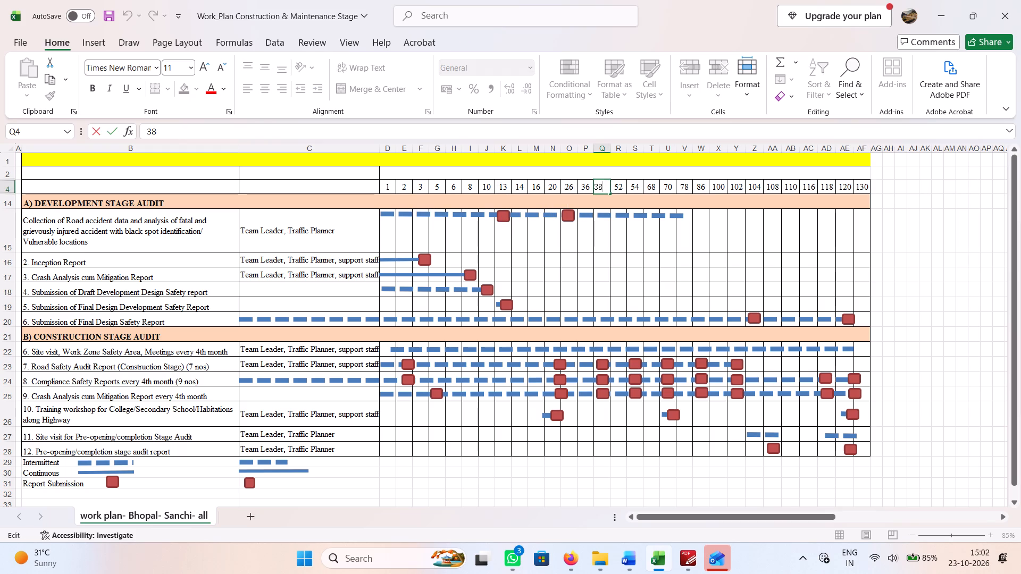
pyautogui.press('BackSpace')
pyautogui.press('9')
pyautogui.click(614, 275)
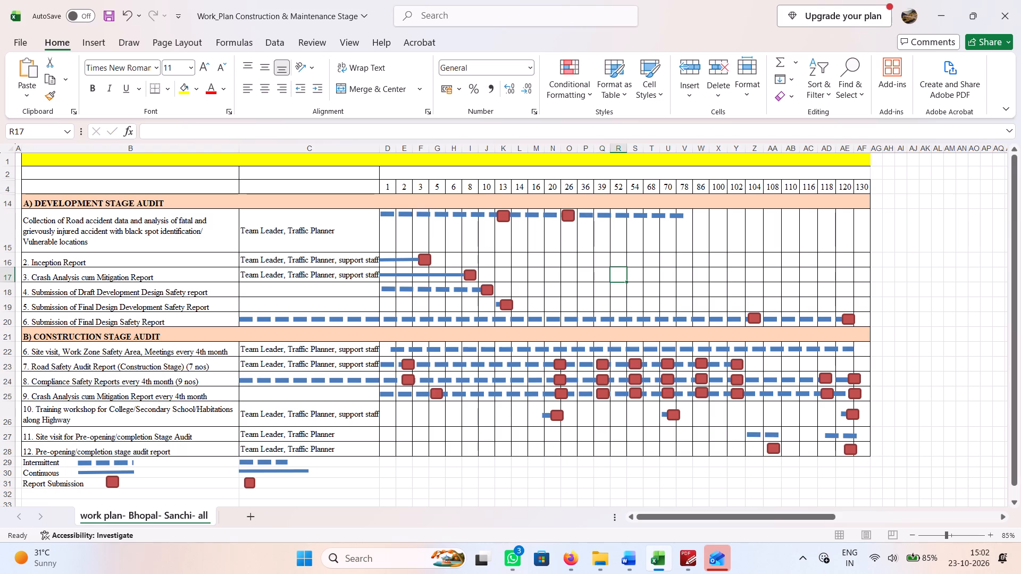
pyautogui.click(570, 216)
pyautogui.hotkey('ctrl', 'c')
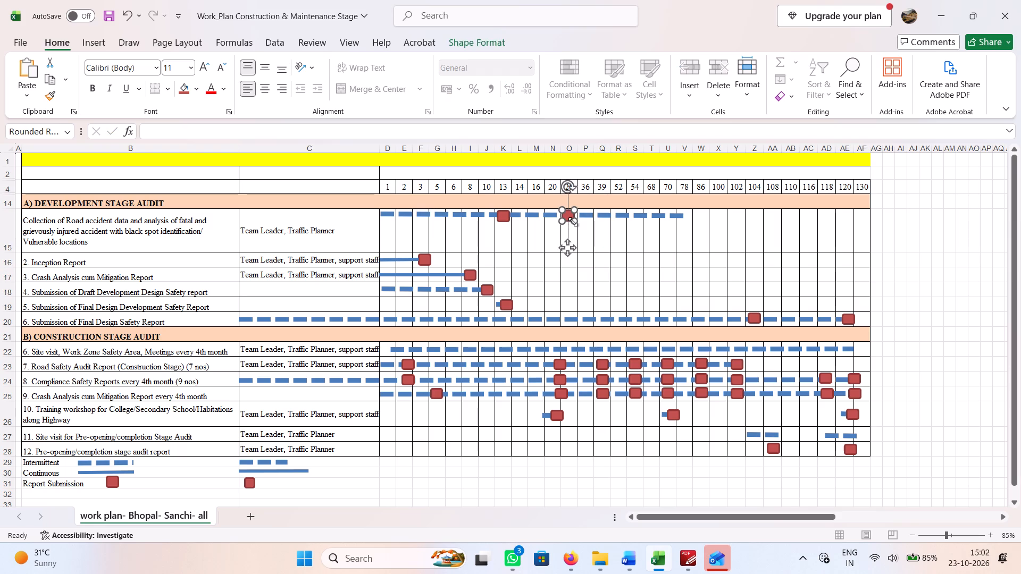
pyautogui.hotkey('ctrl', 'v')
pyautogui.moveTo(578, 229); pyautogui.dragTo(604, 220)
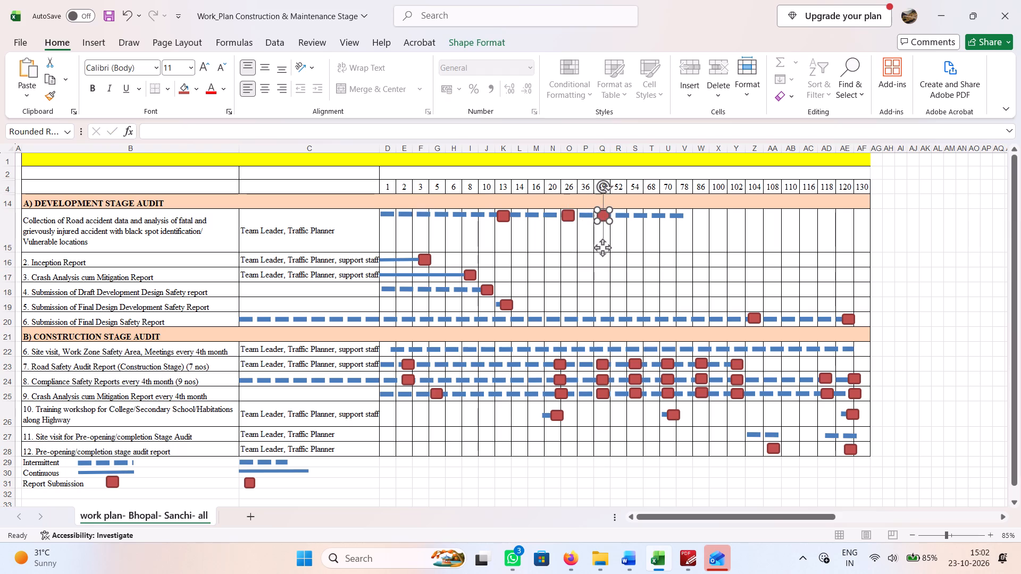
# Check Report 4's week in ChatGPT and place a copied report mark on the accident data bar in column R, headed 52.
pyautogui.click(576, 569)
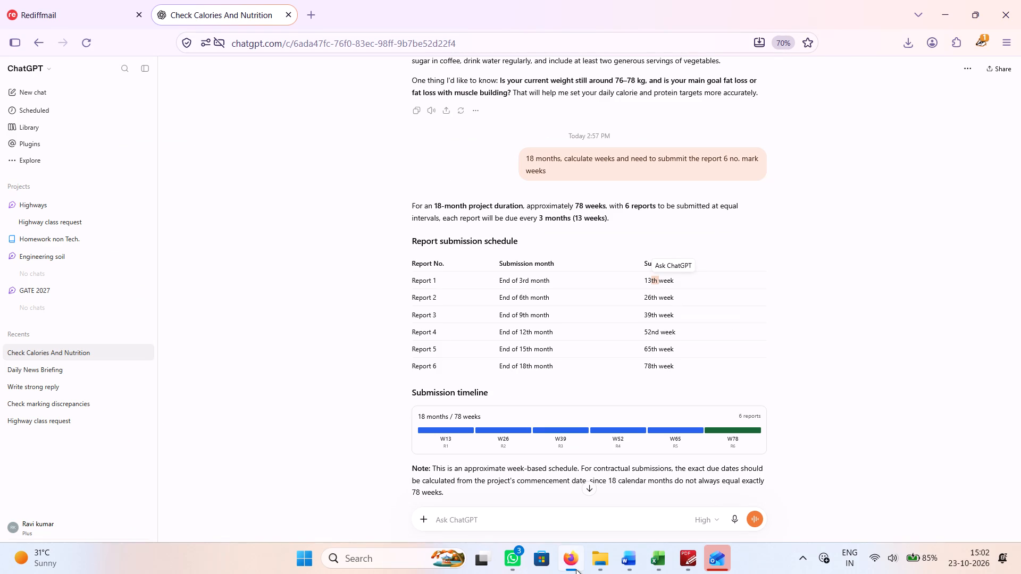
pyautogui.click(576, 569)
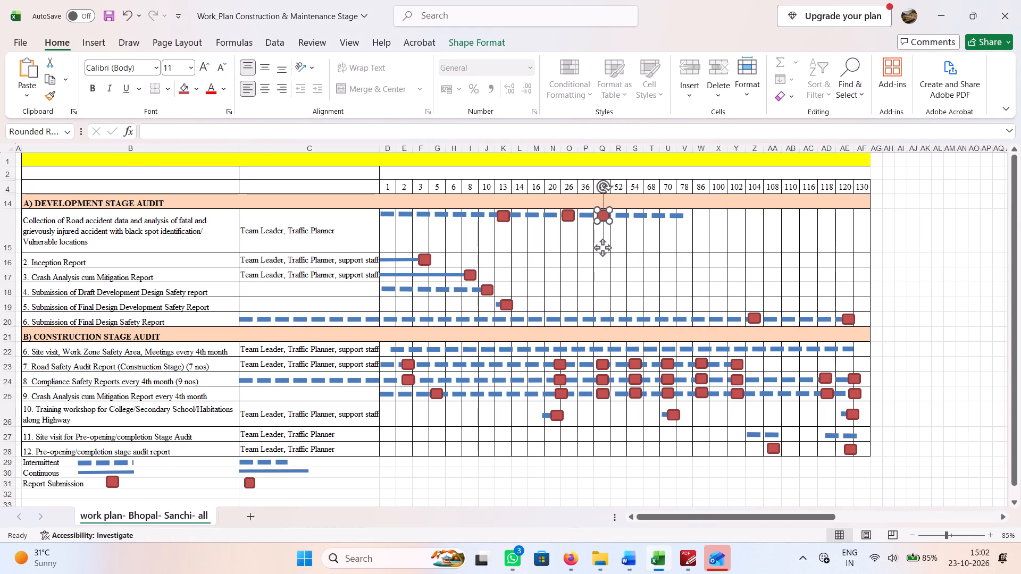
pyautogui.click(615, 213)
pyautogui.click(605, 215)
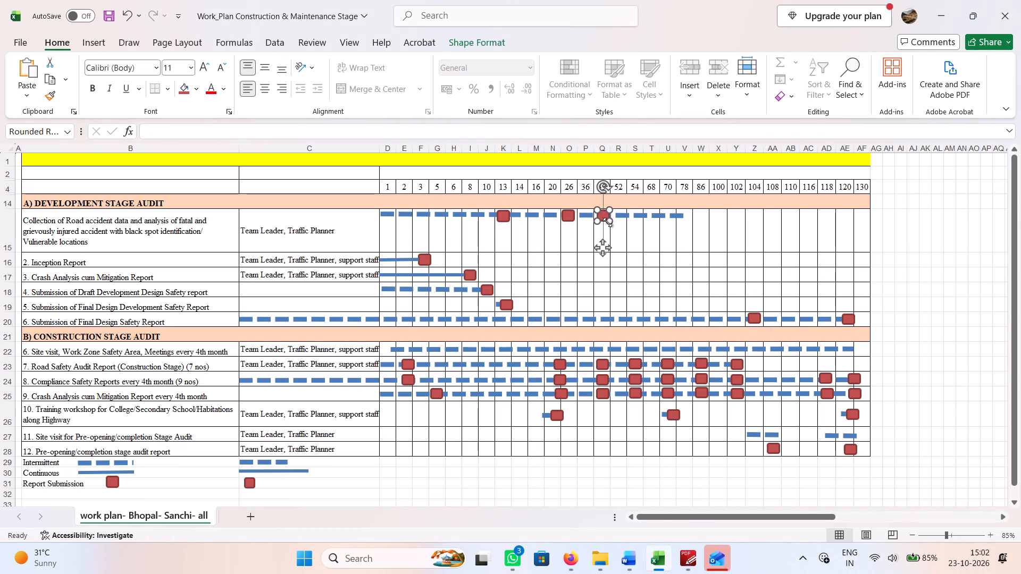
pyautogui.click(604, 221)
pyautogui.hotkey('ctrl', 'c')
pyautogui.hotkey('ctrl', 'v')
pyautogui.moveTo(611, 230); pyautogui.dragTo(618, 227)
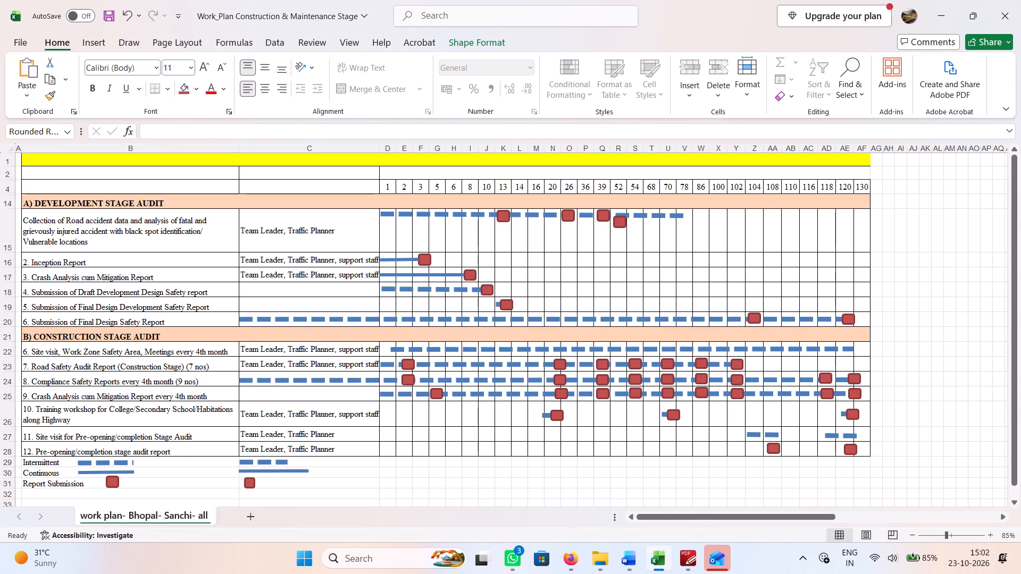
pyautogui.moveTo(618, 227); pyautogui.dragTo(620, 223)
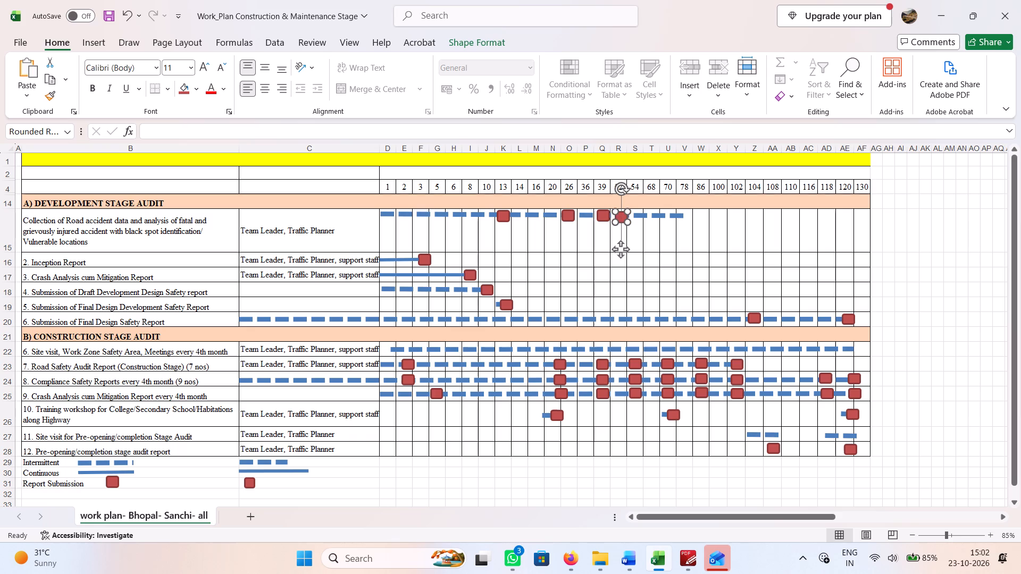
# In the week header row, set R4 to 45, S4 to 50 and T4 to 56.
pyautogui.click(597, 182)
pyautogui.click(624, 187)
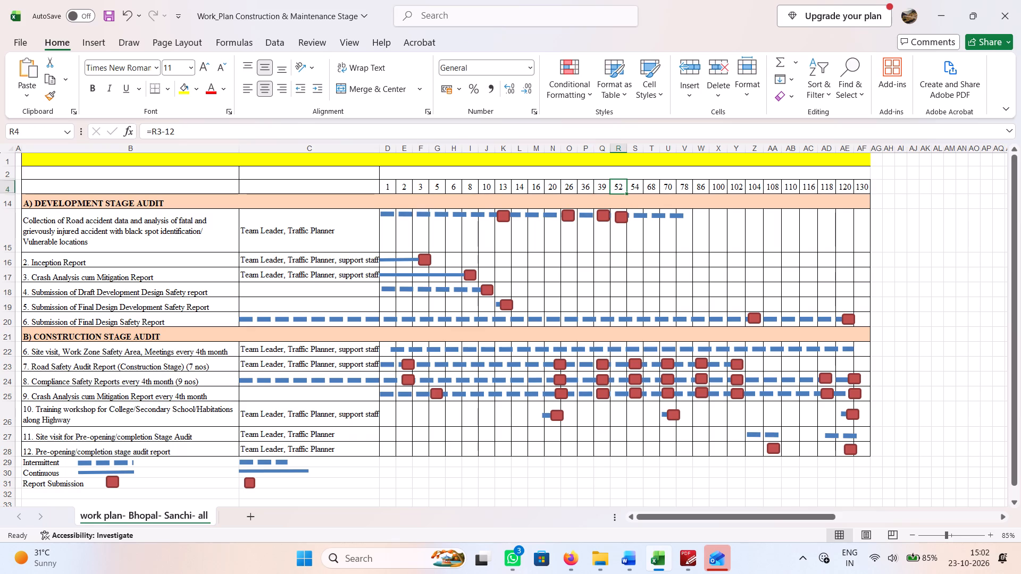
pyautogui.write('45')
pyautogui.press('Right')
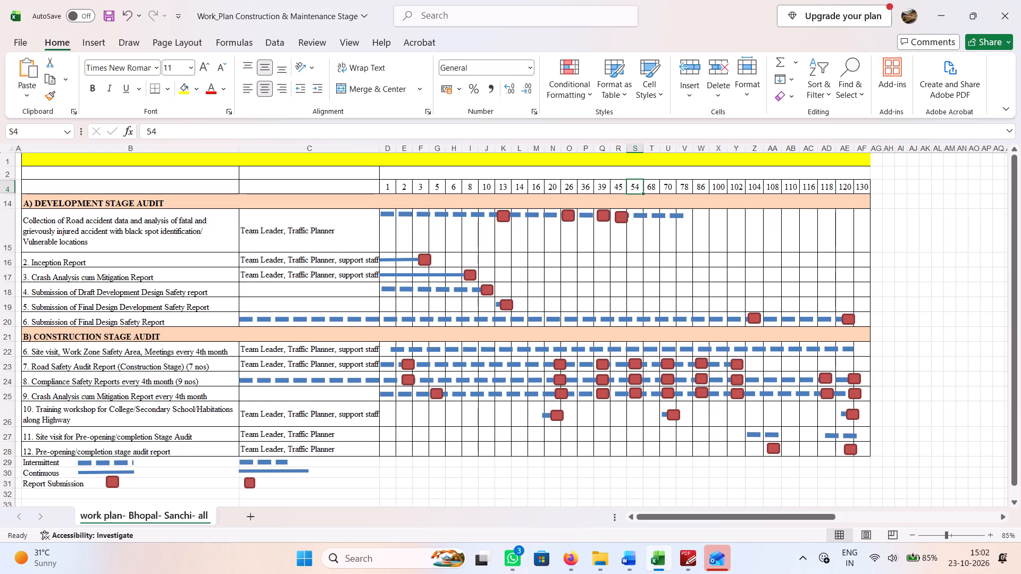
pyautogui.write('50')
pyautogui.press('Right')
pyautogui.write('56')
pyautogui.click(657, 239)
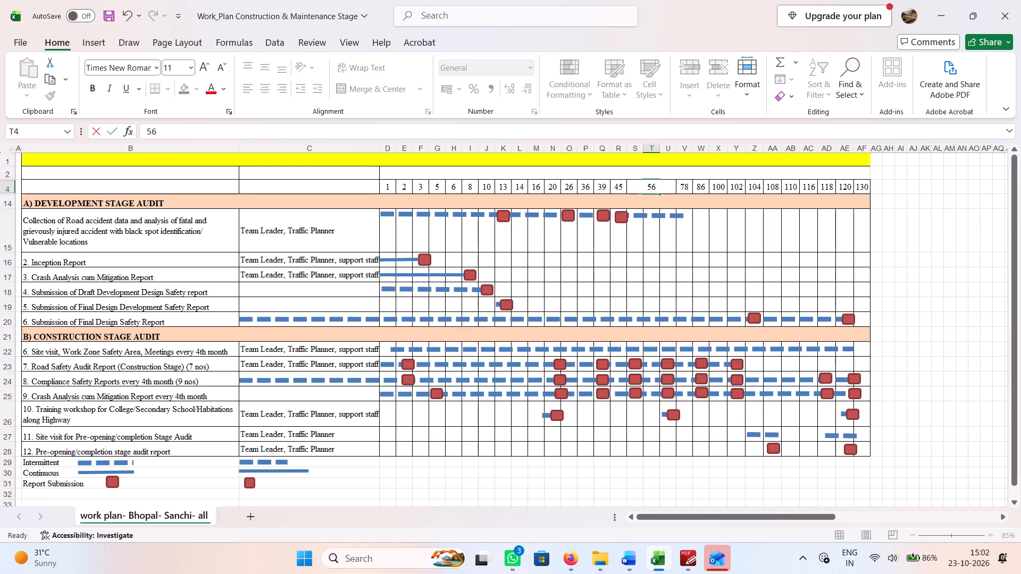
# Recheck the report weeks in ChatGPT's schedule and set the Excel week heading T4 to 52.
pyautogui.click(565, 565)
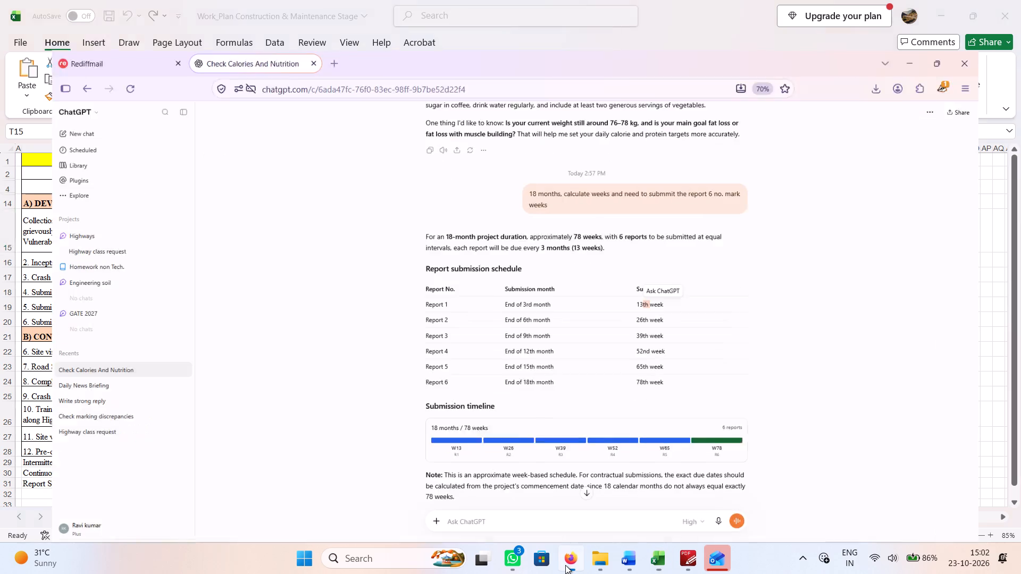
pyautogui.click(565, 565)
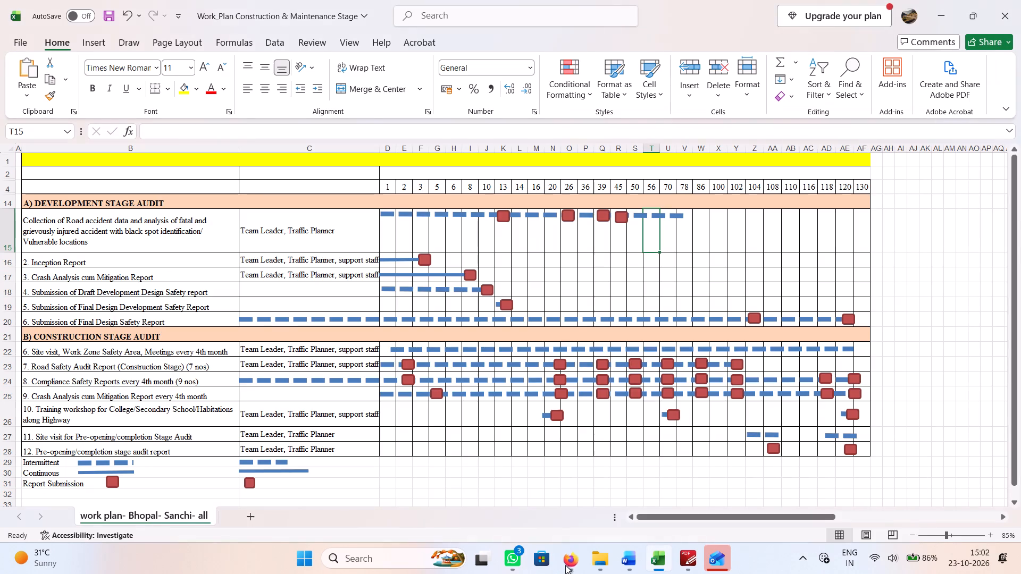
pyautogui.click(653, 189)
pyautogui.write('52')
pyautogui.click(642, 281)
# Move the fourth report mark on the accident data bar to column T, headed week 52.
pyautogui.moveTo(619, 218); pyautogui.dragTo(632, 216)
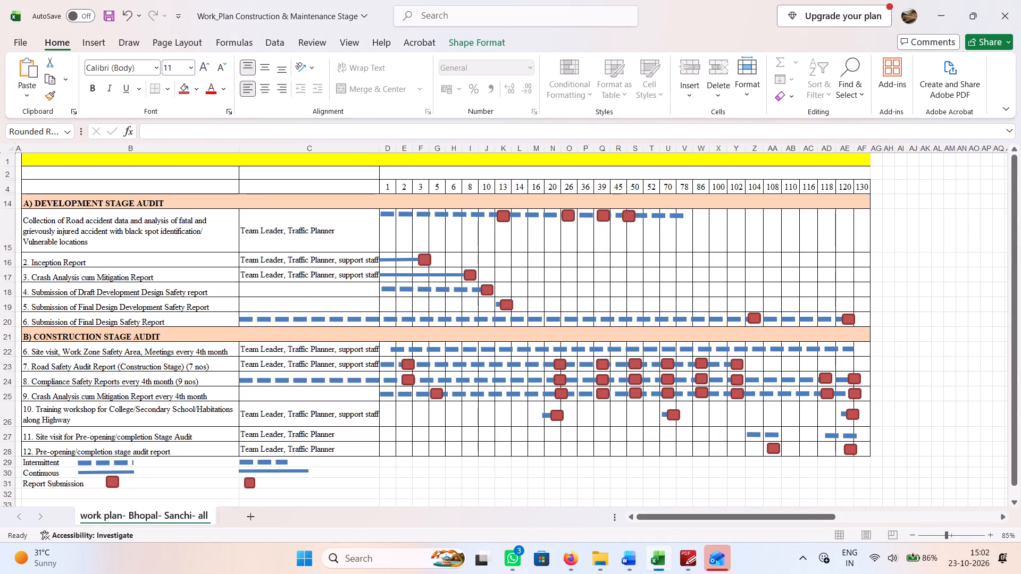
pyautogui.moveTo(632, 216); pyautogui.dragTo(649, 217)
# Check the next report week in ChatGPT and set the Excel week headings U4 to 60, V4 to 62 and W4 to 65.
pyautogui.click(572, 564)
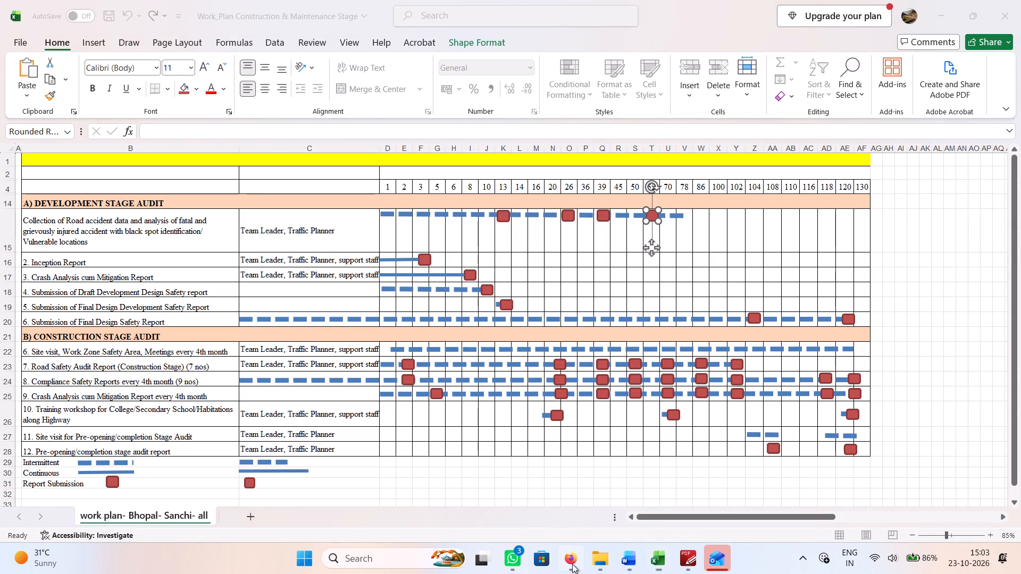
pyautogui.click(572, 564)
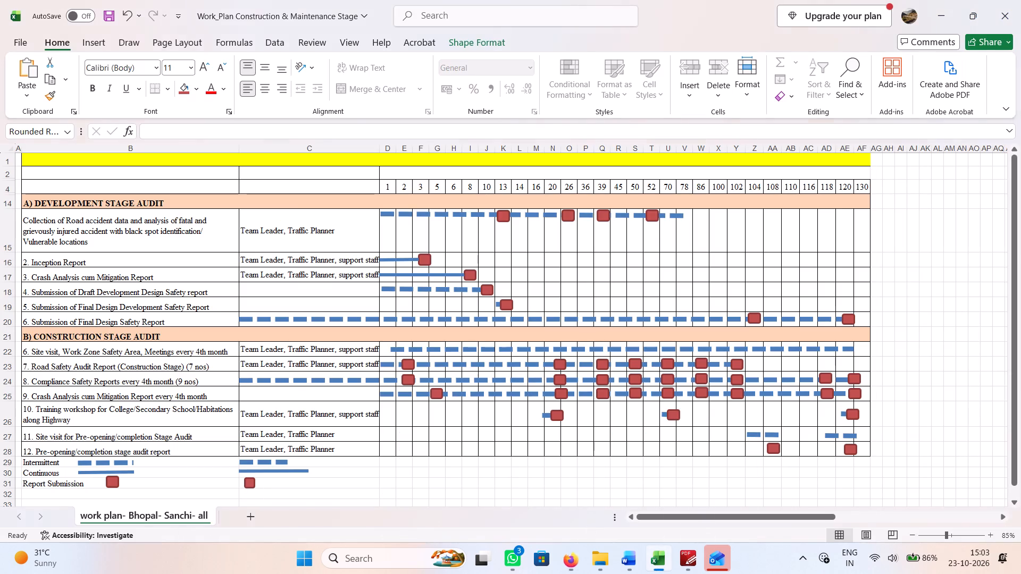
pyautogui.click(677, 195)
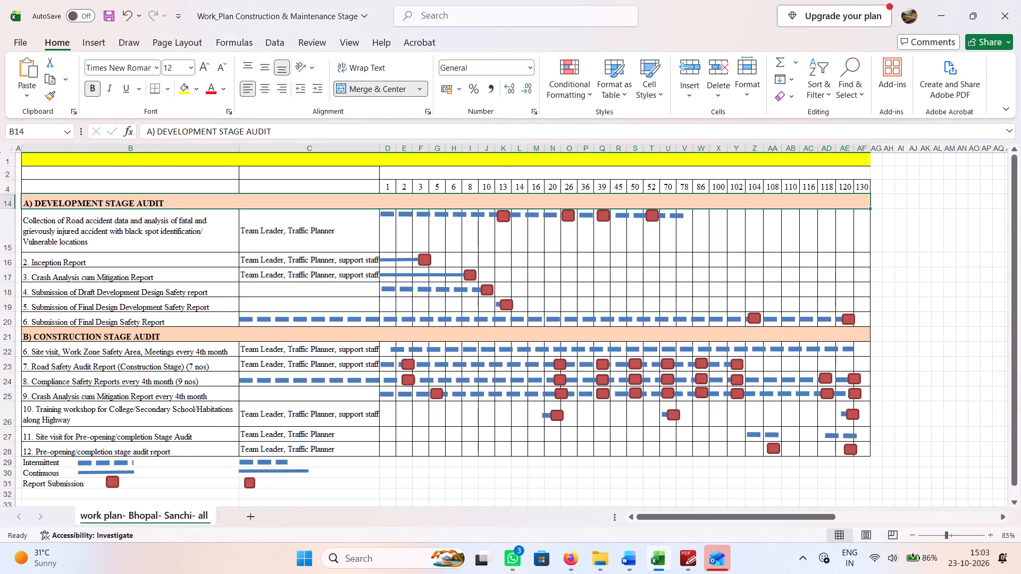
pyautogui.click(668, 184)
pyautogui.write('60')
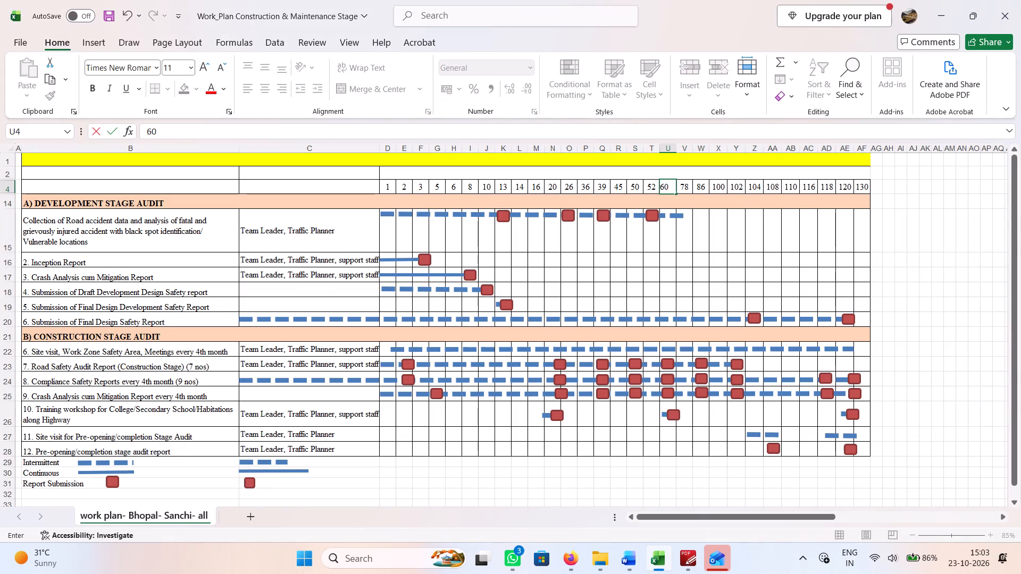
pyautogui.press('Right')
pyautogui.write('62')
pyautogui.press('Right')
pyautogui.write('65')
pyautogui.click(674, 256)
# Place a copy of the week 52 report mark in the accident data row under column W, headed 65.
pyautogui.click(650, 220)
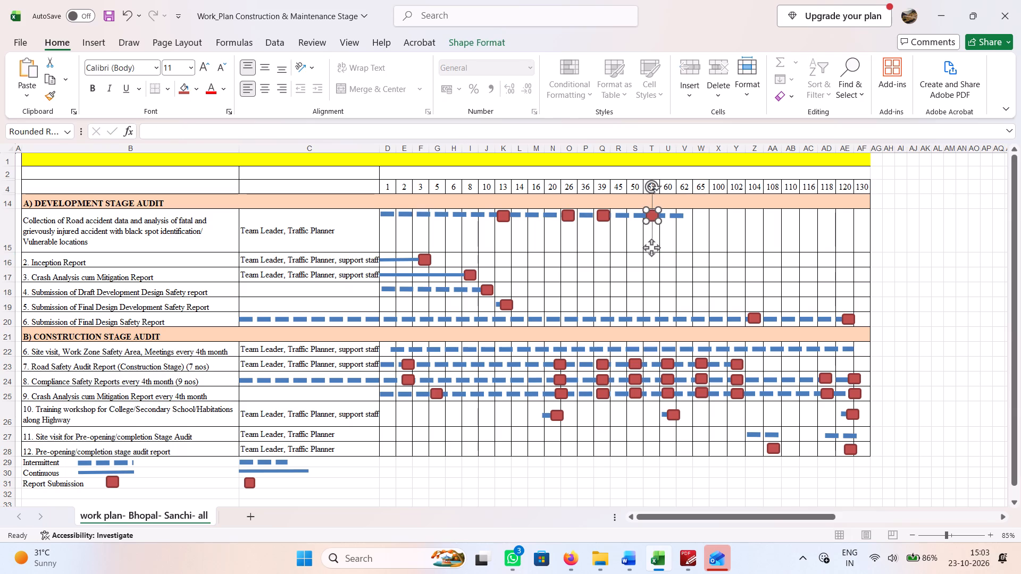
pyautogui.hotkey('ctrl', 'c')
pyautogui.hotkey('ctrl', 'v')
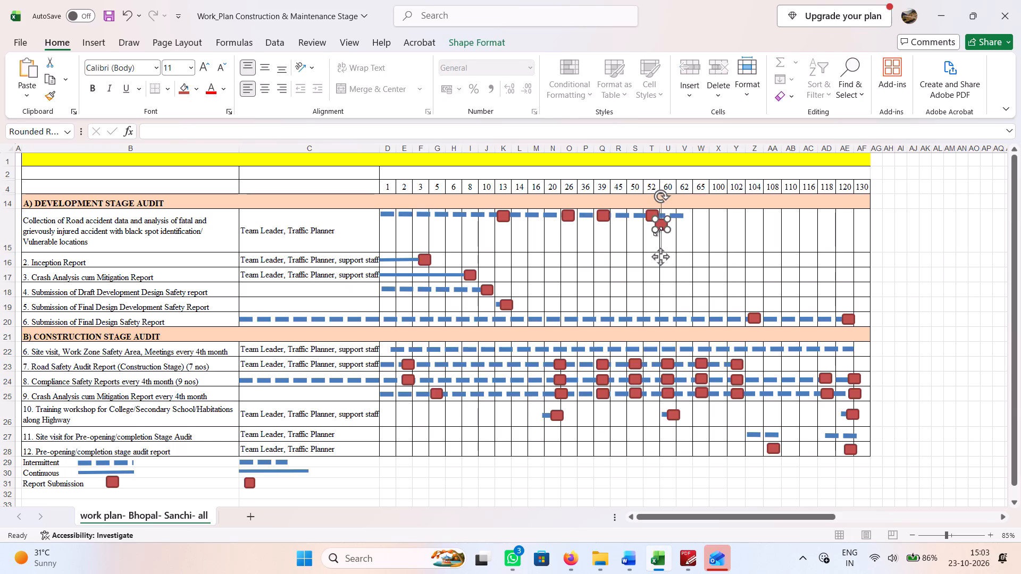
pyautogui.moveTo(661, 231); pyautogui.dragTo(699, 223)
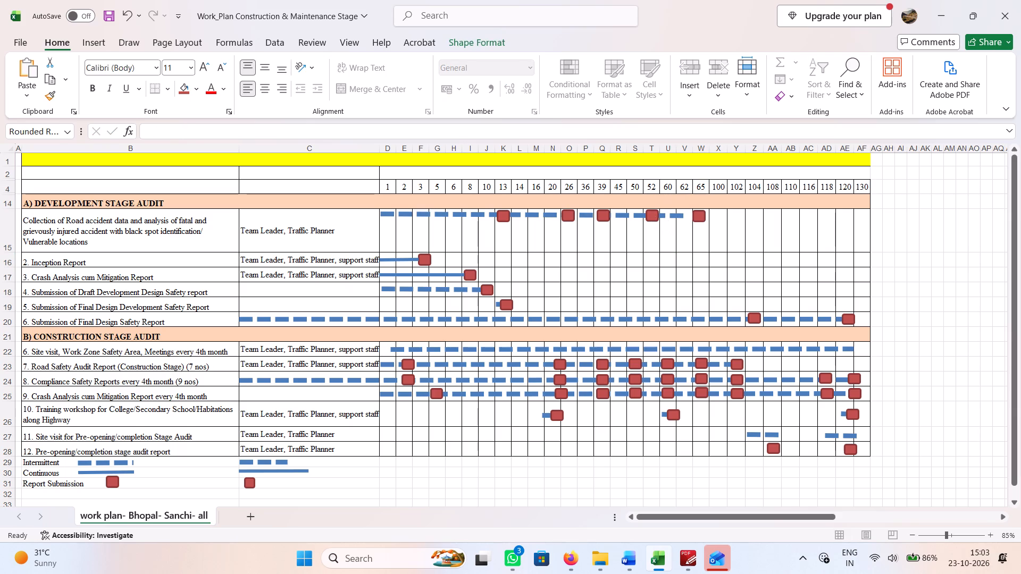
pyautogui.moveTo(699, 223); pyautogui.dragTo(700, 224)
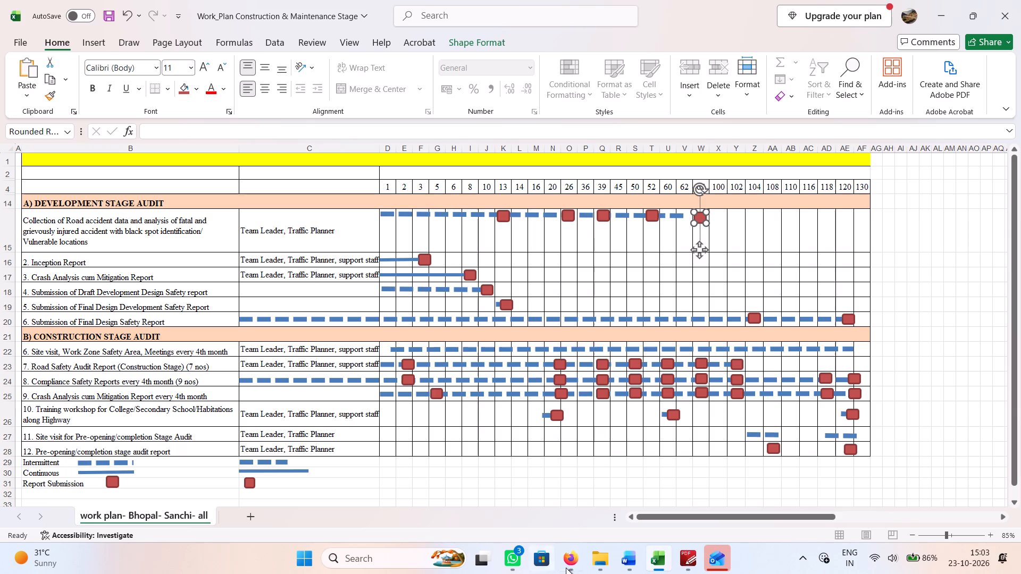
# Check the following report week in ChatGPT and set the Excel week headings X4 to 70, Y4 to 75 and Z4 to 78.
pyautogui.click(572, 567)
pyautogui.click(573, 566)
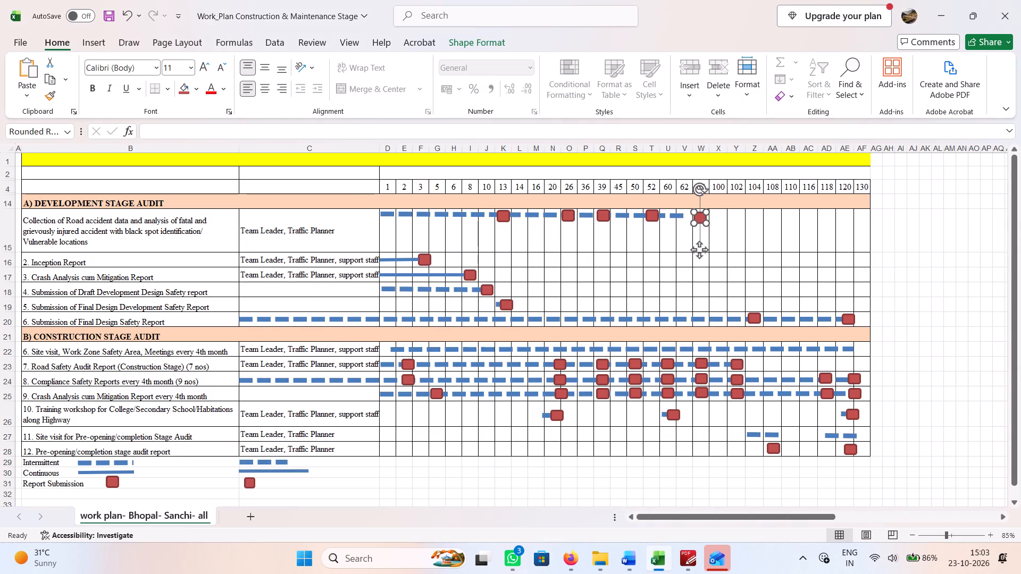
pyautogui.click(726, 189)
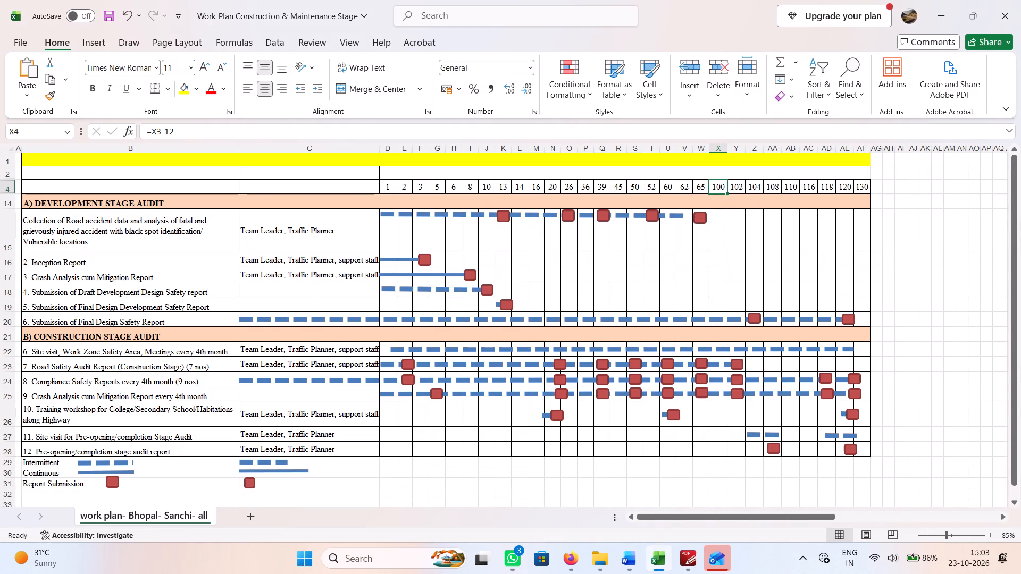
pyautogui.write('70')
pyautogui.press('Right')
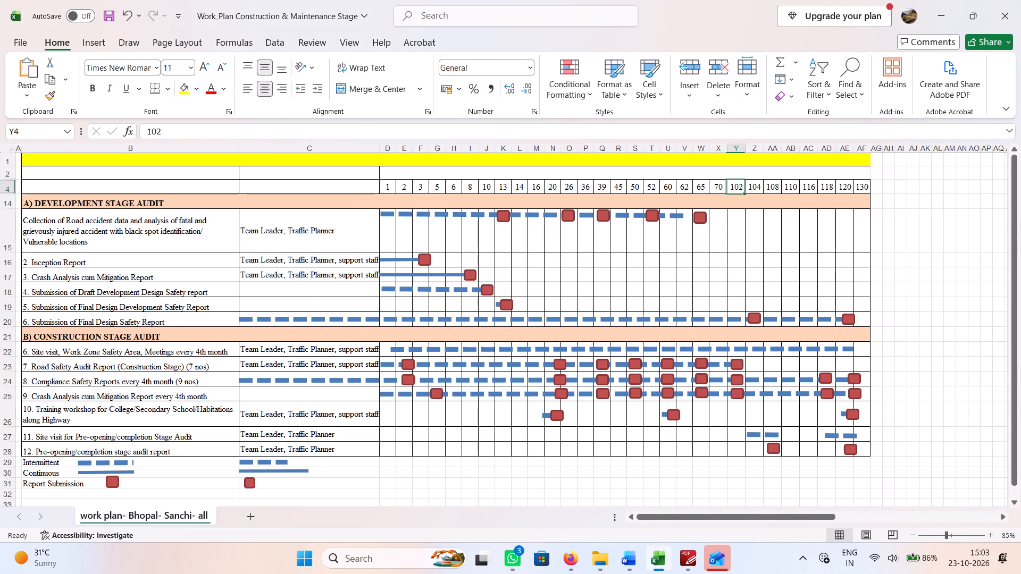
pyautogui.write('75')
pyautogui.press('Right')
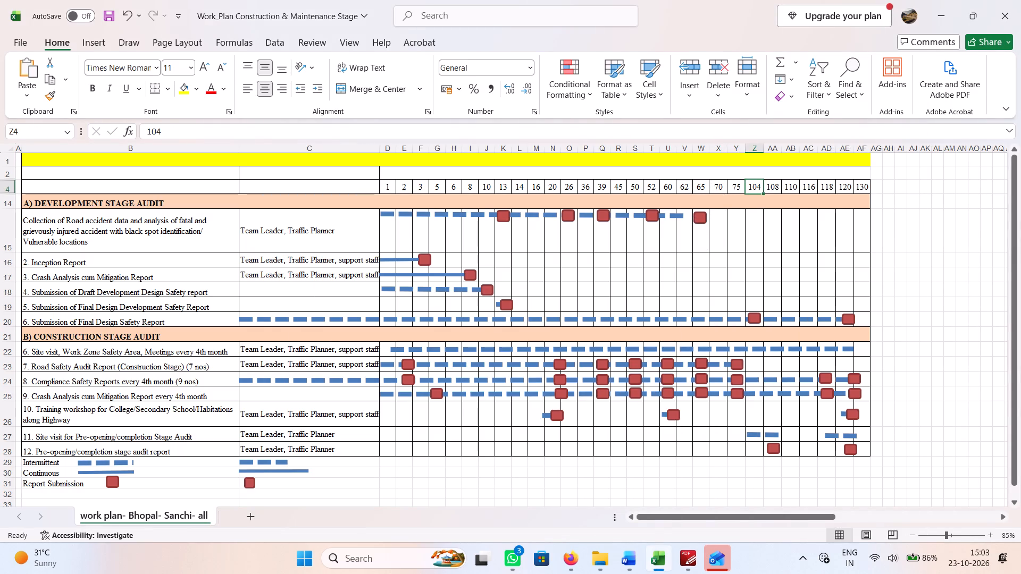
pyautogui.write('78')
pyautogui.click(750, 258)
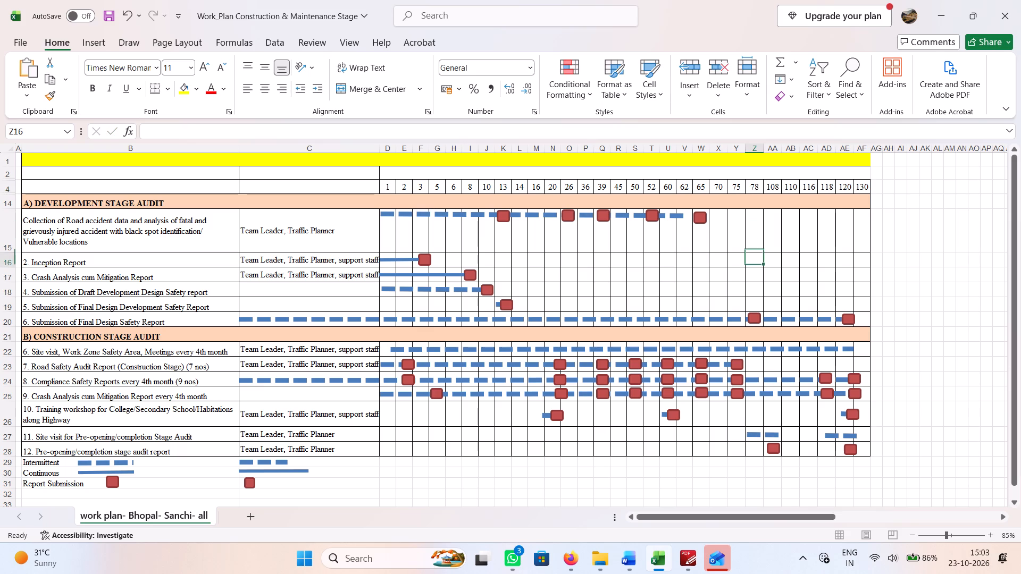
# Place a copy of the week 65 report mark in the accident data row under column Z, headed 78.
pyautogui.click(702, 216)
pyautogui.hotkey('ctrl', 'c')
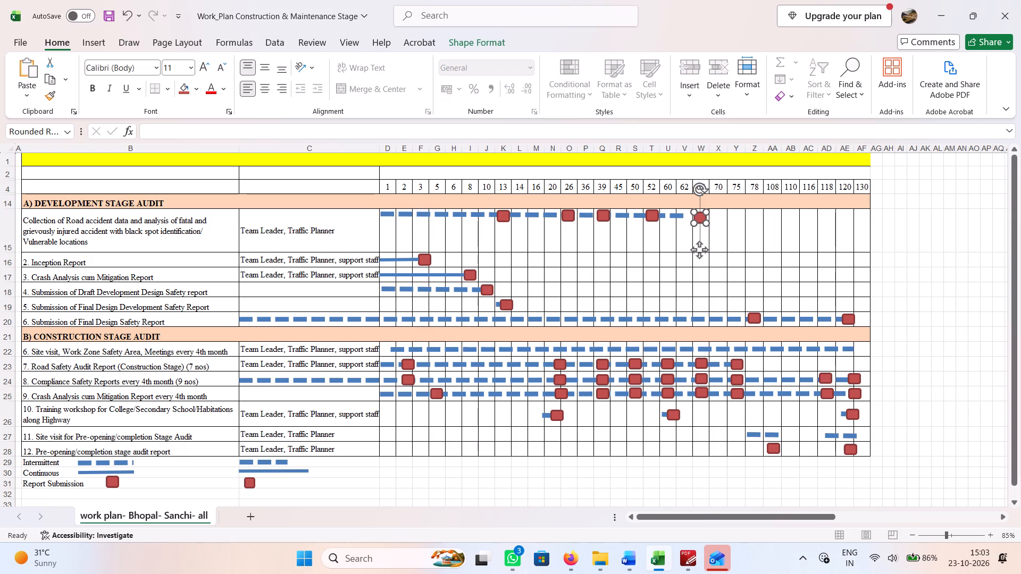
pyautogui.hotkey('ctrl', 'v')
pyautogui.moveTo(709, 231); pyautogui.dragTo(752, 224)
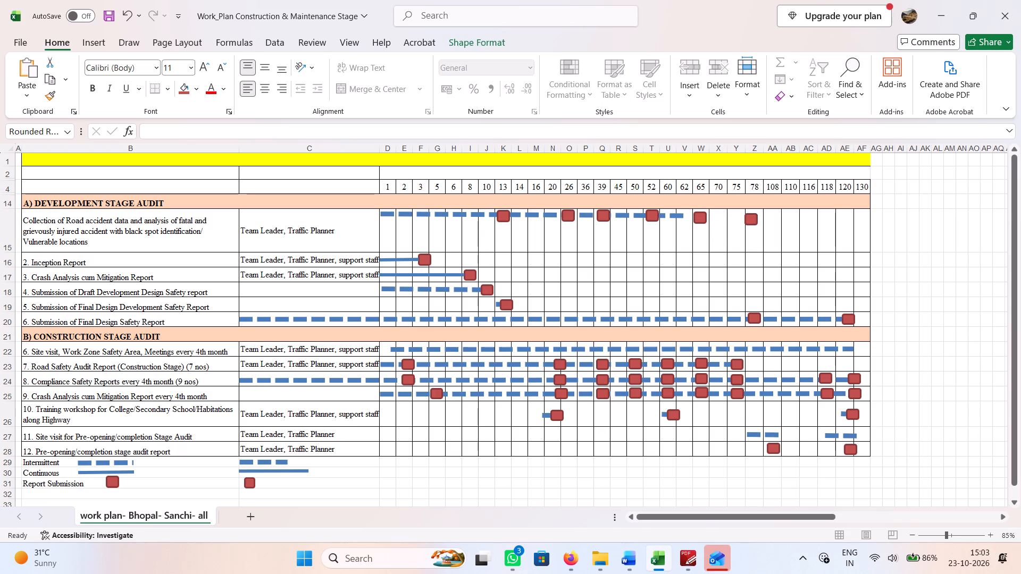
pyautogui.moveTo(752, 224); pyautogui.dragTo(755, 221)
# Extend the dashed accident data bar in row 15 to the report mark in column Z, headed week 78.
pyautogui.click(681, 213)
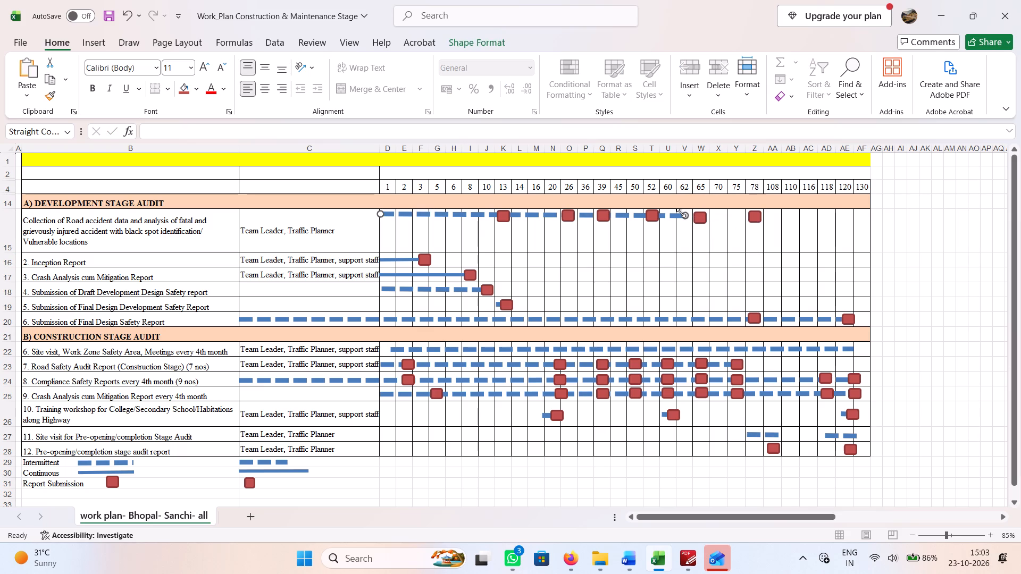
pyautogui.moveTo(685, 214); pyautogui.dragTo(759, 214)
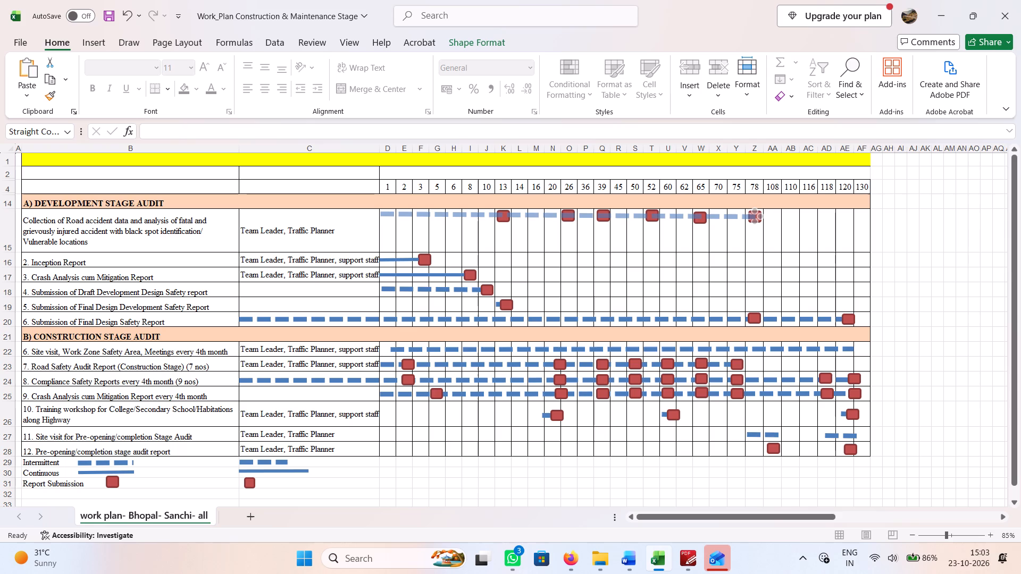
pyautogui.moveTo(759, 214); pyautogui.dragTo(762, 214)
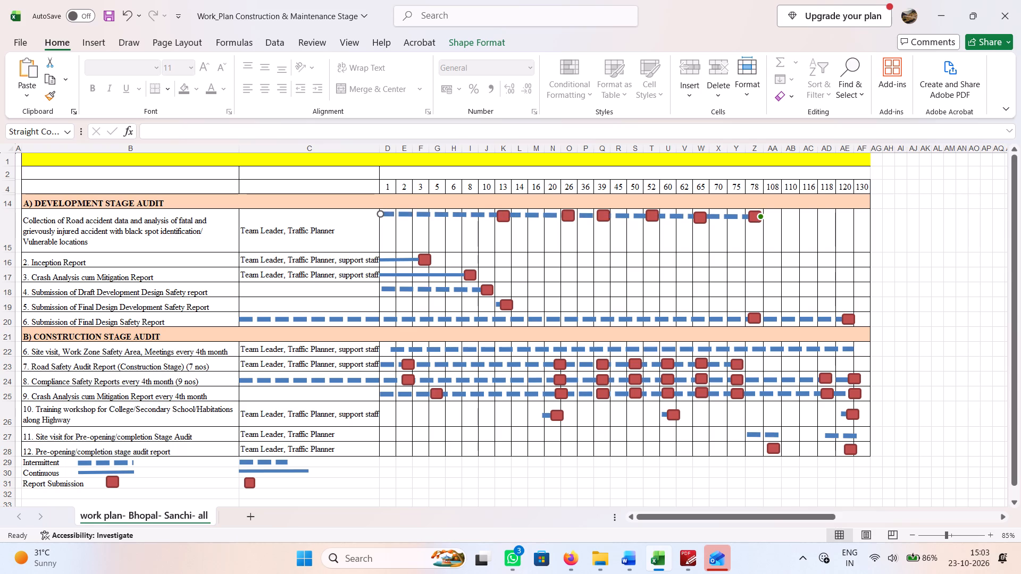
pyautogui.click(421, 215)
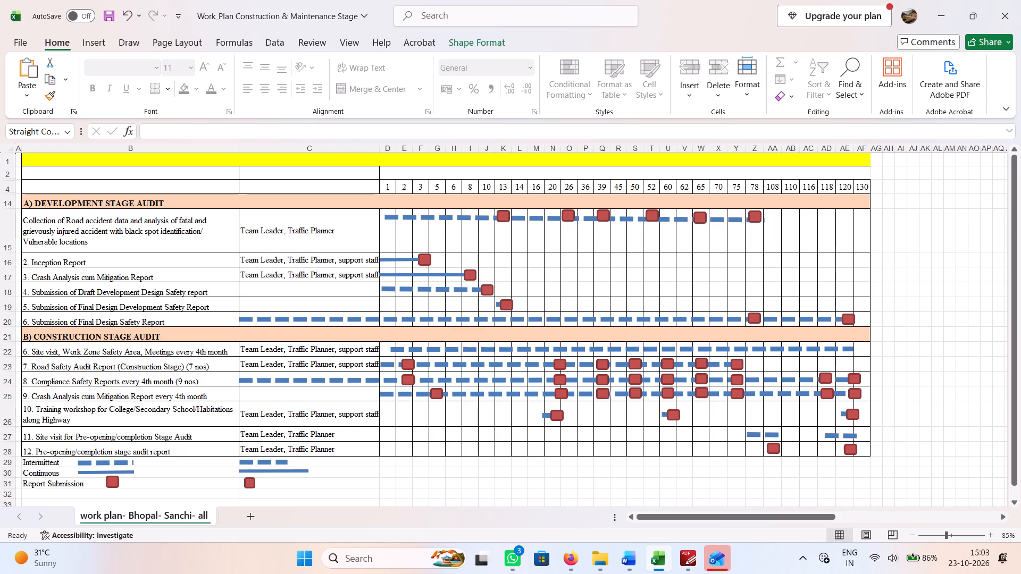
# Deselect the accident data bar and save the Work_Plan Construction & Maintenance Stage workbook.
pyautogui.click(434, 246)
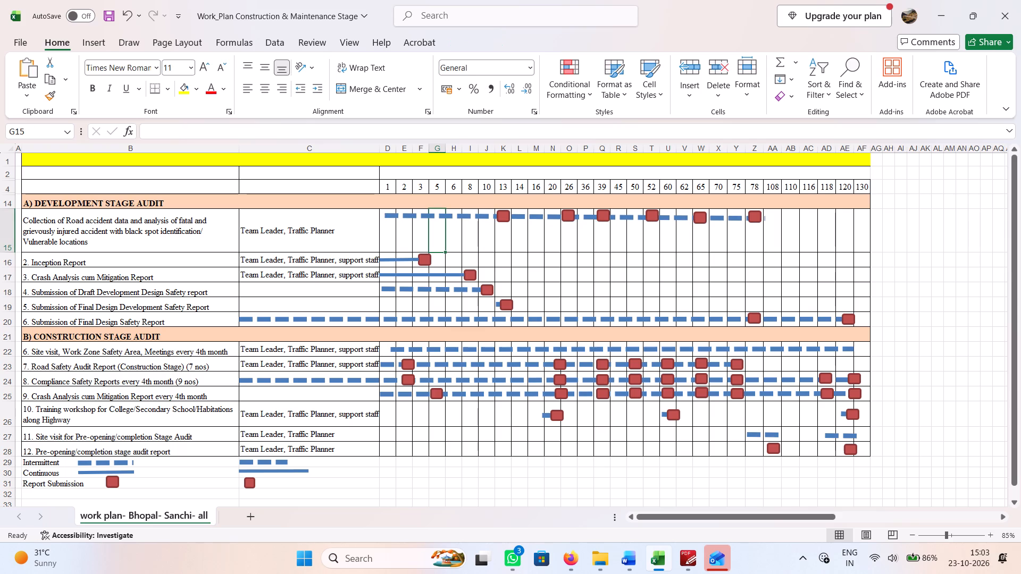
pyautogui.click(520, 248)
pyautogui.hotkey('ctrl', 's')
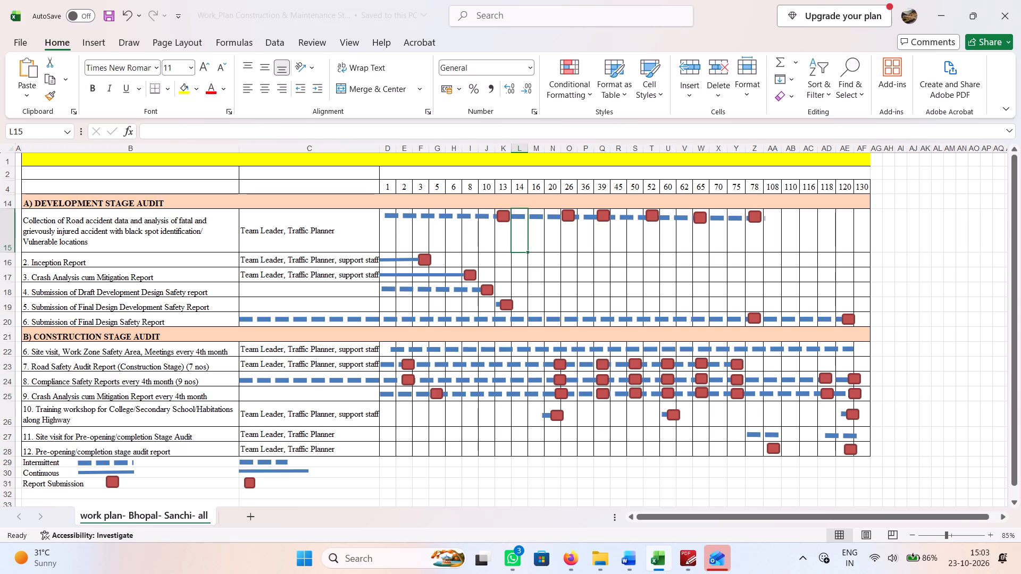
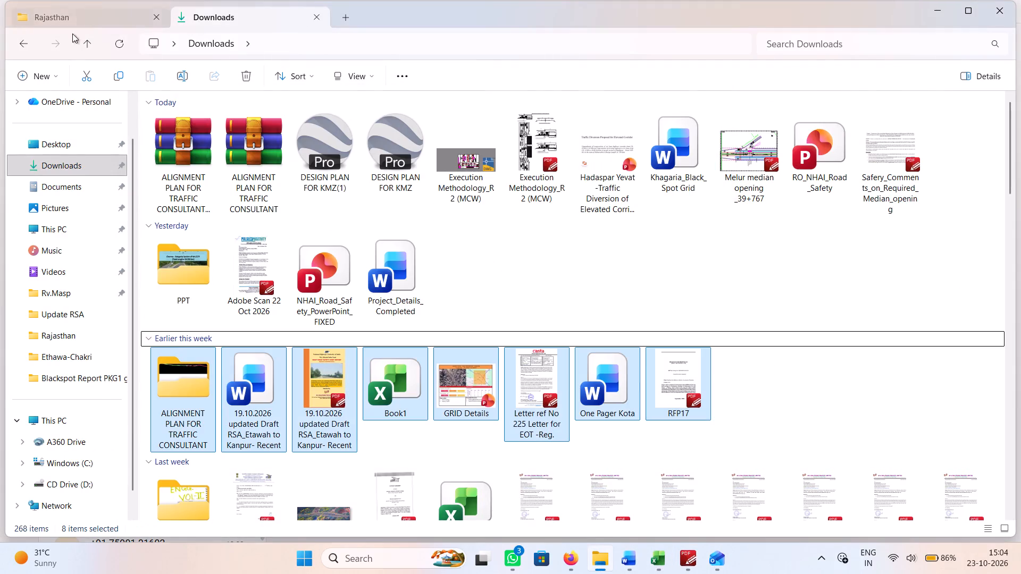
# Check the Ethawa-Chakri Reports folder, and open the Word document "19.10.2026 updated Draft RSA_Etawah to Kanpur- Recent" from the Downloads folder.
pyautogui.click(66, 358)
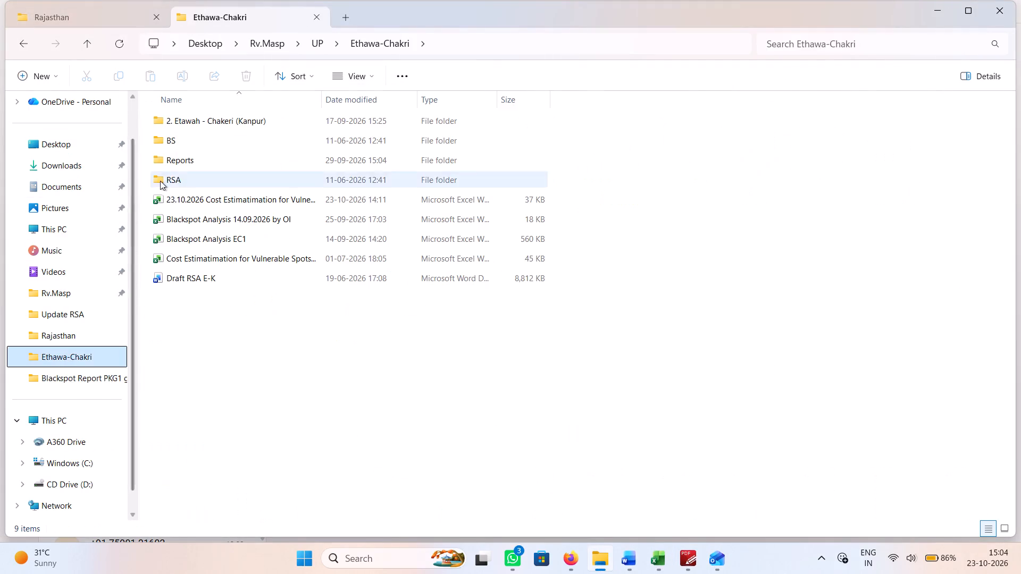
pyautogui.doubleClick(190, 159)
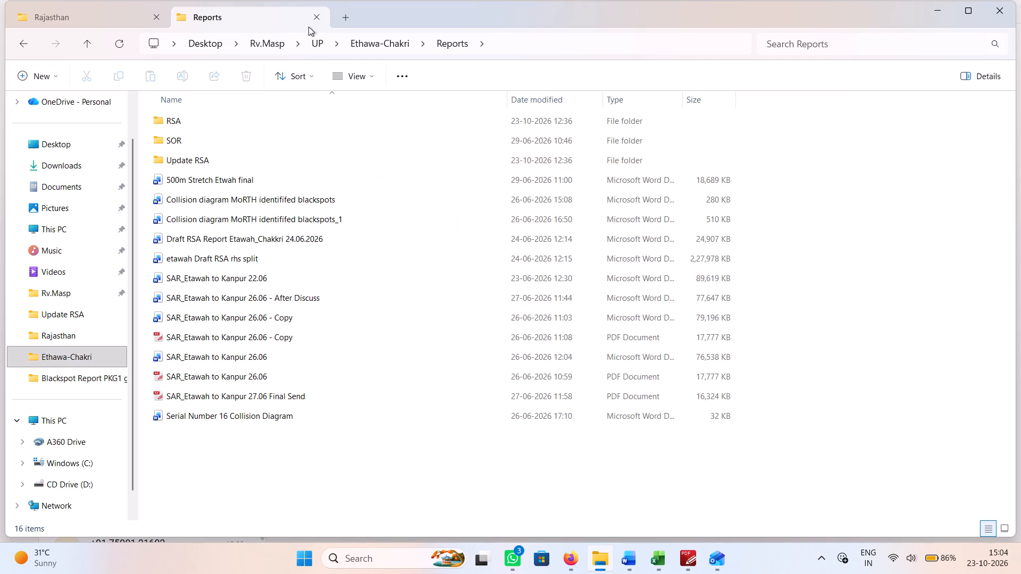
pyautogui.click(350, 19)
pyautogui.click(52, 212)
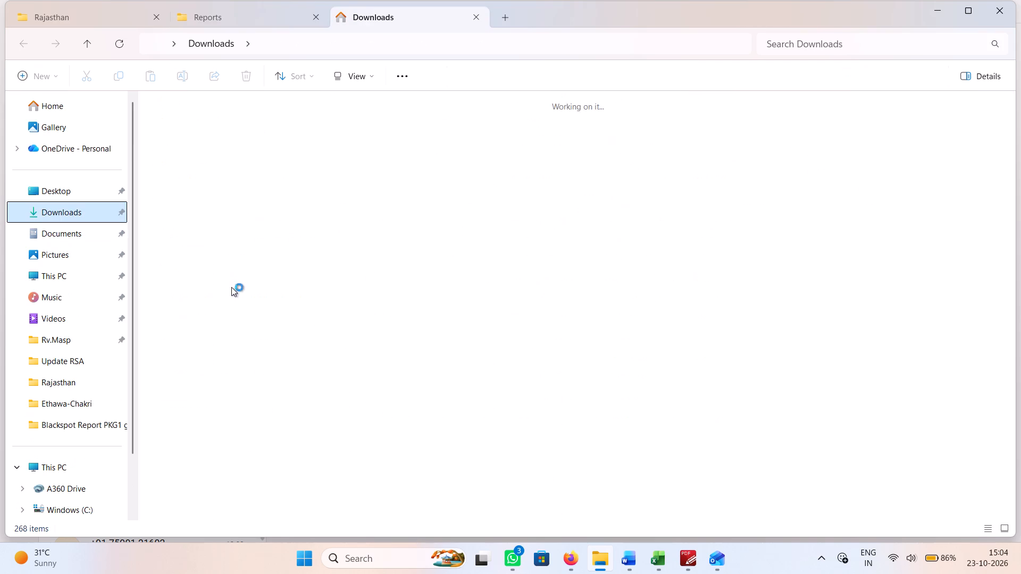
pyautogui.doubleClick(261, 394)
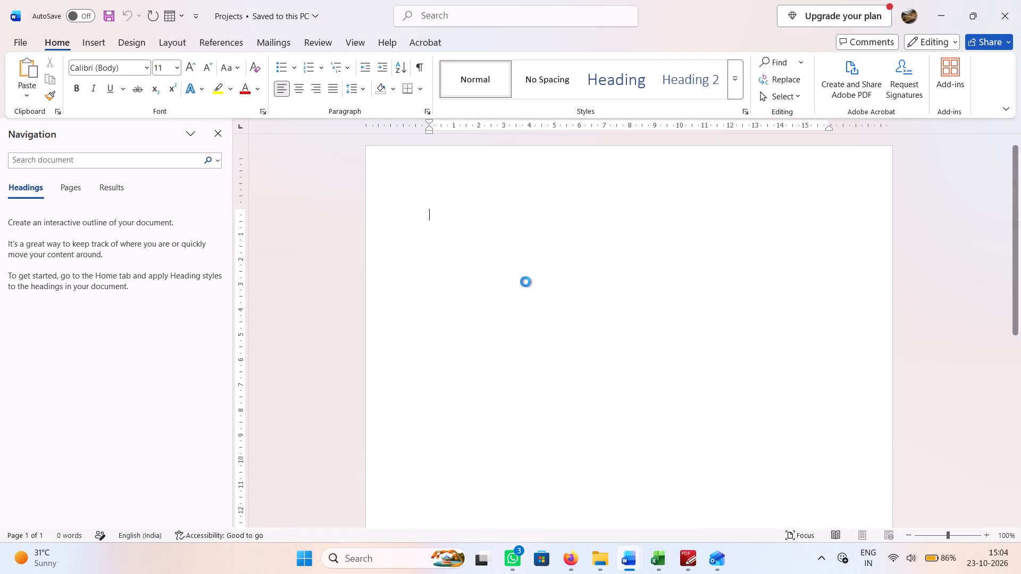
pyautogui.scroll(-1, 525, 282)
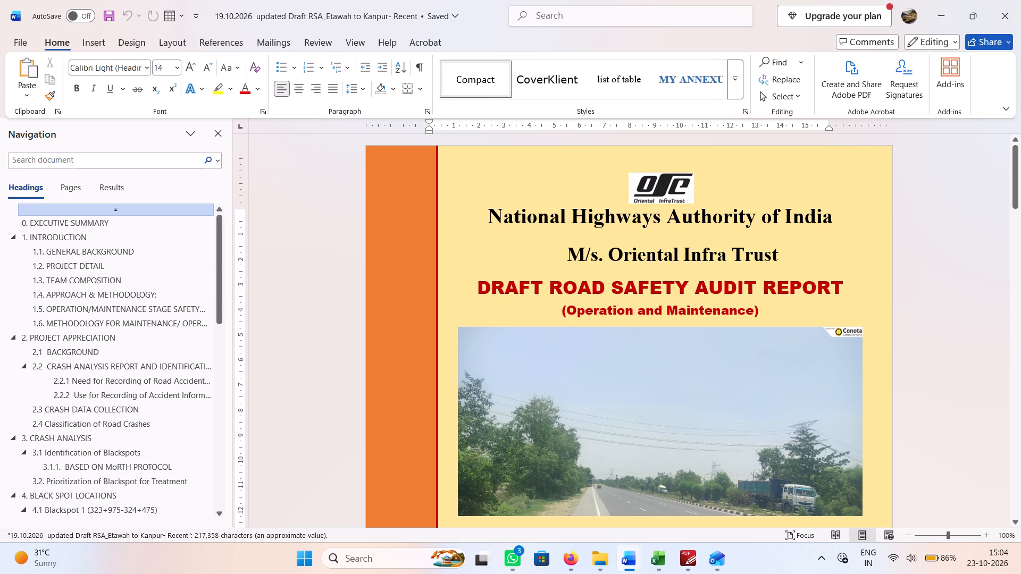
# In the Etawah to Kanpur draft audit report in Word, examine the Executive Summary through to Table 0-6, the consolidated safety measure quantities.
pyautogui.scroll(-1, 525, 282)
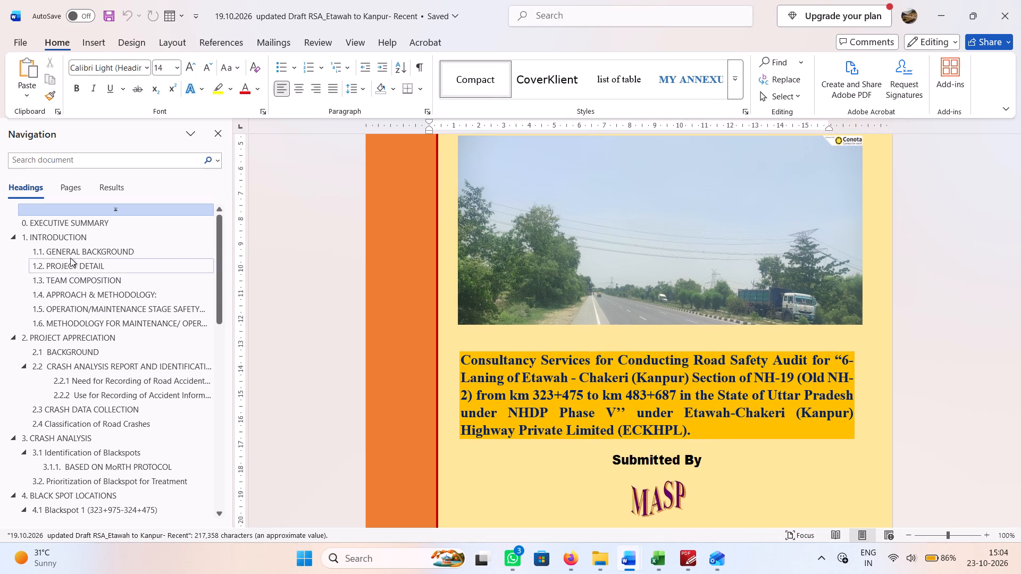
pyautogui.click(65, 225)
pyautogui.scroll(-16, 719, 293)
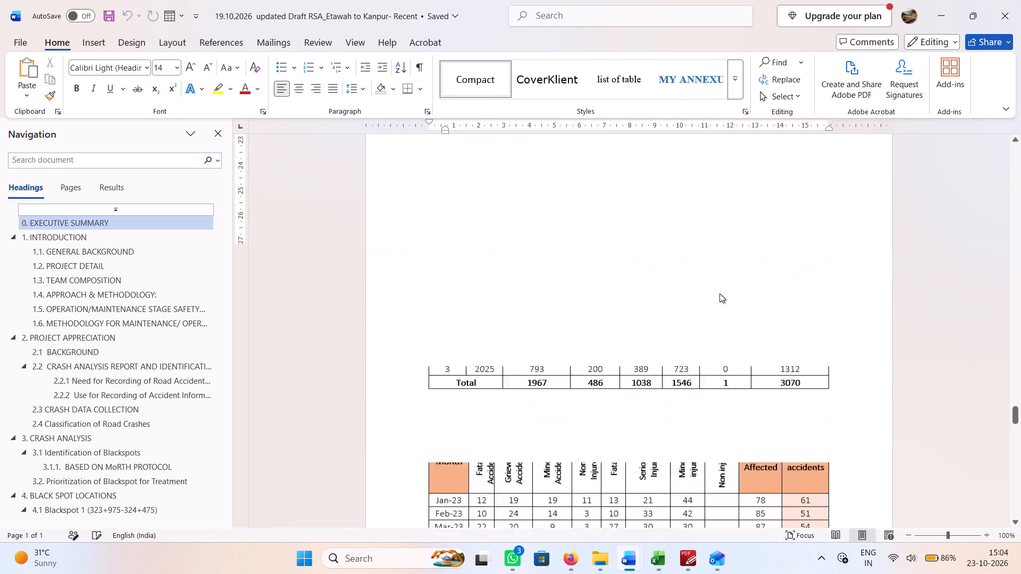
pyautogui.scroll(-14, 719, 293)
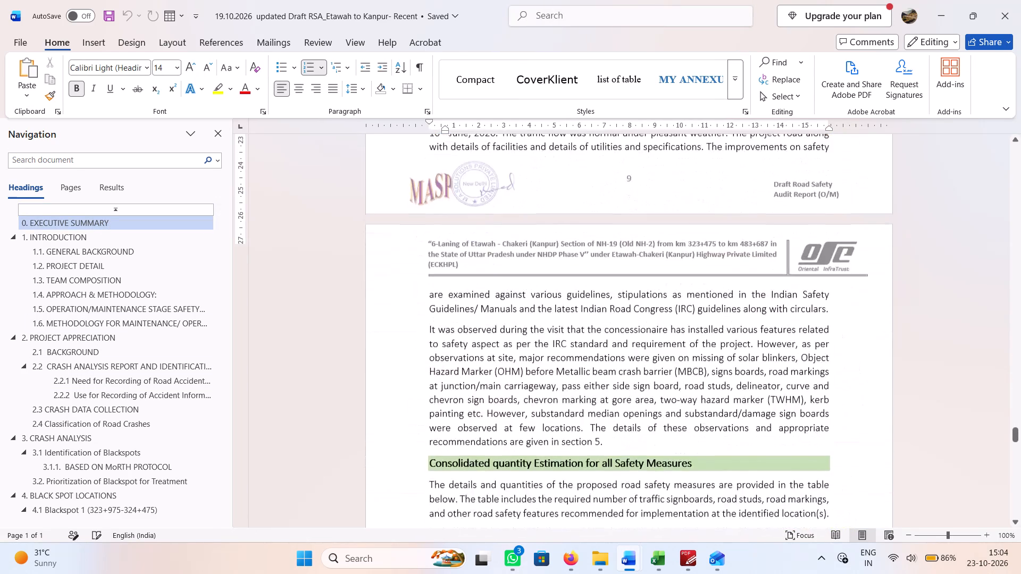
pyautogui.scroll(-4, 719, 293)
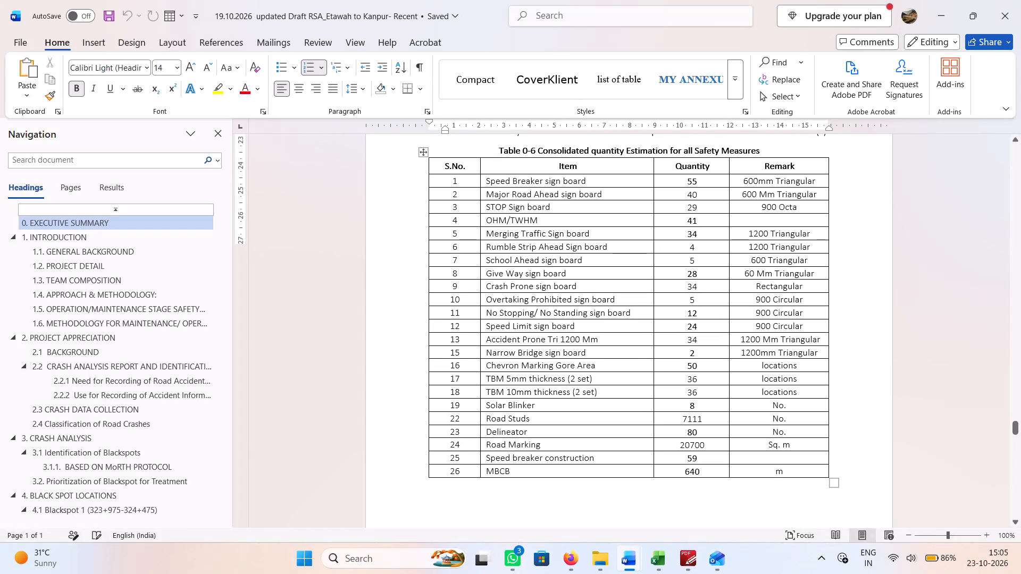
pyautogui.click(713, 181)
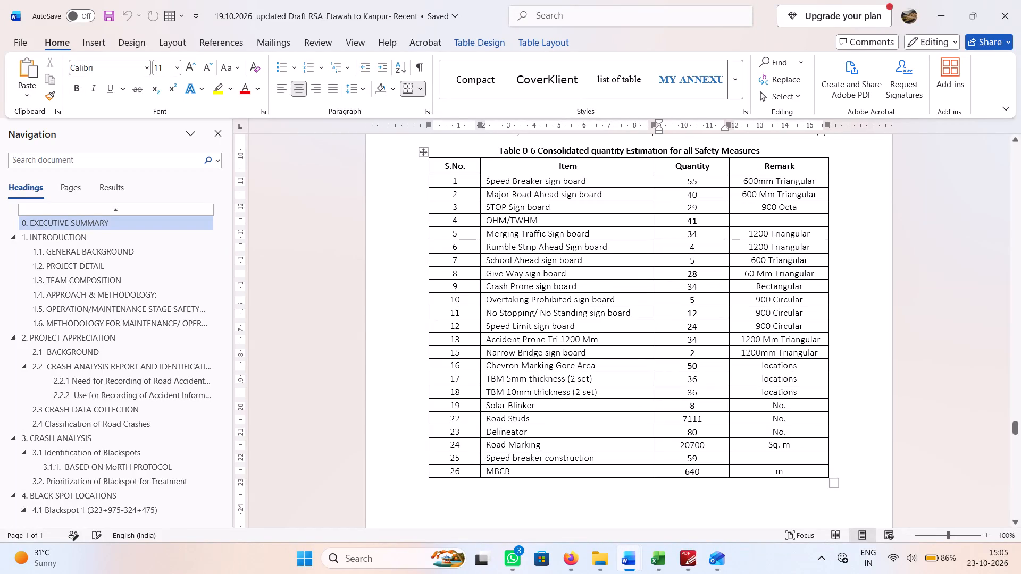
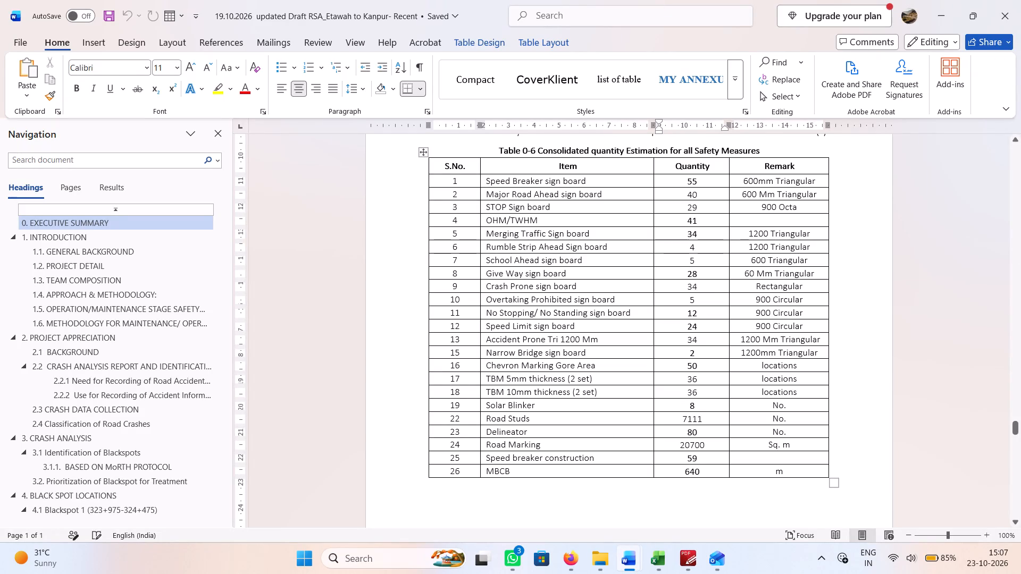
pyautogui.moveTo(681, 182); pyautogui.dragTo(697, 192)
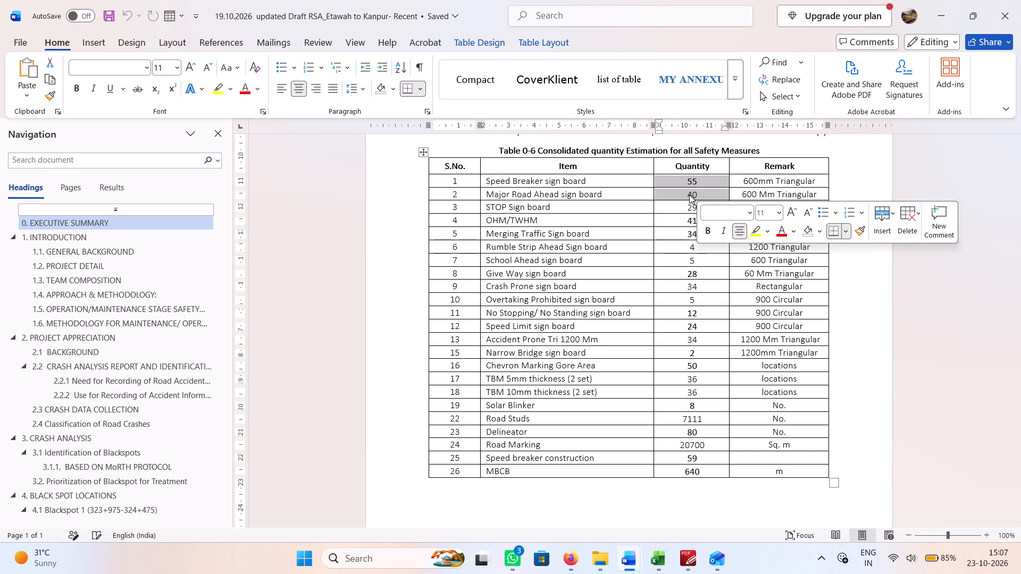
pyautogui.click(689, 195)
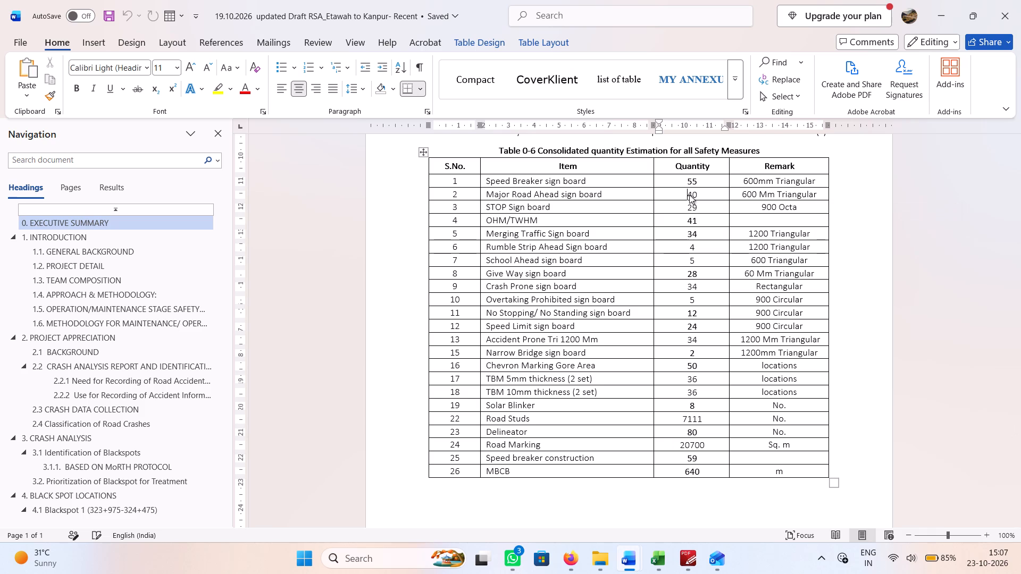
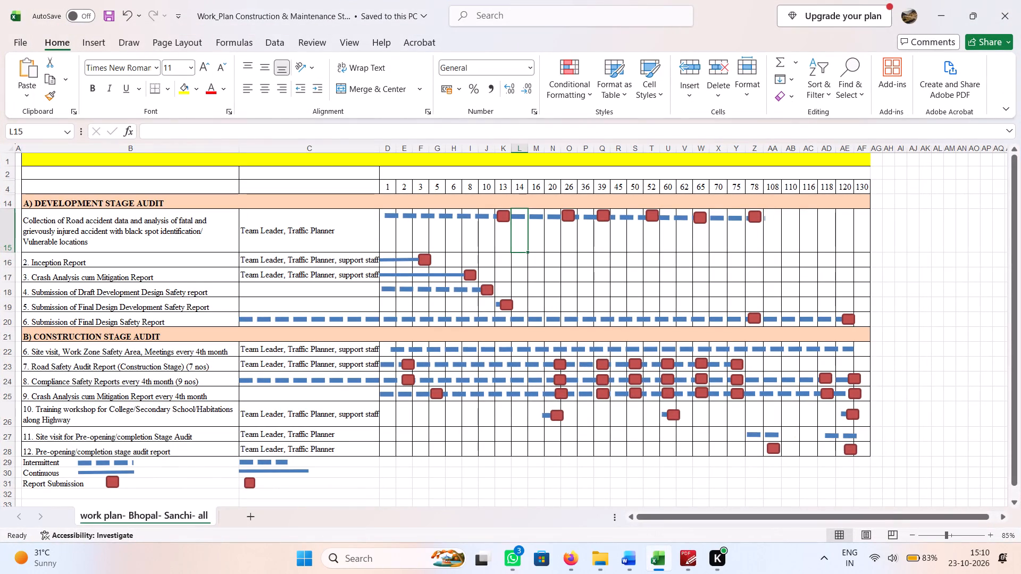
# Widen the activity description column of the work plan to about 57 characters.
pyautogui.moveTo(238, 147); pyautogui.dragTo(258, 149)
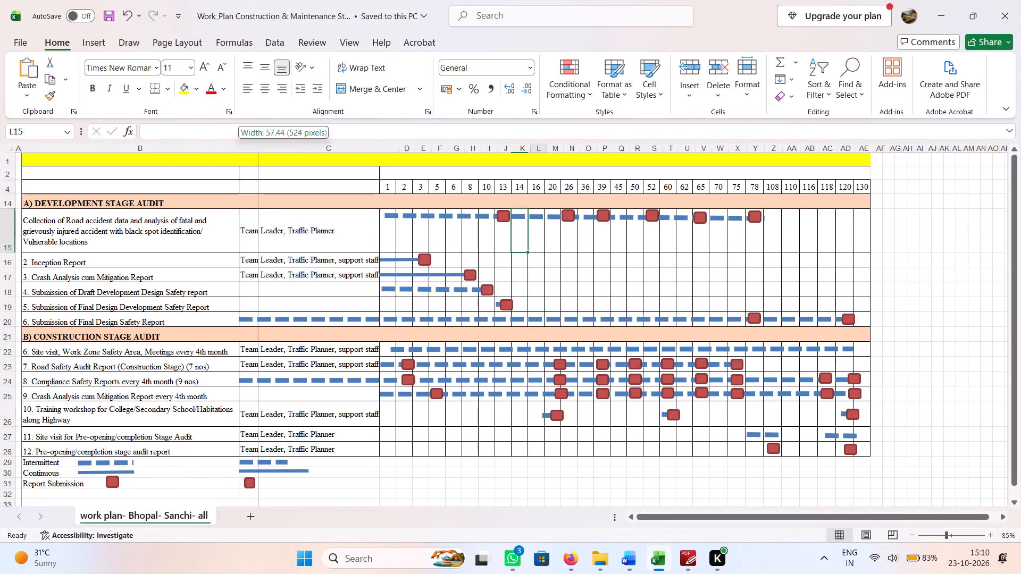
pyautogui.moveTo(258, 149); pyautogui.dragTo(260, 149)
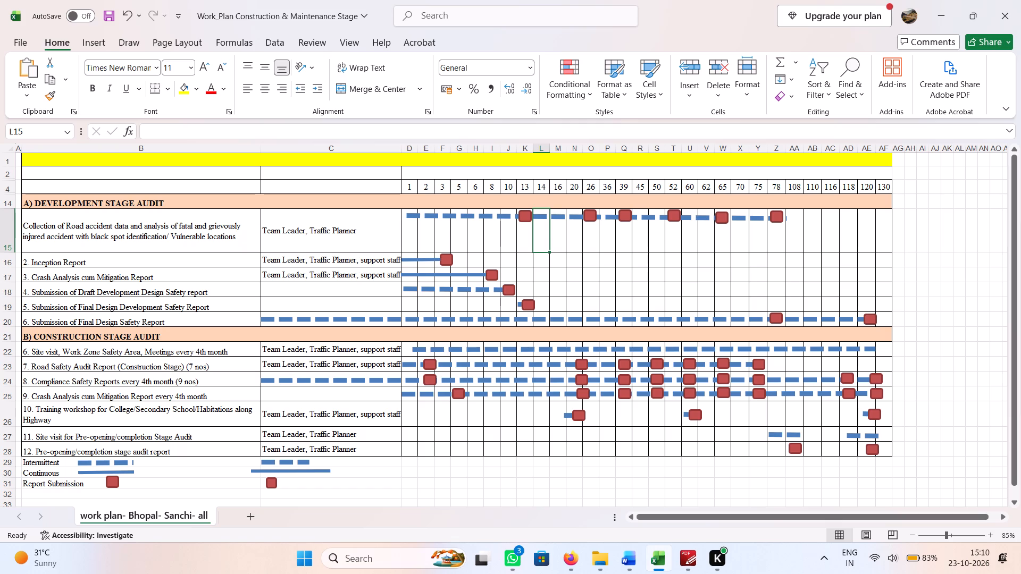
pyautogui.click(293, 232)
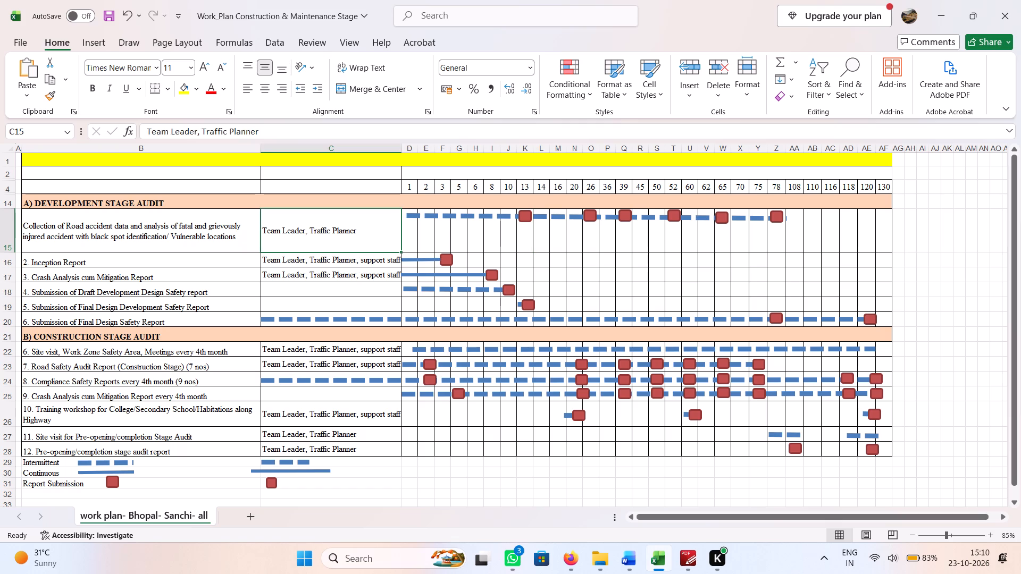
# Switch to the RFP17 PDF and copy the quarterly safety inspection/audit report description, item 2 of the construction stage deliverables table.
pyautogui.click(684, 564)
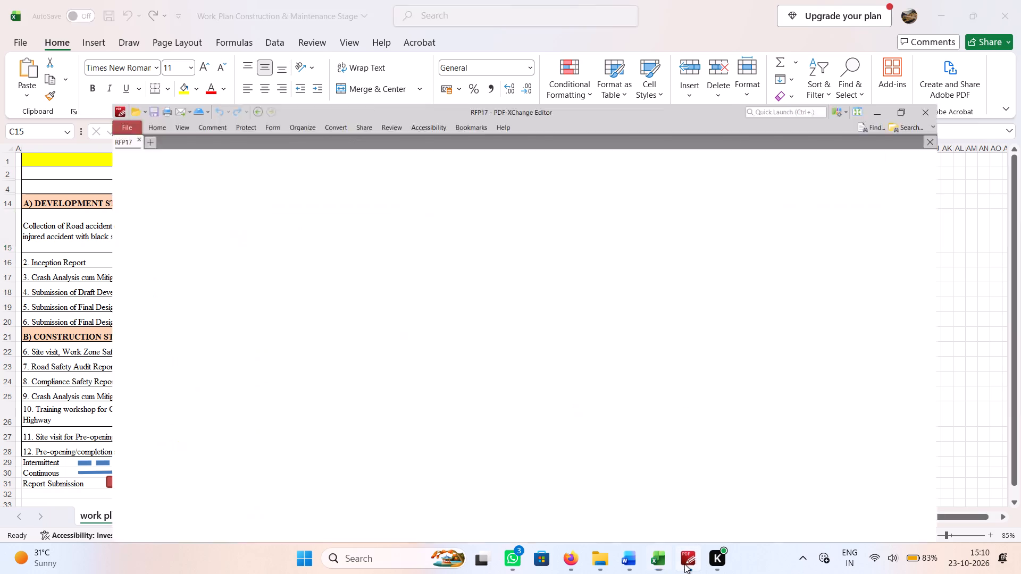
pyautogui.scroll(4, 683, 271)
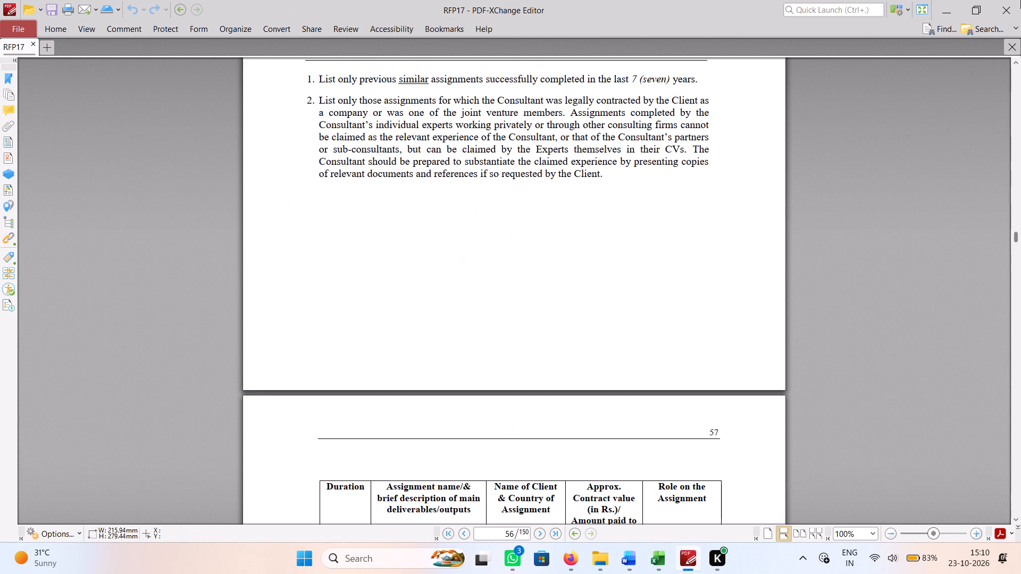
pyautogui.moveTo(1019, 234); pyautogui.dragTo(1020, 265)
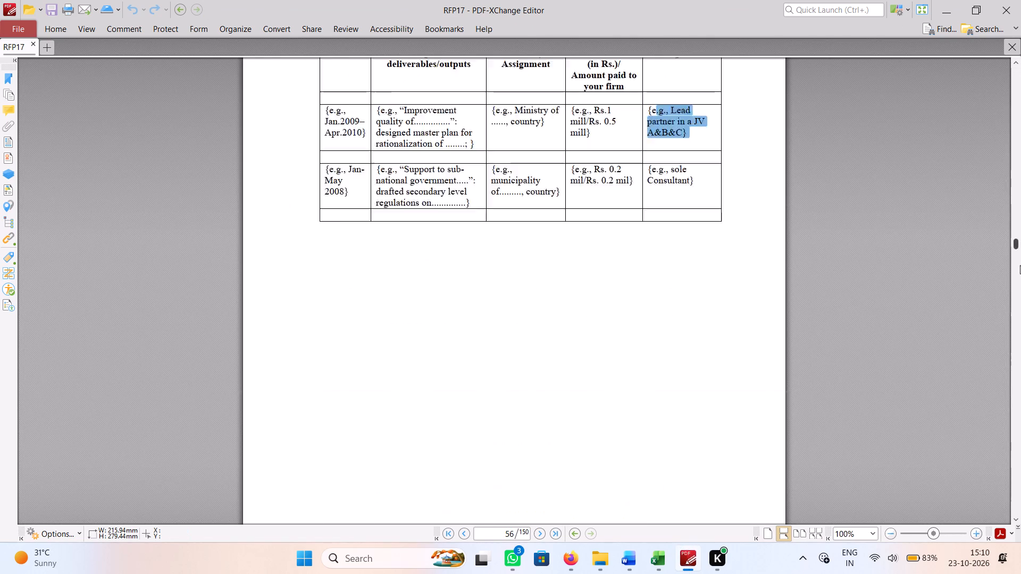
pyautogui.moveTo(1020, 265); pyautogui.dragTo(1020, 331)
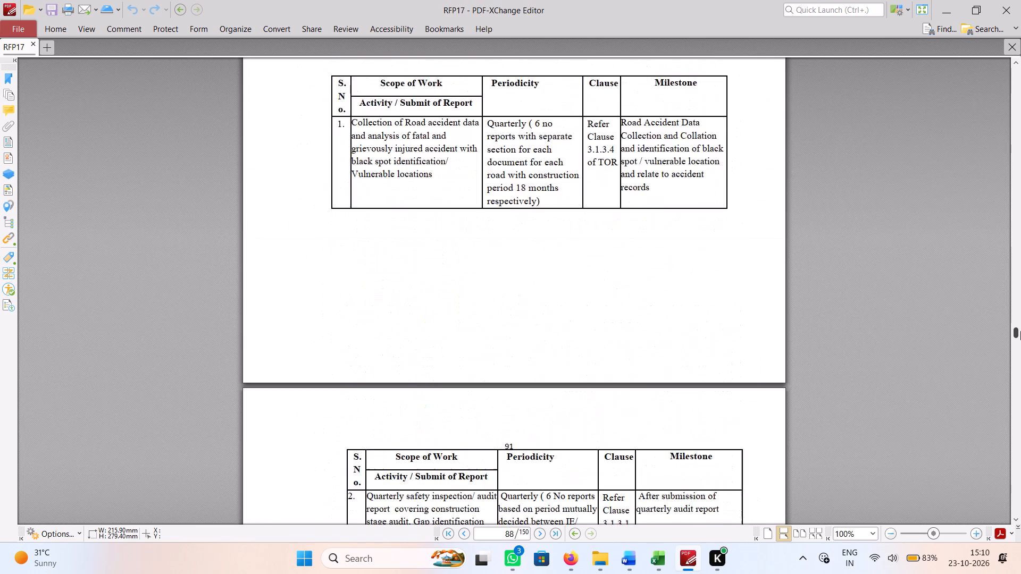
pyautogui.moveTo(1020, 331); pyautogui.dragTo(1017, 339)
pyautogui.scroll(15, 258, 288)
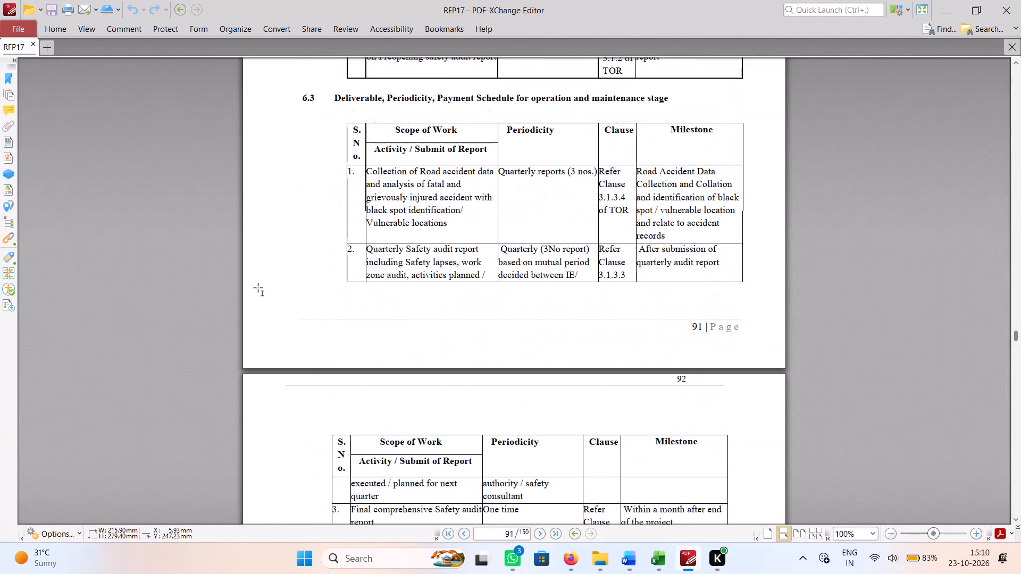
pyautogui.scroll(-17, 488, 234)
pyautogui.scroll(17, 528, 248)
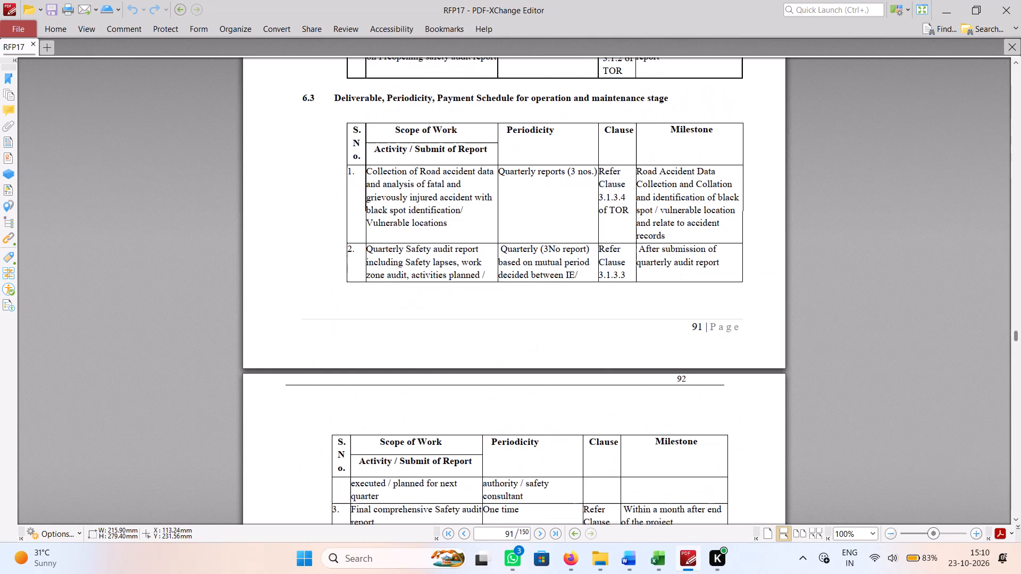
pyautogui.scroll(2, 372, 181)
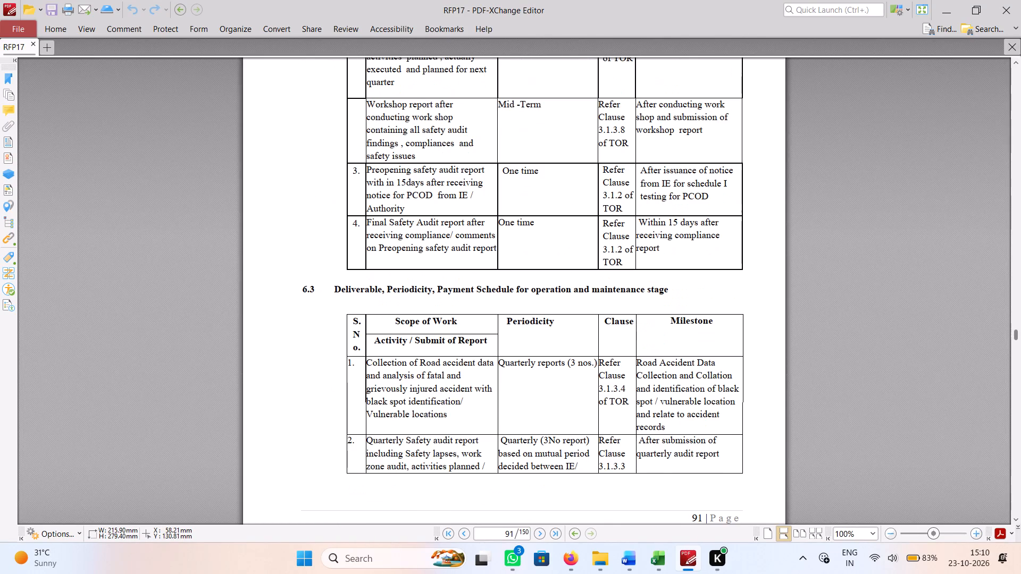
pyautogui.scroll(2, 389, 187)
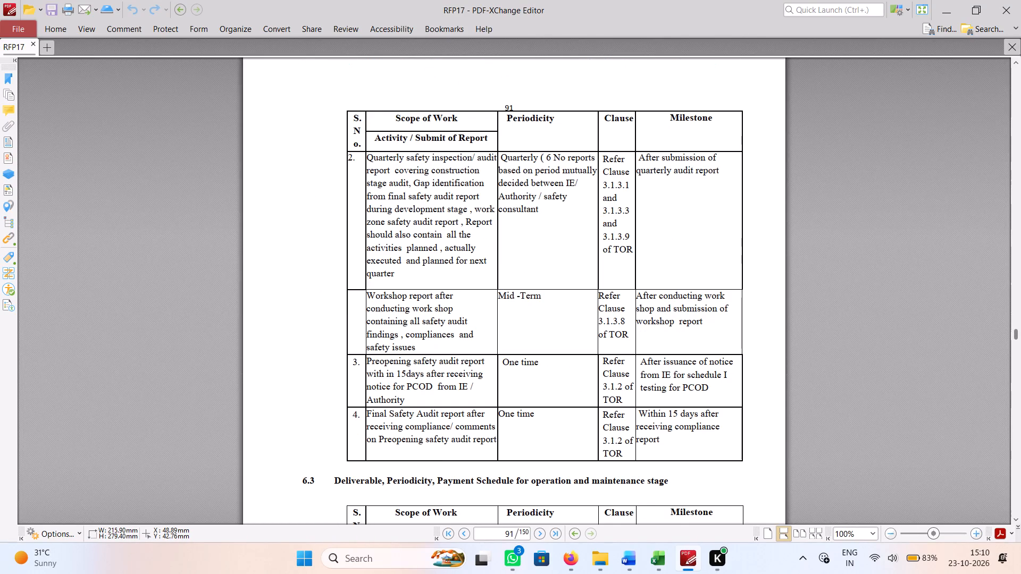
pyautogui.moveTo(367, 157); pyautogui.dragTo(386, 176)
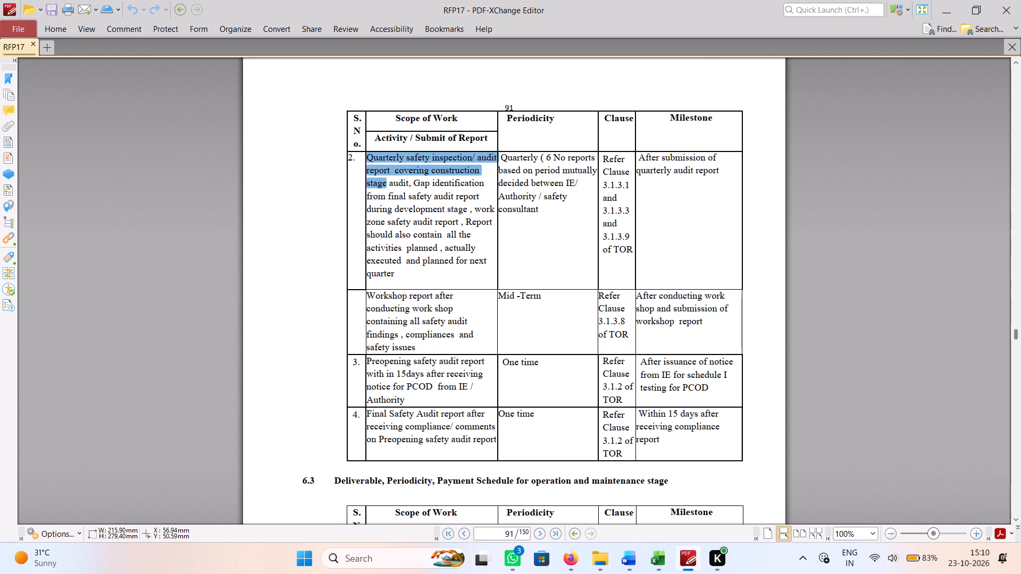
pyautogui.moveTo(386, 176); pyautogui.dragTo(392, 198)
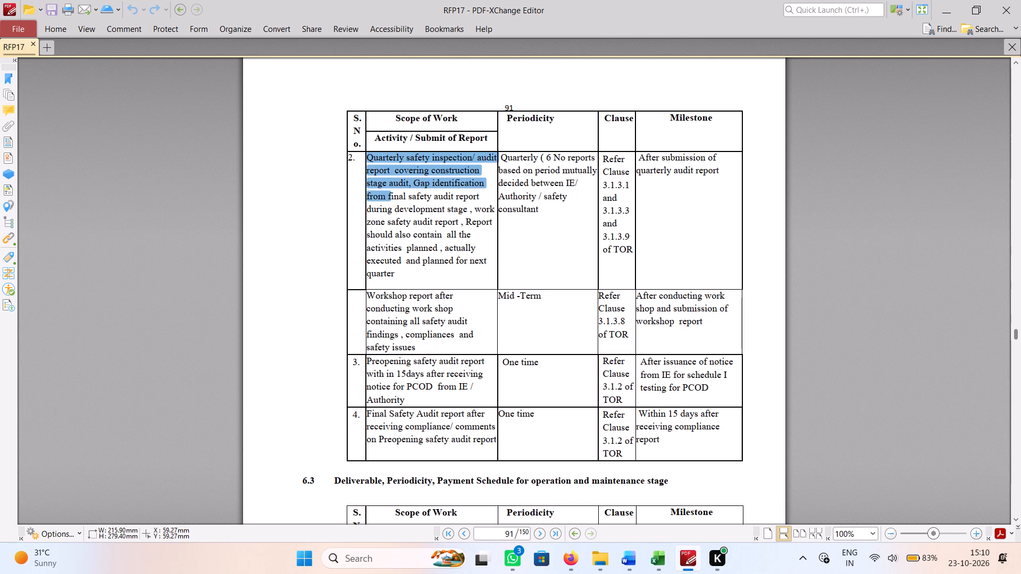
pyautogui.moveTo(392, 198); pyautogui.dragTo(404, 199)
pyautogui.click(394, 191)
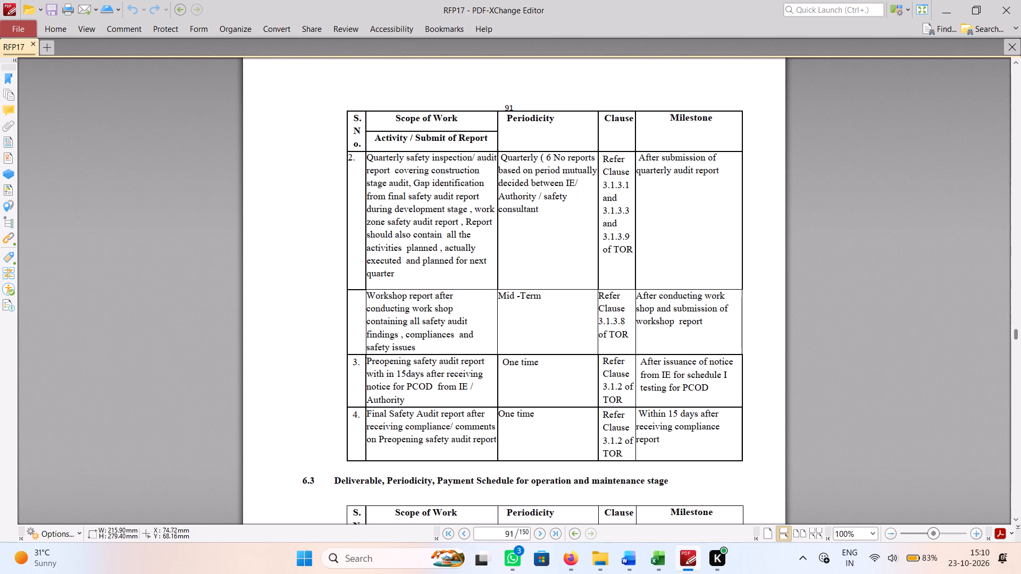
pyautogui.moveTo(415, 222); pyautogui.dragTo(441, 222)
pyautogui.click(412, 233)
pyautogui.moveTo(399, 276); pyautogui.dragTo(365, 157)
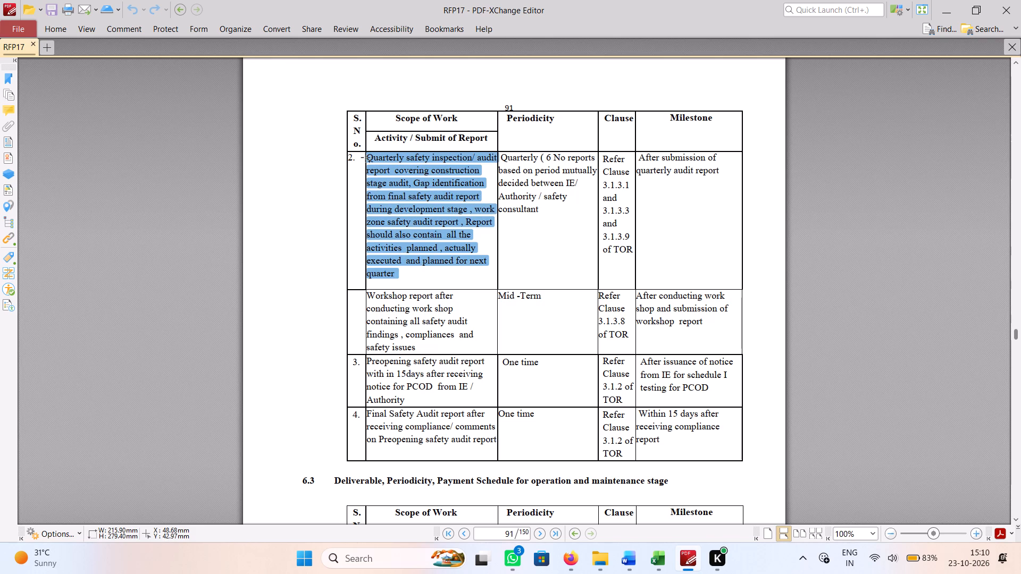
pyautogui.hotkey('ctrl', 'c')
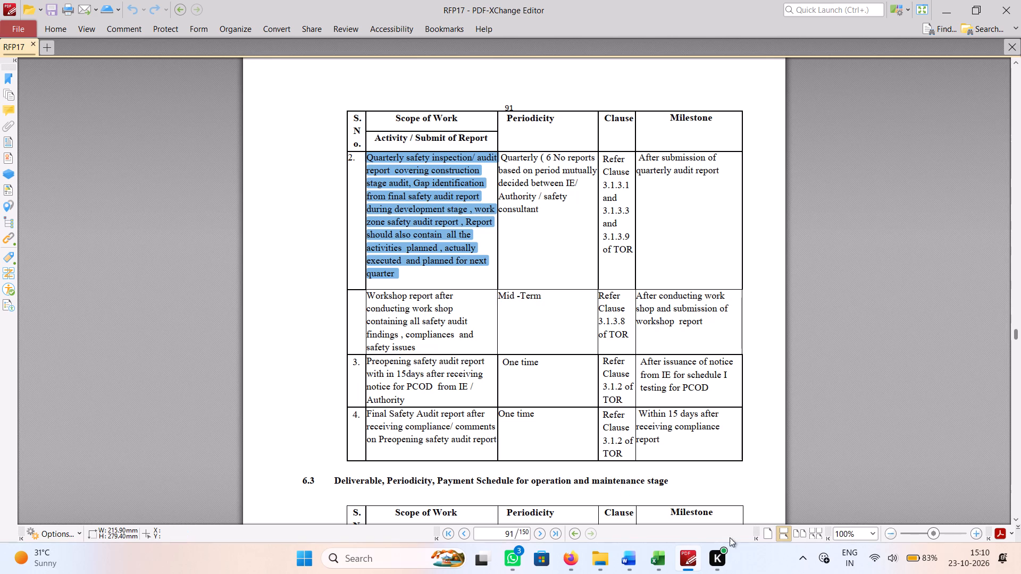
# Return to the Excel work plan and replace the "2. Inception Report" text with the copied quarterly safety inspection description.
pyautogui.click(632, 558)
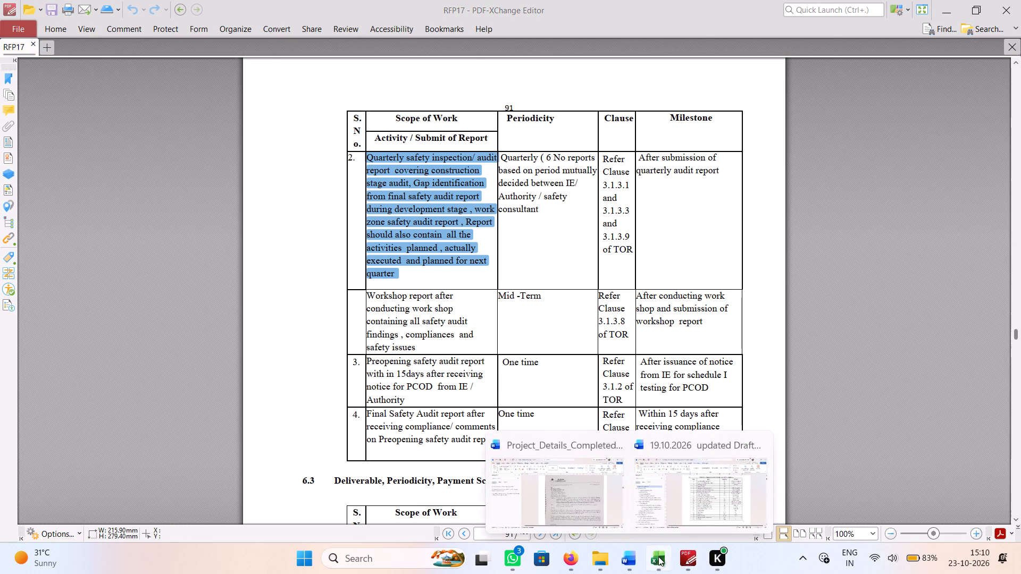
pyautogui.click(658, 556)
pyautogui.doubleClick(103, 258)
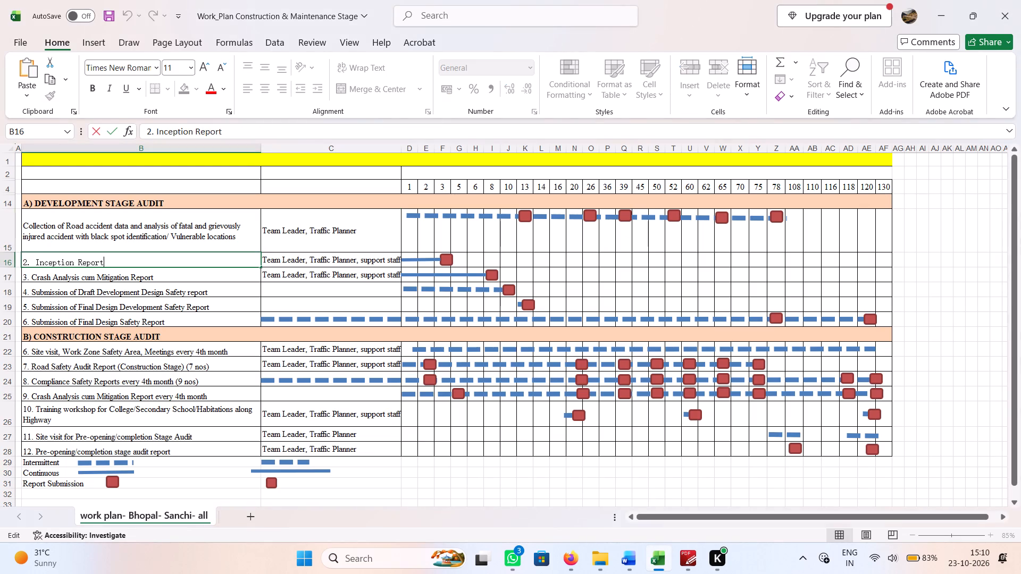
pyautogui.moveTo(113, 259); pyautogui.dragTo(22, 257)
pyautogui.hotkey('ctrl', 'v')
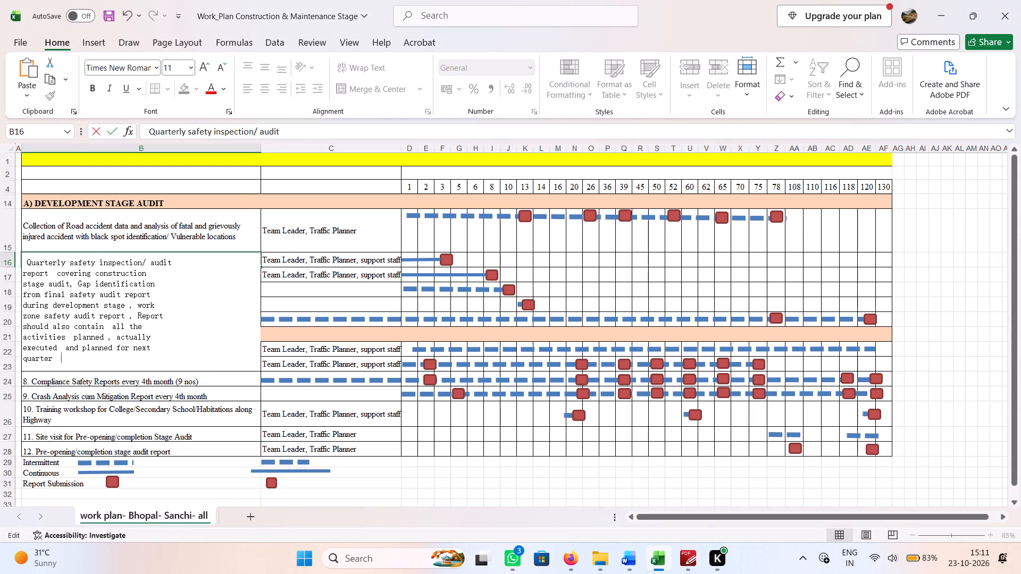
pyautogui.click(209, 235)
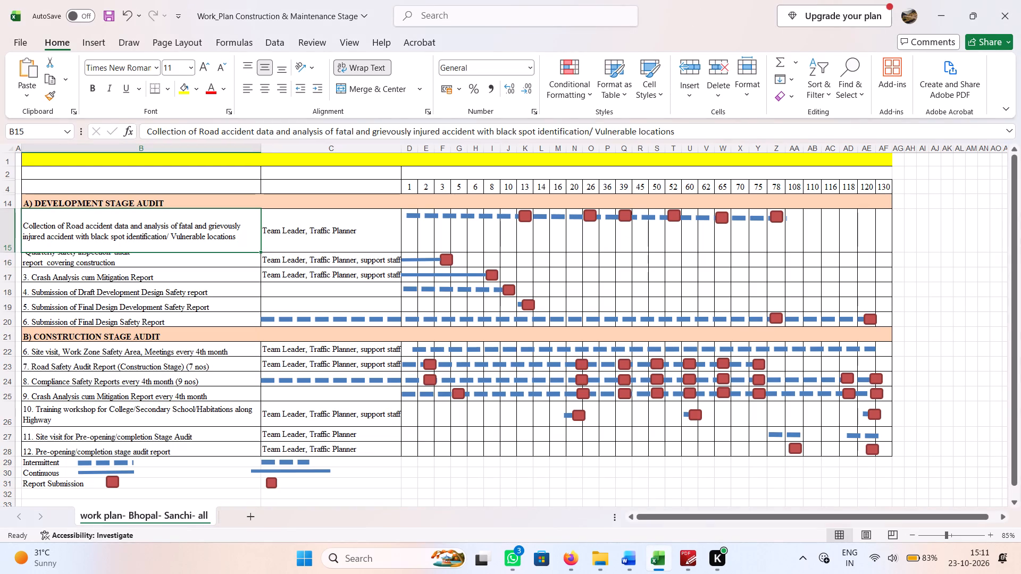
# Auto-fit the heights of rows 15 and 16 to their activity descriptions.
pyautogui.doubleClick(8, 251)
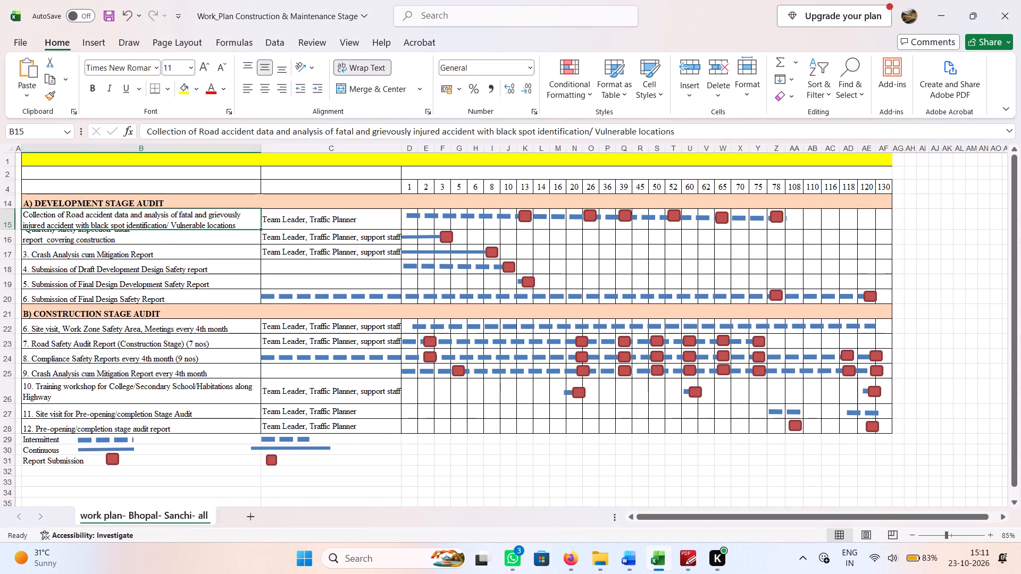
pyautogui.doubleClick(11, 229)
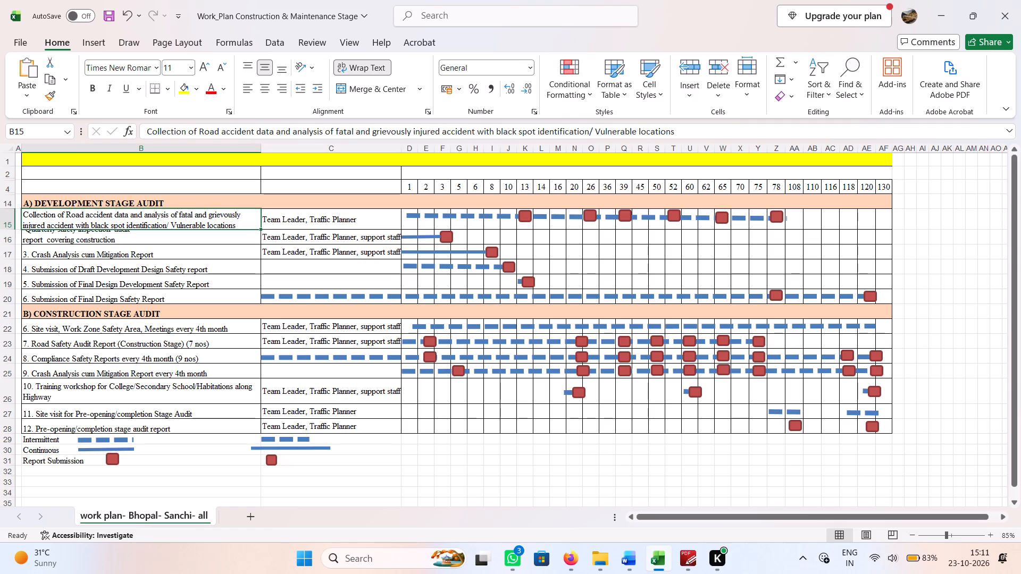
pyautogui.doubleClick(14, 245)
# Remove seven line breaks from the quarterly safety inspection description in row 16, from after "inspection/ audit" to before "quarter".
pyautogui.click(116, 259)
pyautogui.doubleClick(156, 235)
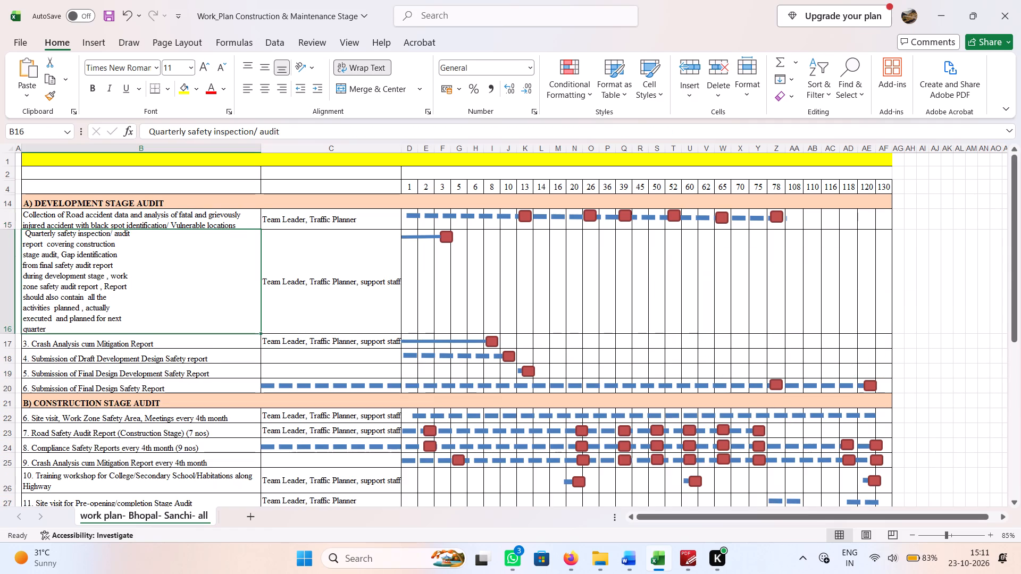
pyautogui.click(190, 250)
pyautogui.press('Delete')
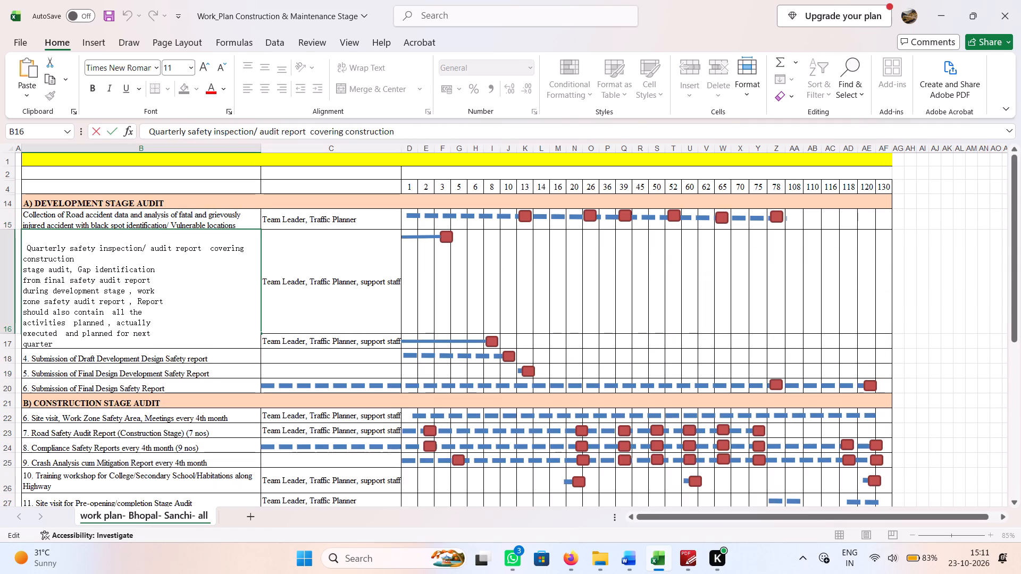
pyautogui.click(183, 258)
pyautogui.press('Delete')
pyautogui.click(185, 268)
pyautogui.press('Delete')
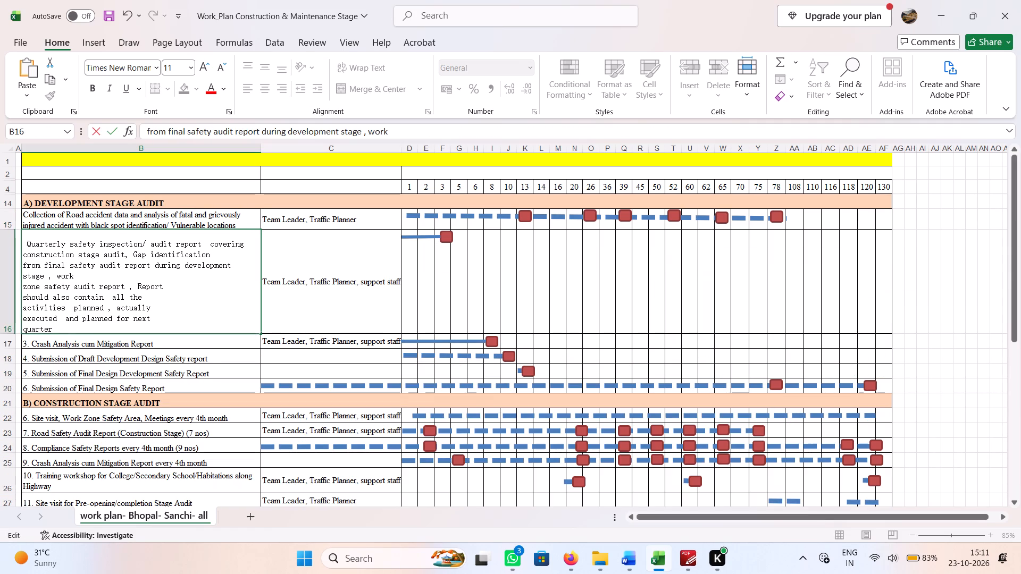
pyautogui.click(191, 275)
pyautogui.press('Delete')
pyautogui.click(182, 296)
pyautogui.press('Delete')
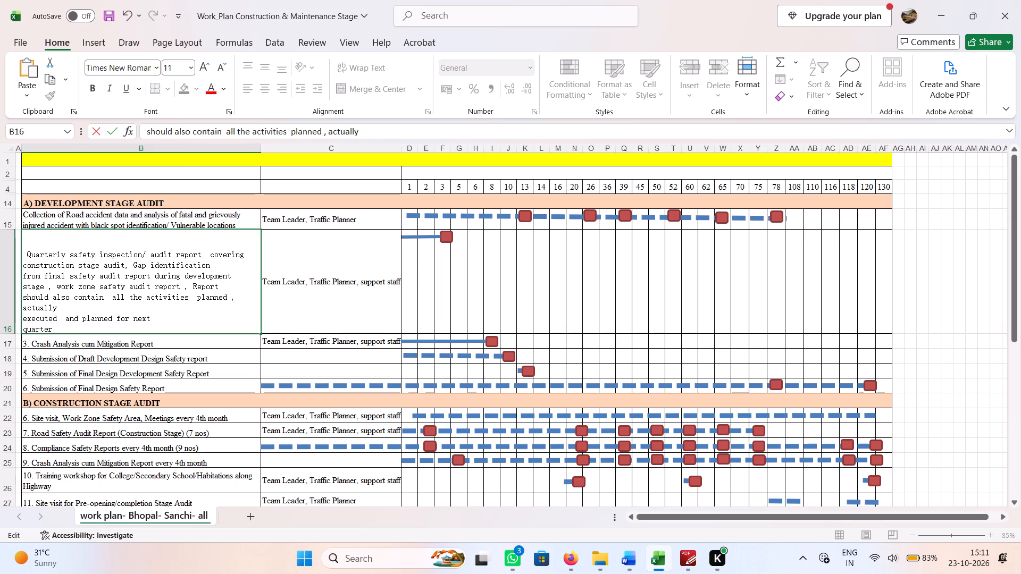
pyautogui.click(187, 308)
pyautogui.press('Delete')
pyautogui.click(199, 320)
pyautogui.press('Delete')
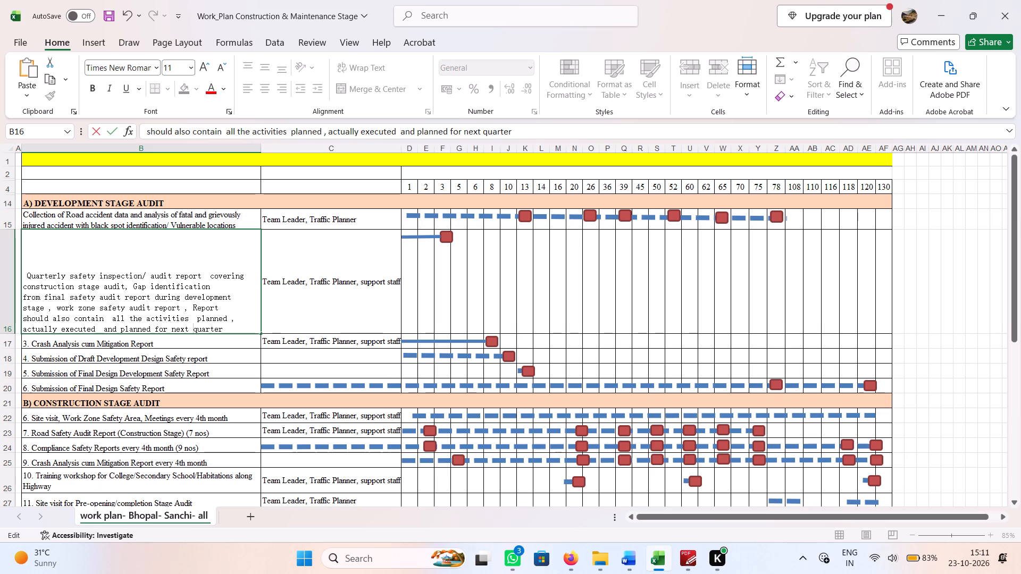
pyautogui.click(349, 265)
# Remove the line breaks after "Gap identification" and after "Report" in the row 16 description.
pyautogui.click(158, 265)
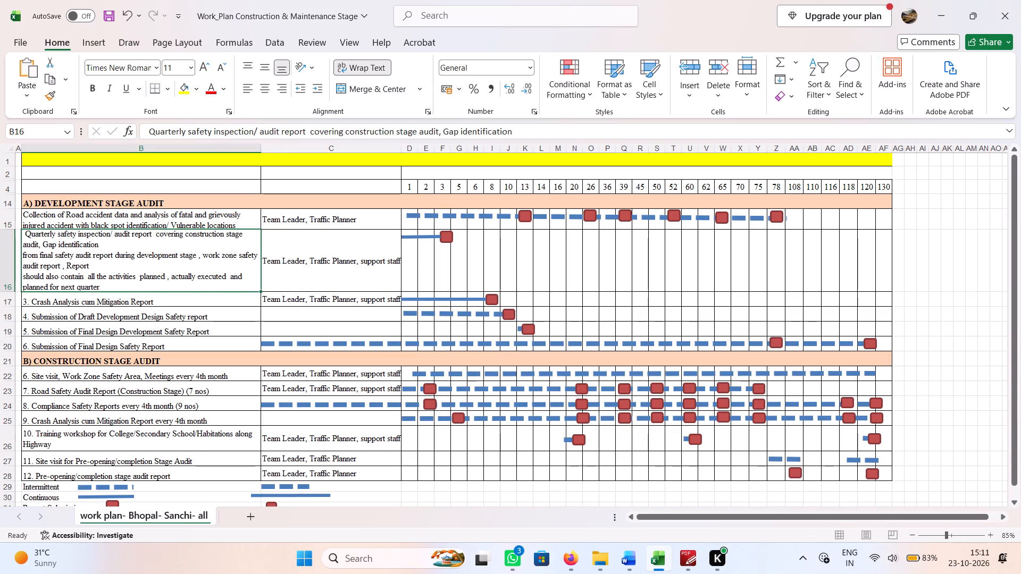
pyautogui.doubleClick(134, 246)
pyautogui.click(221, 261)
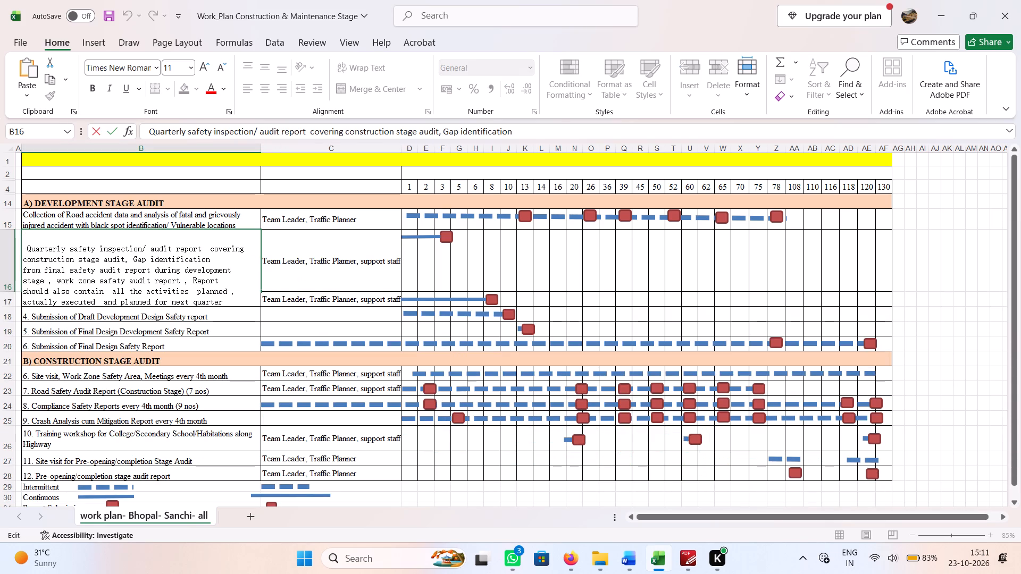
pyautogui.press('Delete')
pyautogui.click(226, 284)
pyautogui.press('Delete')
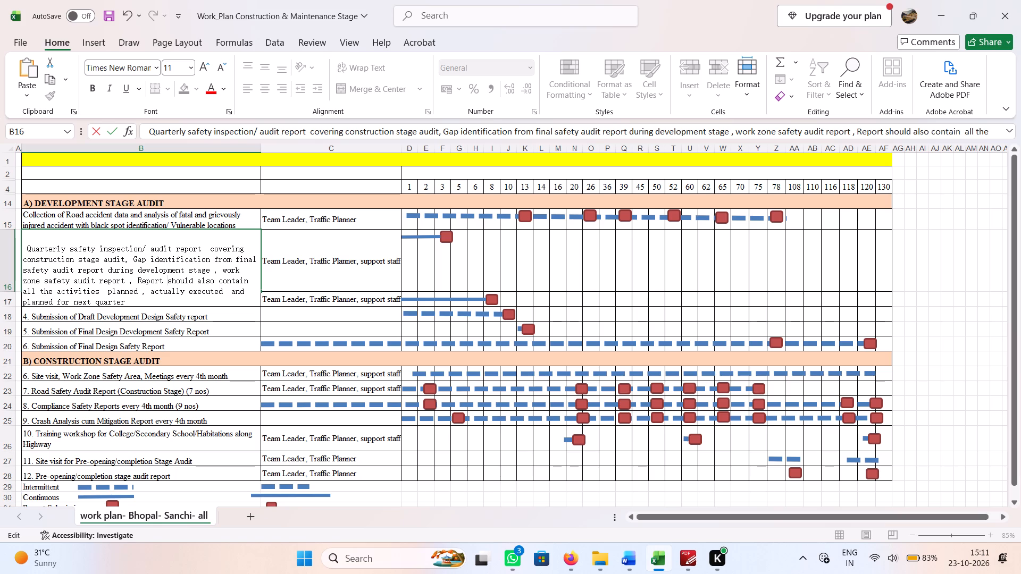
pyautogui.click(220, 300)
# Delete the leading space before "Quarterly" in the row 16 description.
pyautogui.click(61, 240)
pyautogui.click(27, 246)
pyautogui.press('BackSpace')
pyautogui.press('BackSpace')
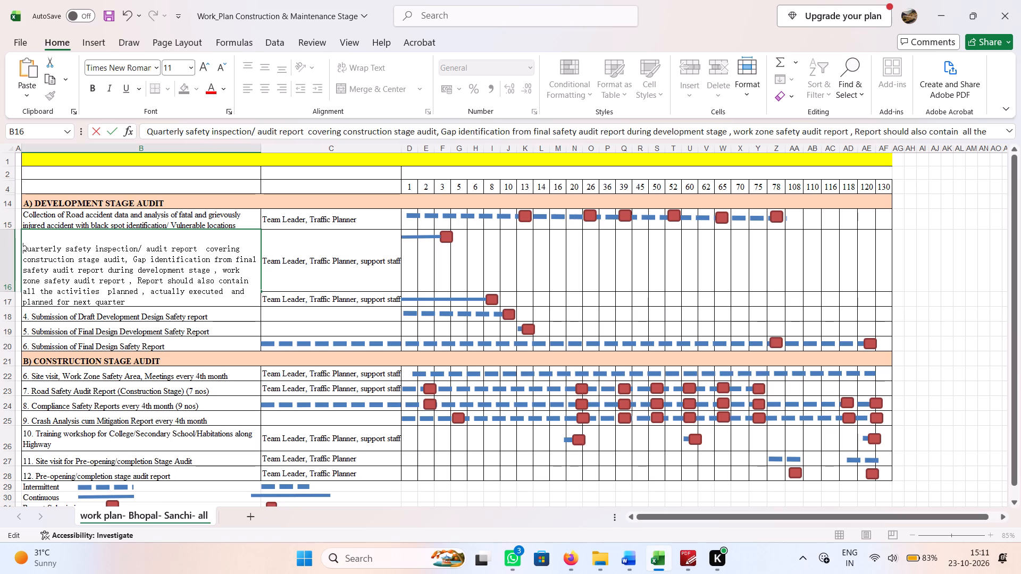
pyautogui.click(348, 273)
pyautogui.click(131, 256)
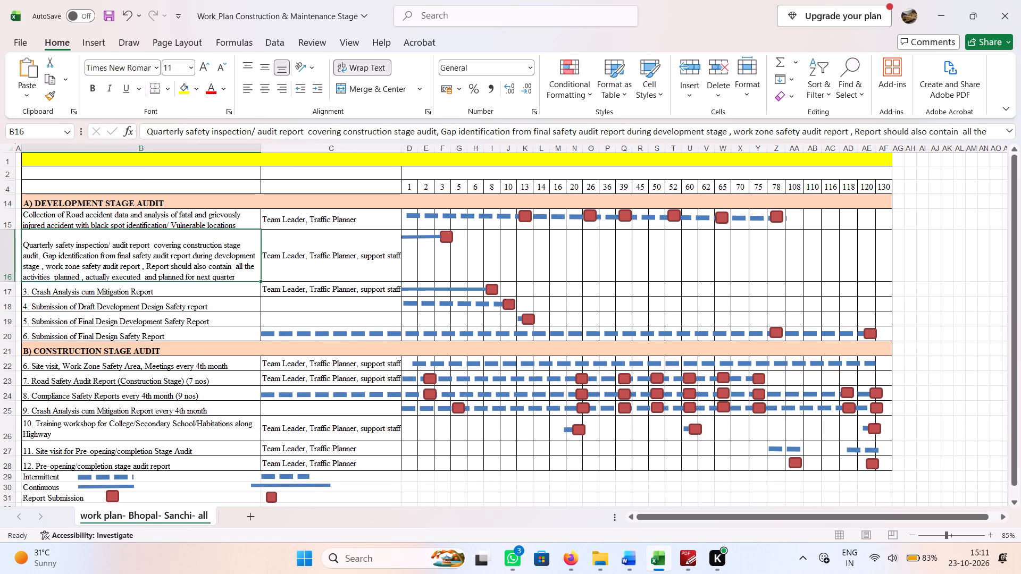
pyautogui.click(312, 261)
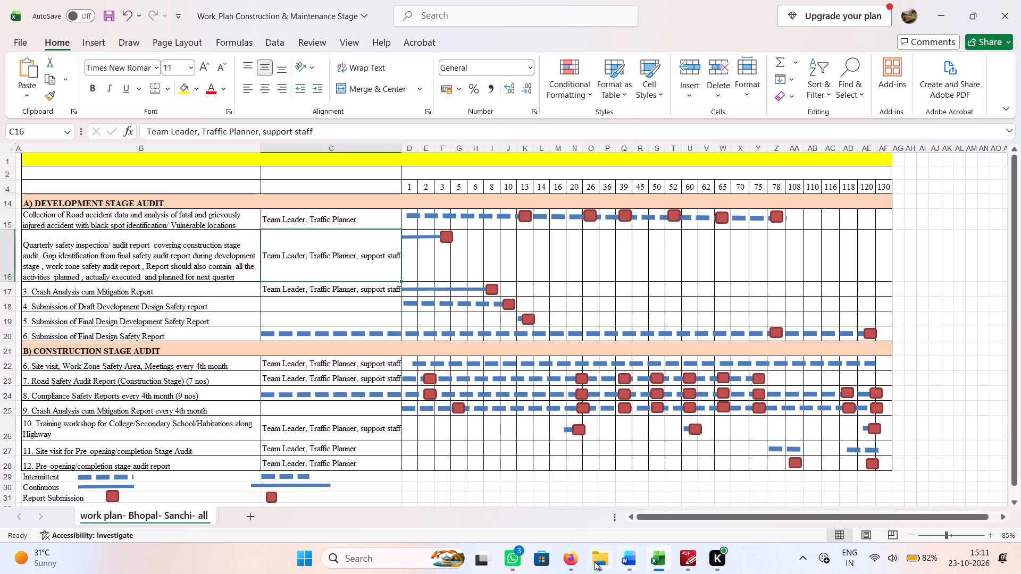
# Switch to the RFP17 PDF and review the periodicity of construction-period deliverables 1 and 2 in section 6.2.
pyautogui.click(571, 561)
pyautogui.click(571, 561)
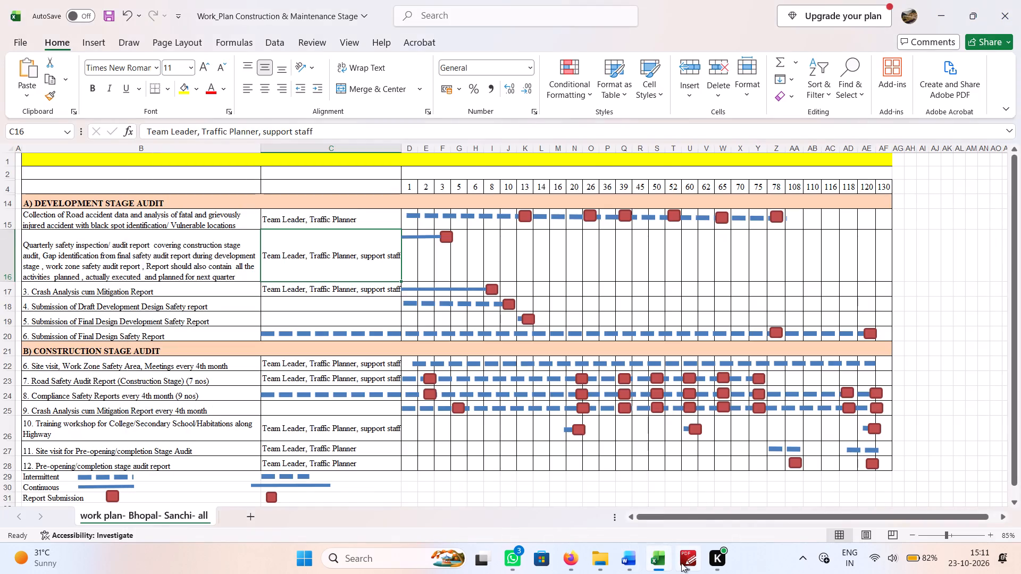
pyautogui.click(682, 562)
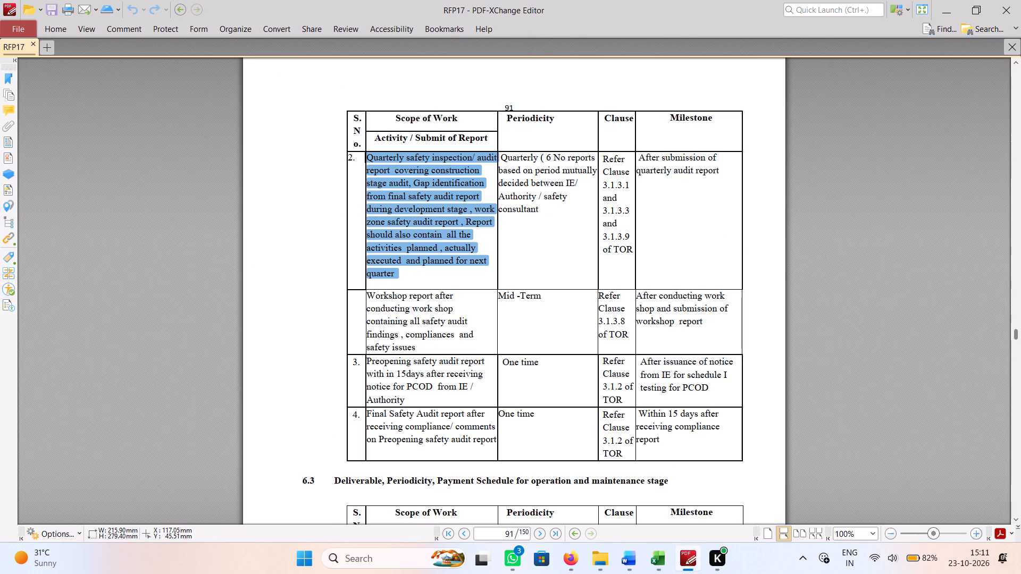
pyautogui.moveTo(517, 174); pyautogui.dragTo(518, 173)
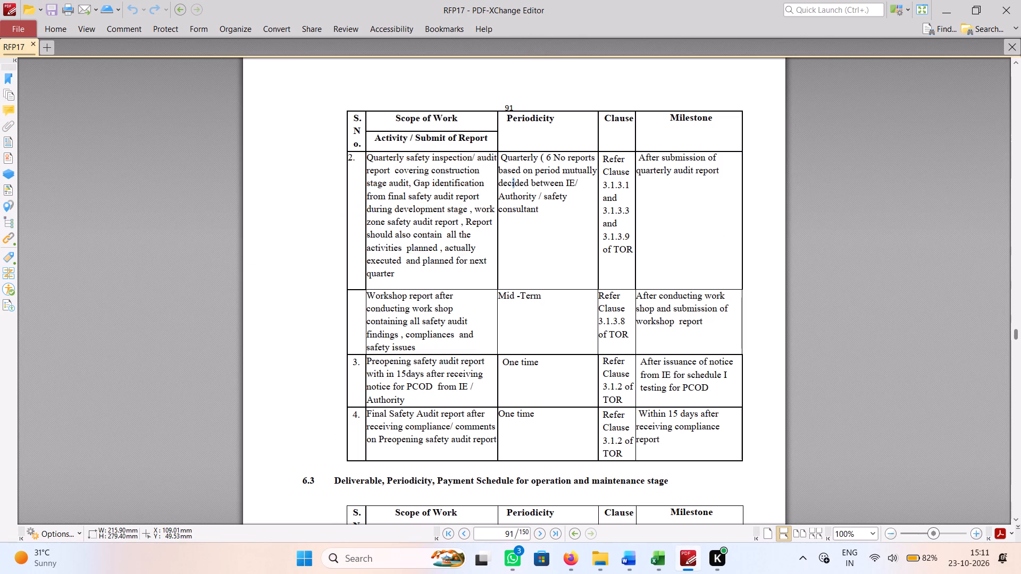
pyautogui.moveTo(518, 173); pyautogui.dragTo(552, 174)
pyautogui.click(525, 185)
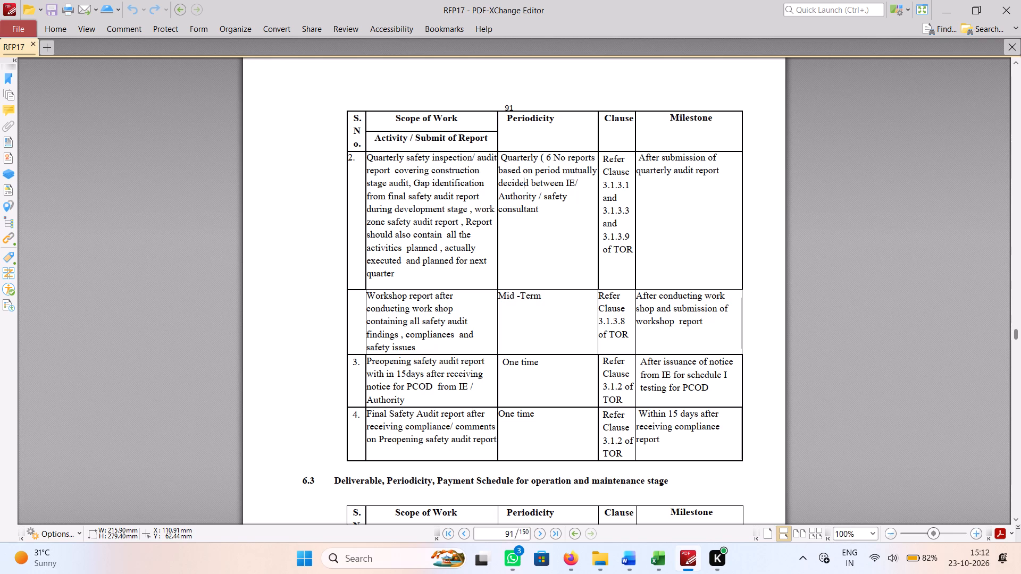
pyautogui.scroll(1, 561, 204)
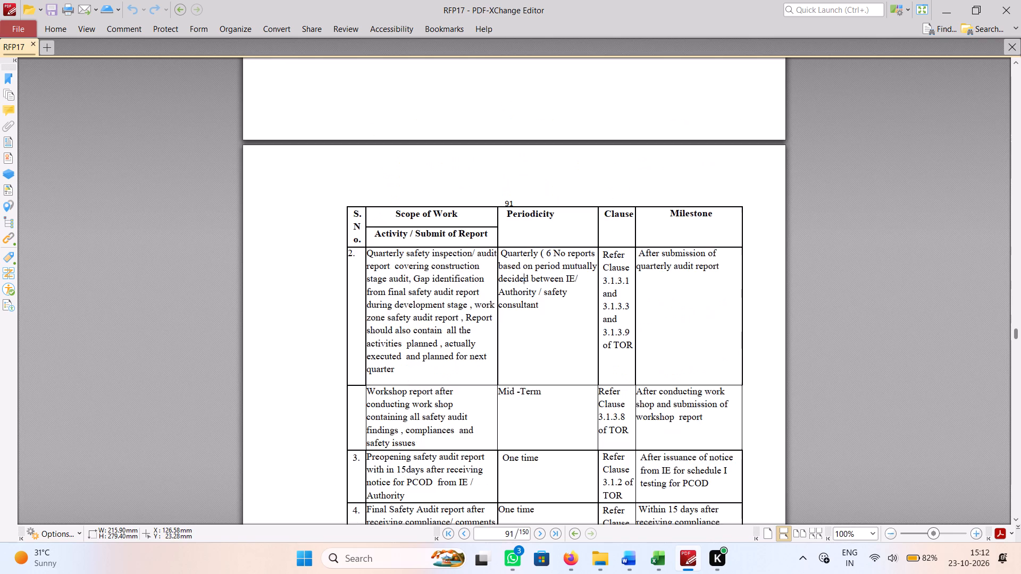
pyautogui.scroll(3, 561, 204)
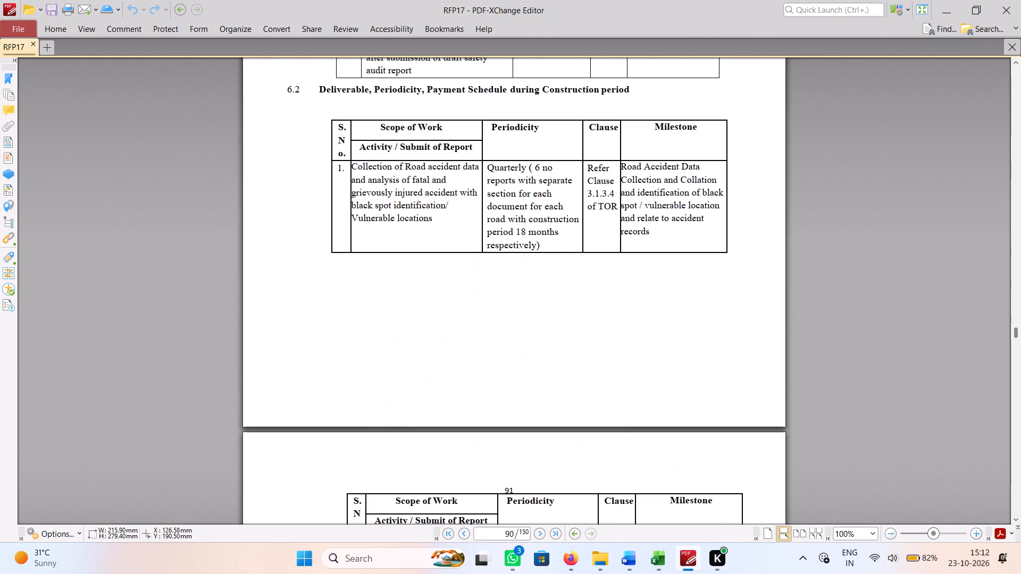
pyautogui.scroll(-2, 561, 204)
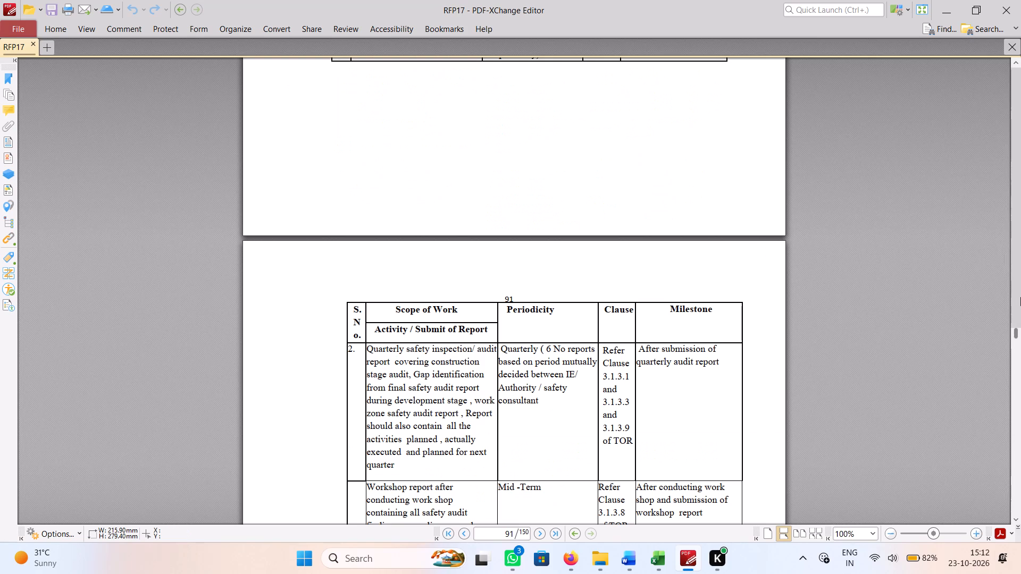
# Skim RFP17 from its opening page through the contract conditions, examining the safety requirements on pages 97 to 100.
pyautogui.moveTo(1017, 331); pyautogui.dragTo(993, 184)
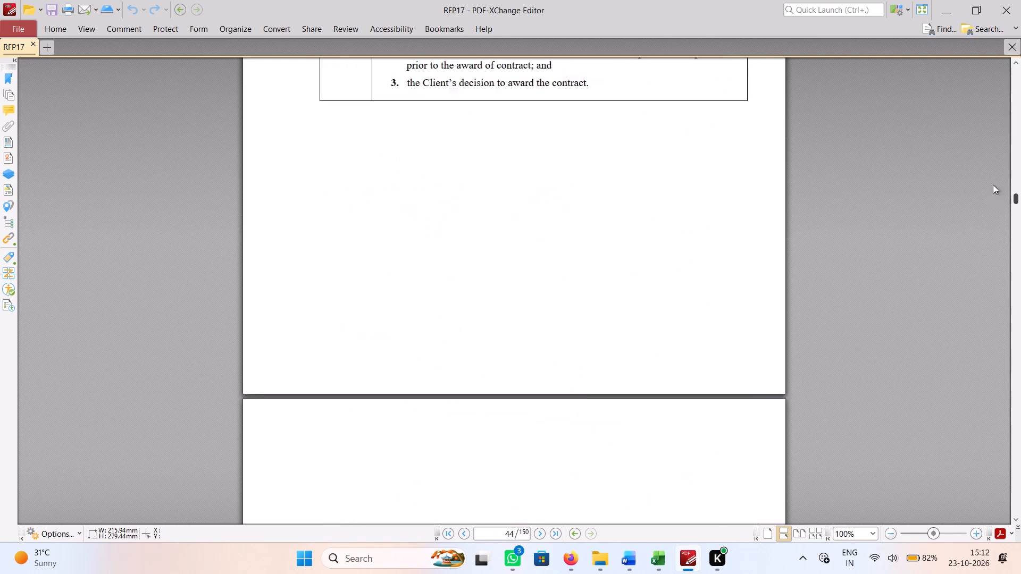
pyautogui.moveTo(993, 184); pyautogui.dragTo(982, 49)
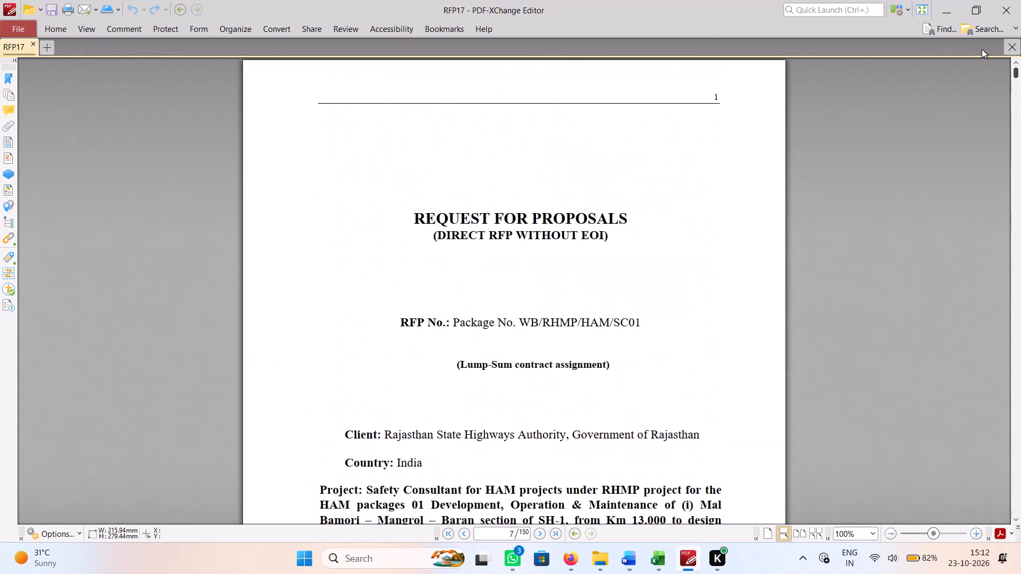
pyautogui.moveTo(982, 49); pyautogui.dragTo(1020, 404)
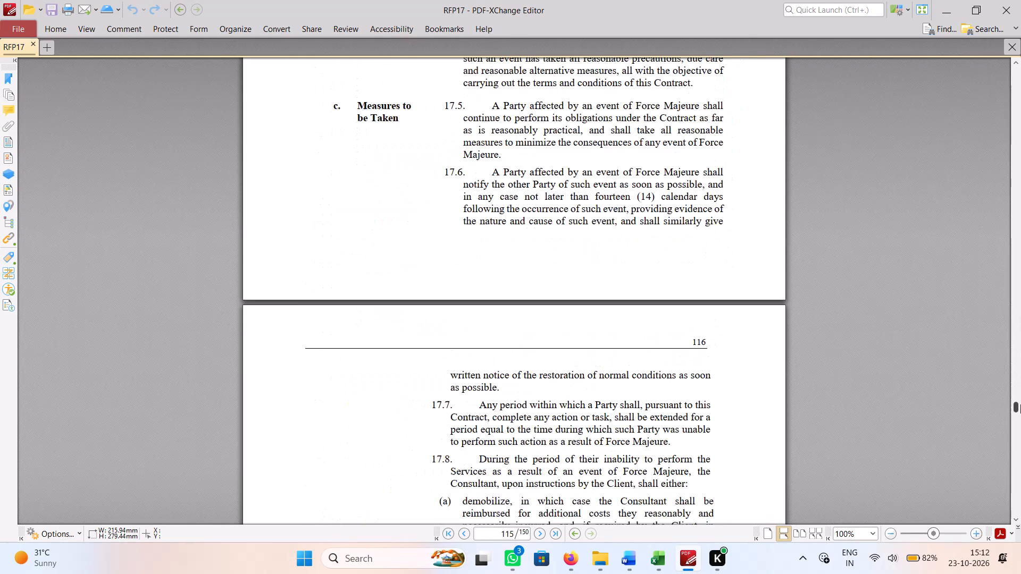
pyautogui.moveTo(1020, 404); pyautogui.dragTo(1020, 482)
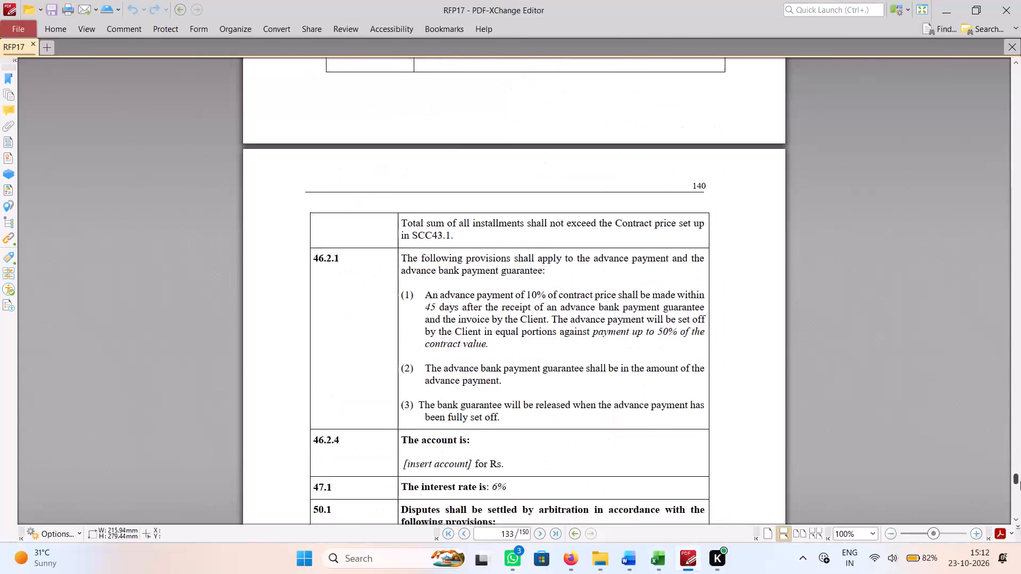
pyautogui.moveTo(1020, 482); pyautogui.dragTo(1016, 411)
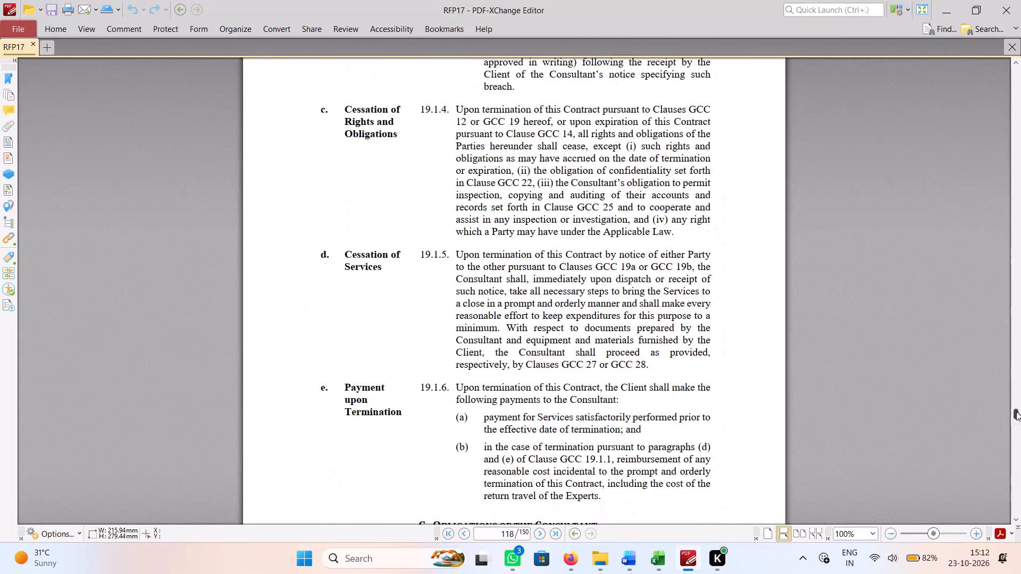
pyautogui.moveTo(1016, 411); pyautogui.dragTo(1014, 354)
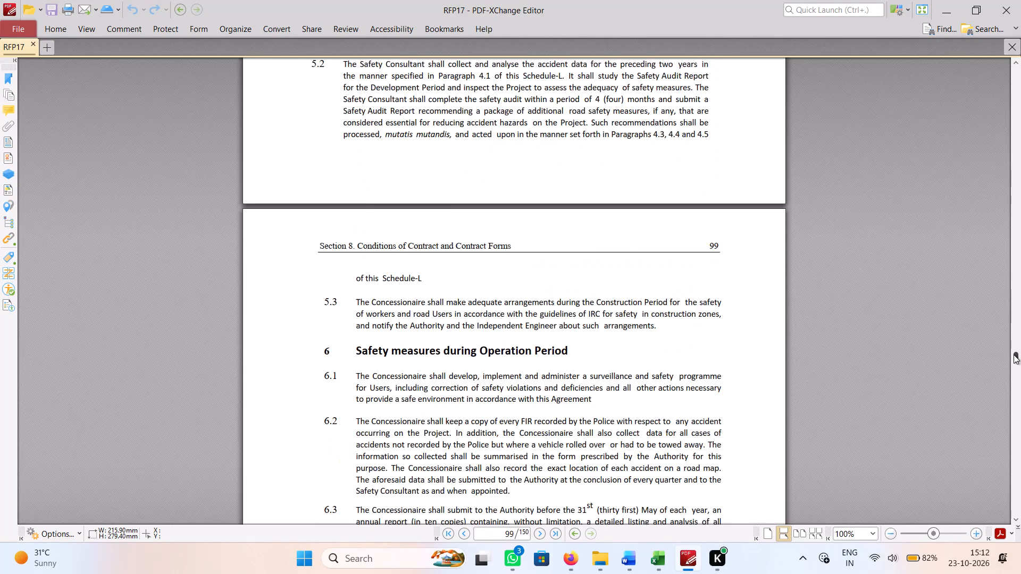
pyautogui.moveTo(1014, 354); pyautogui.dragTo(1015, 356)
pyautogui.scroll(20, 260, 399)
pyautogui.scroll(1, 260, 399)
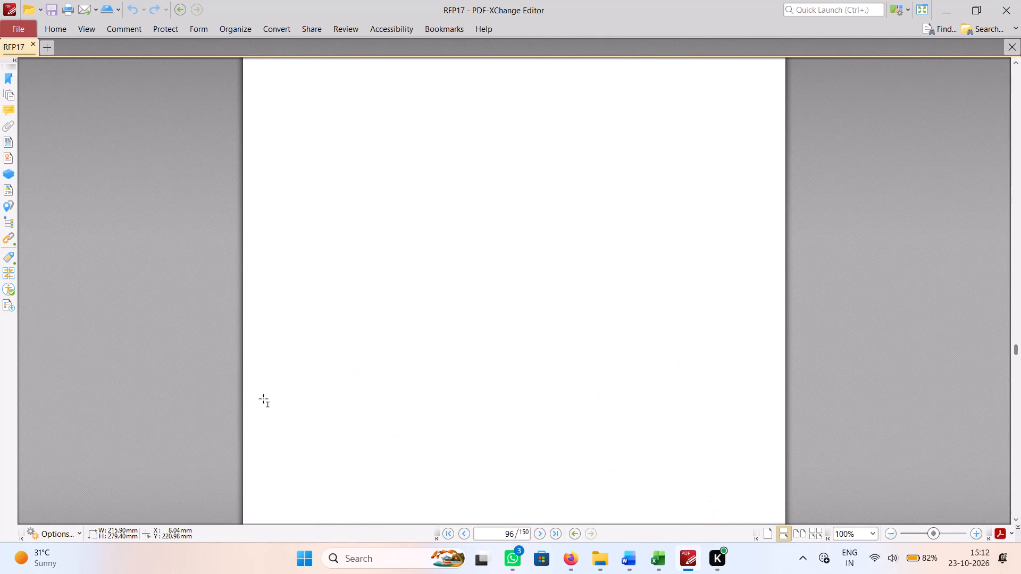
pyautogui.scroll(-6, 263, 399)
pyautogui.scroll(-1, 410, 352)
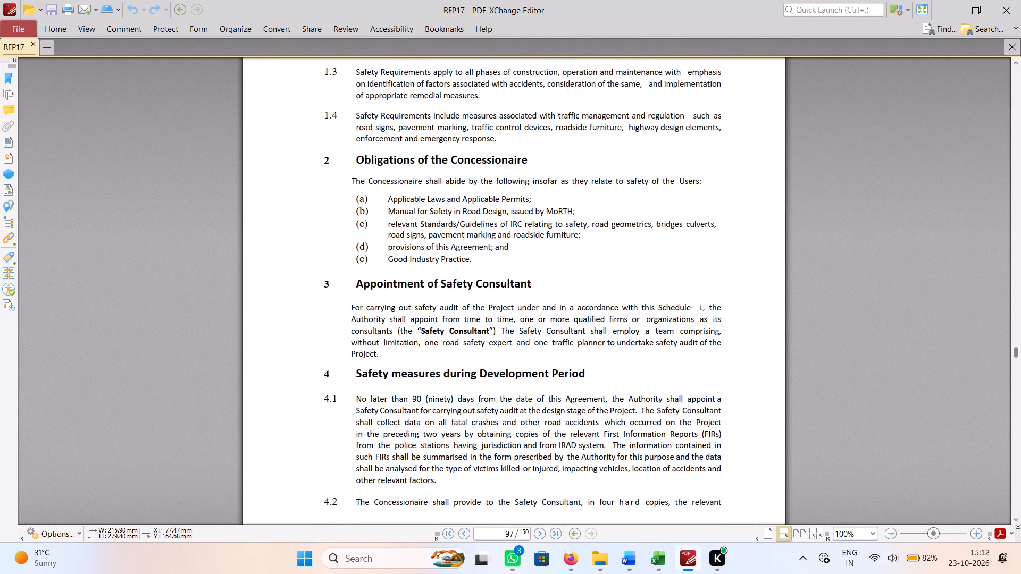
pyautogui.scroll(-19, 438, 294)
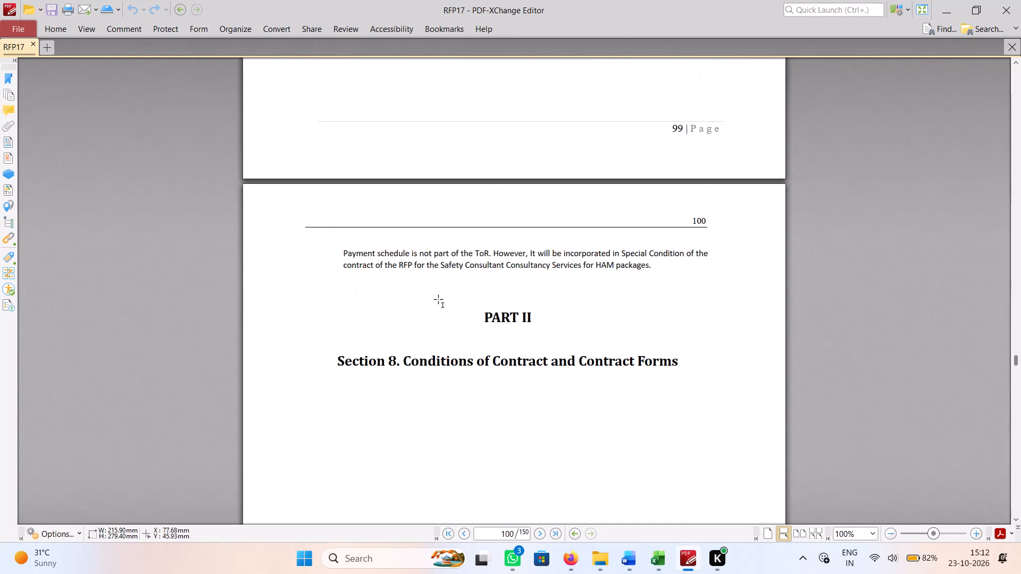
# Look back through the work zone audit tasks and deliverables schedule to the construction and operation period scope on page 86.
pyautogui.scroll(7, 438, 299)
pyautogui.scroll(16, 438, 299)
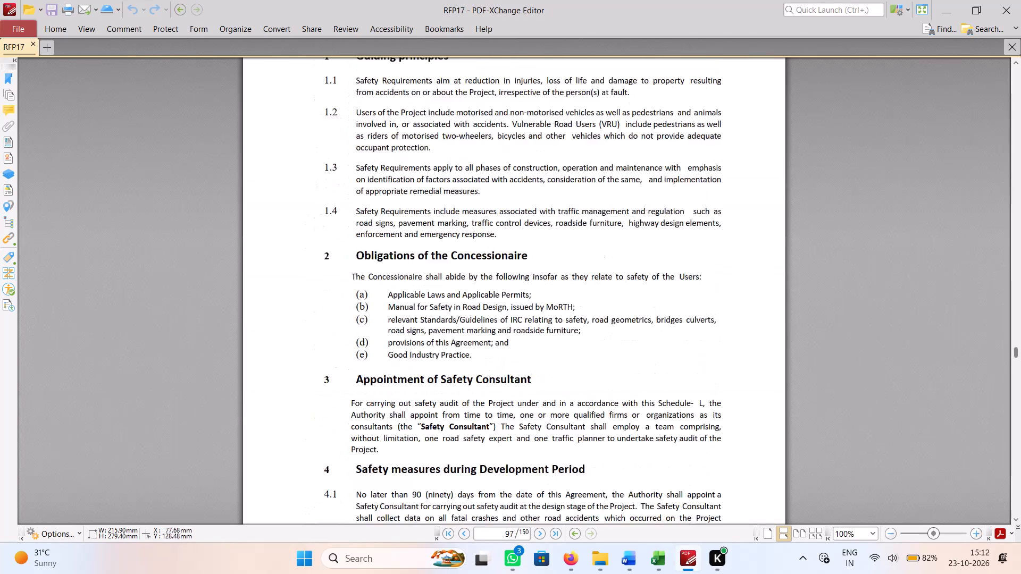
pyautogui.scroll(18, 438, 299)
pyautogui.scroll(10, 438, 299)
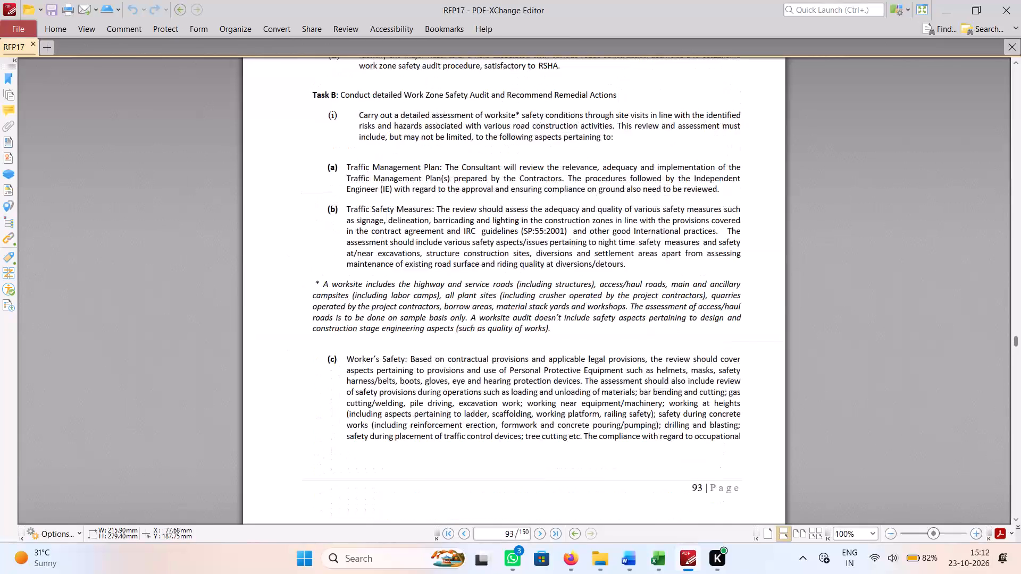
pyautogui.scroll(18, 438, 299)
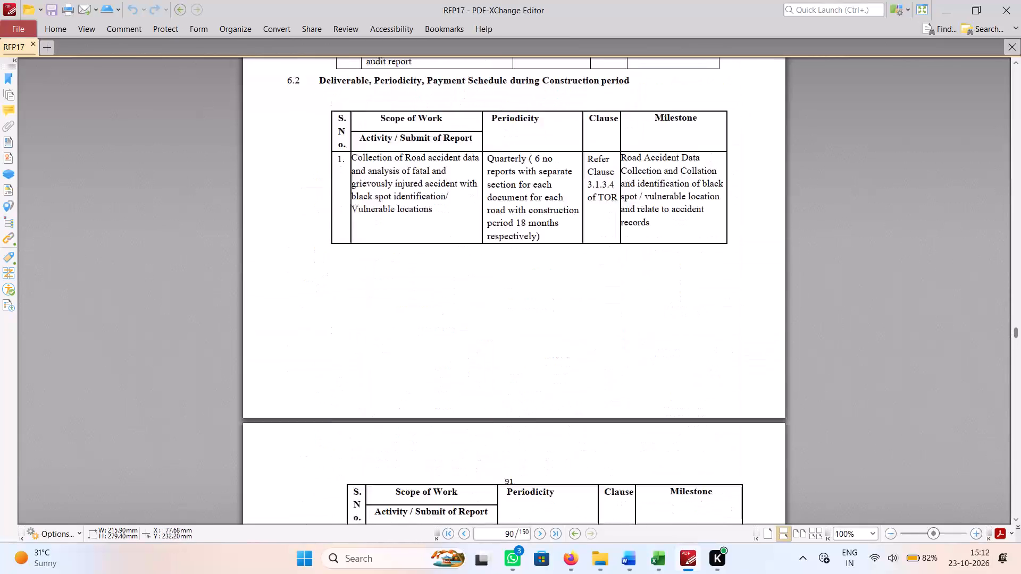
pyautogui.scroll(20, 438, 299)
pyautogui.scroll(3, 438, 299)
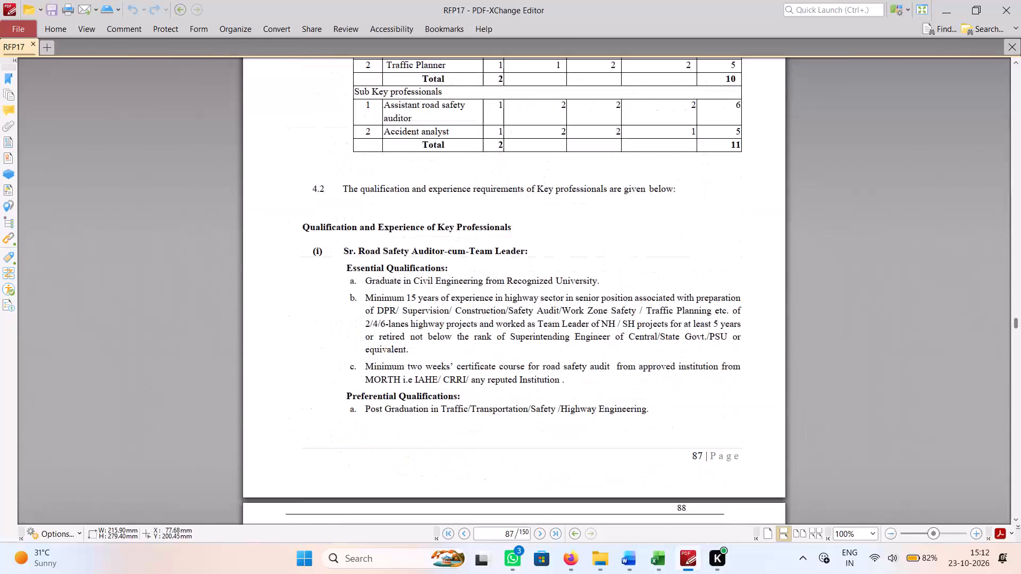
pyautogui.scroll(8, 438, 299)
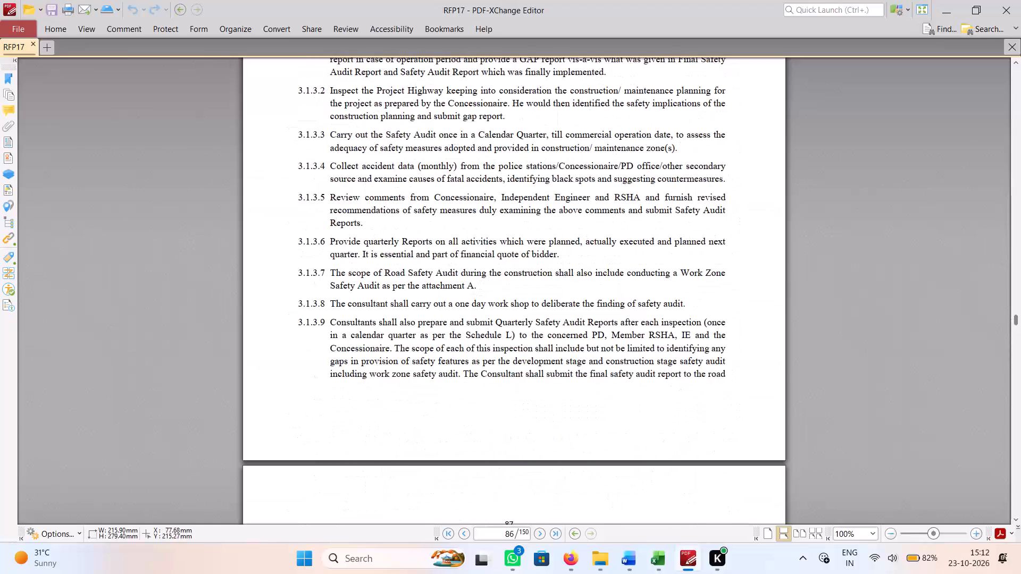
pyautogui.scroll(1, 438, 299)
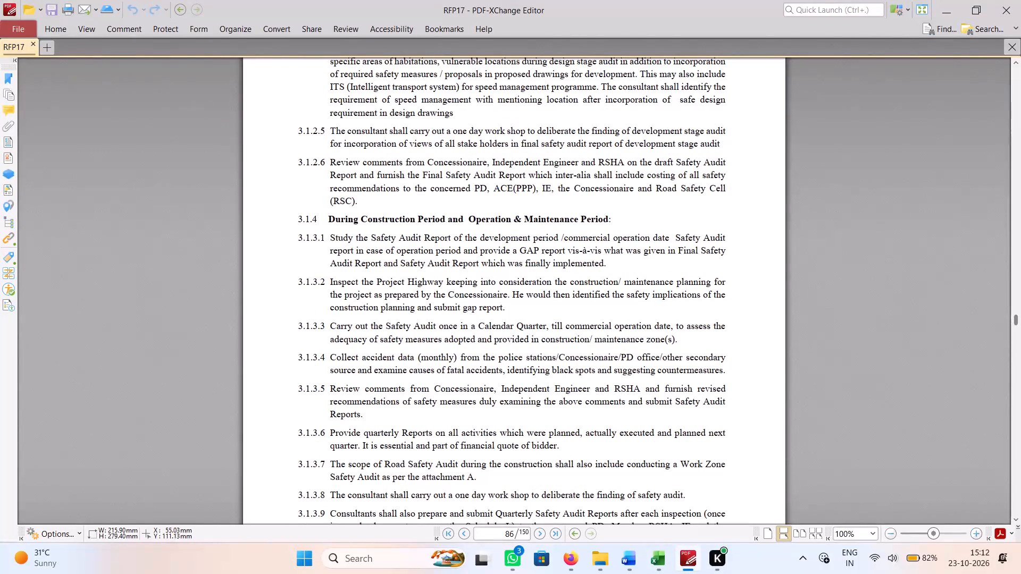
# Read clauses 3.1.3.1 to 3.1.3.5 on the consultant's duties during the construction, operation and maintenance periods.
pyautogui.moveTo(339, 241); pyautogui.dragTo(386, 240)
pyautogui.click(353, 249)
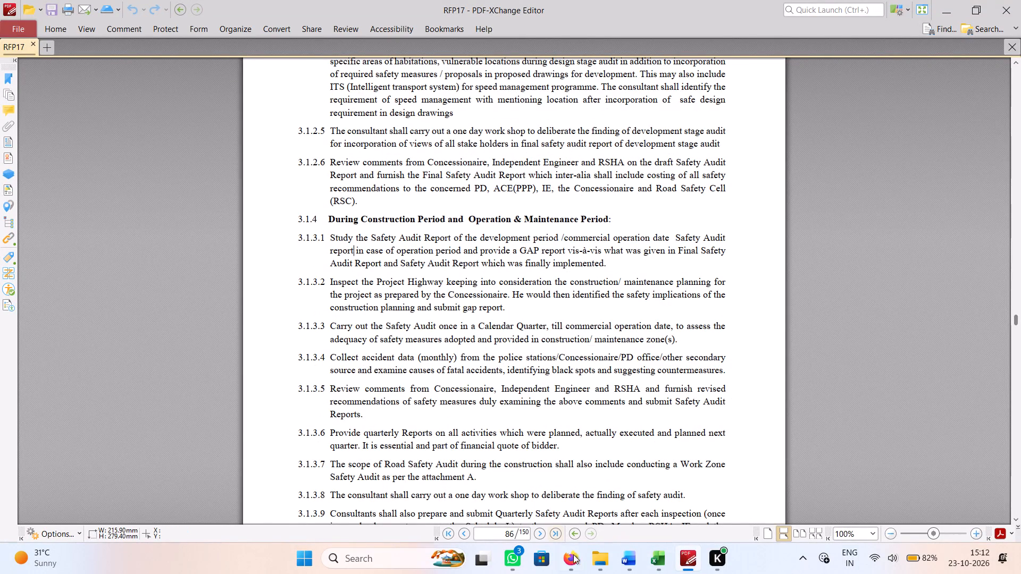
pyautogui.doubleClick(650, 559)
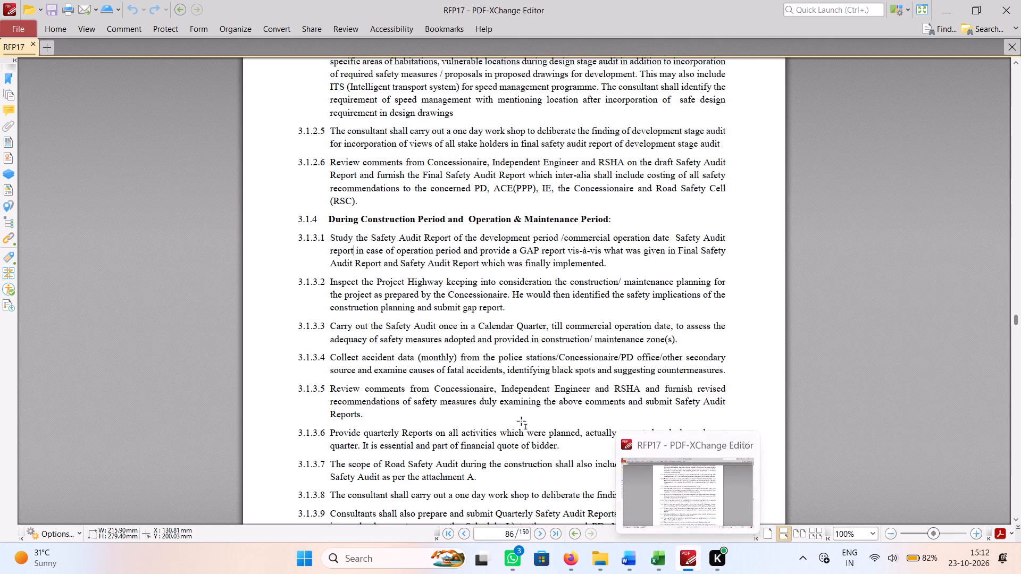
pyautogui.moveTo(371, 286); pyautogui.dragTo(657, 286)
pyautogui.click(440, 318)
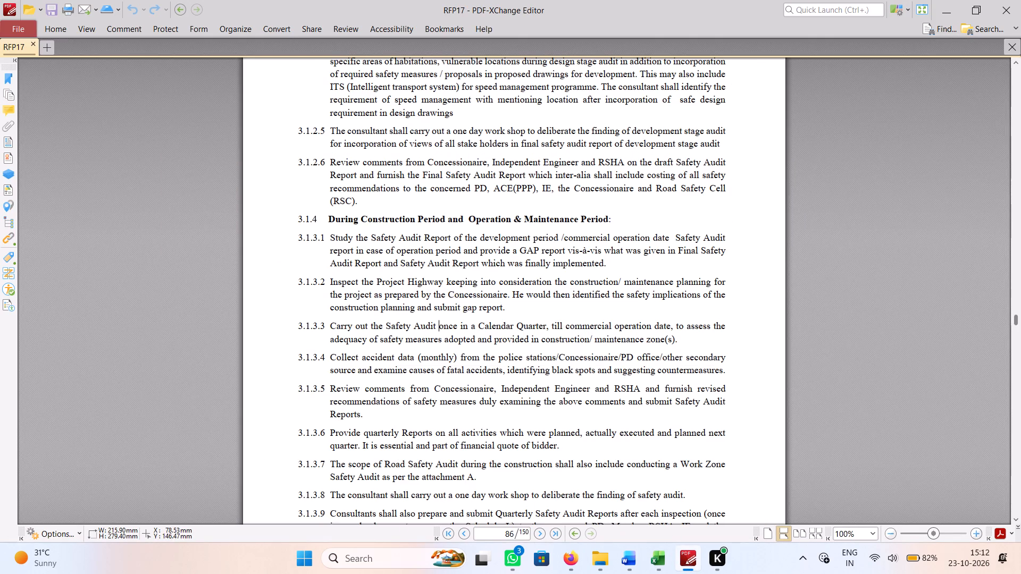
pyautogui.moveTo(408, 331); pyautogui.dragTo(533, 330)
pyautogui.click(367, 330)
pyautogui.moveTo(339, 321); pyautogui.dragTo(557, 325)
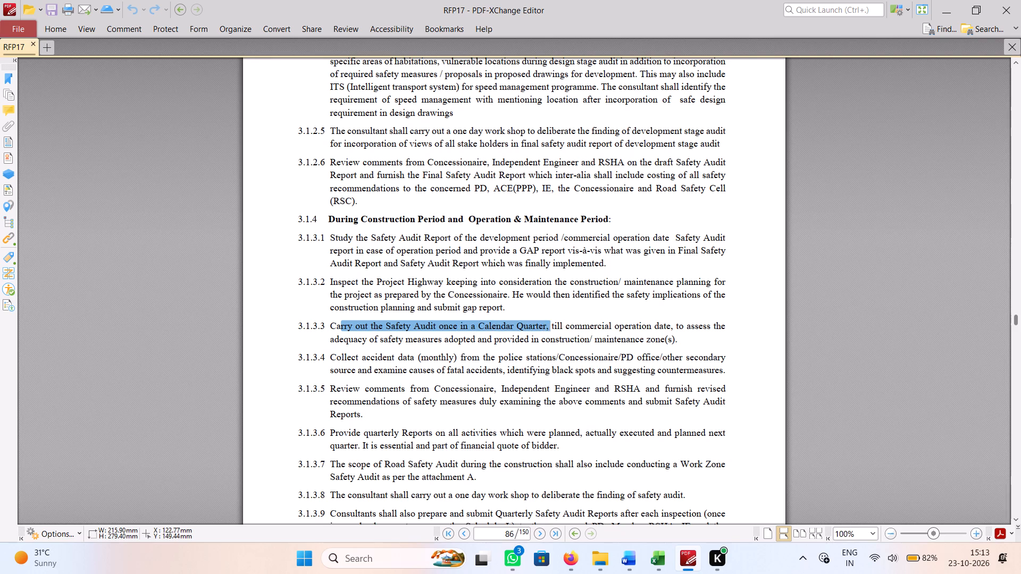
pyautogui.moveTo(557, 325); pyautogui.dragTo(697, 324)
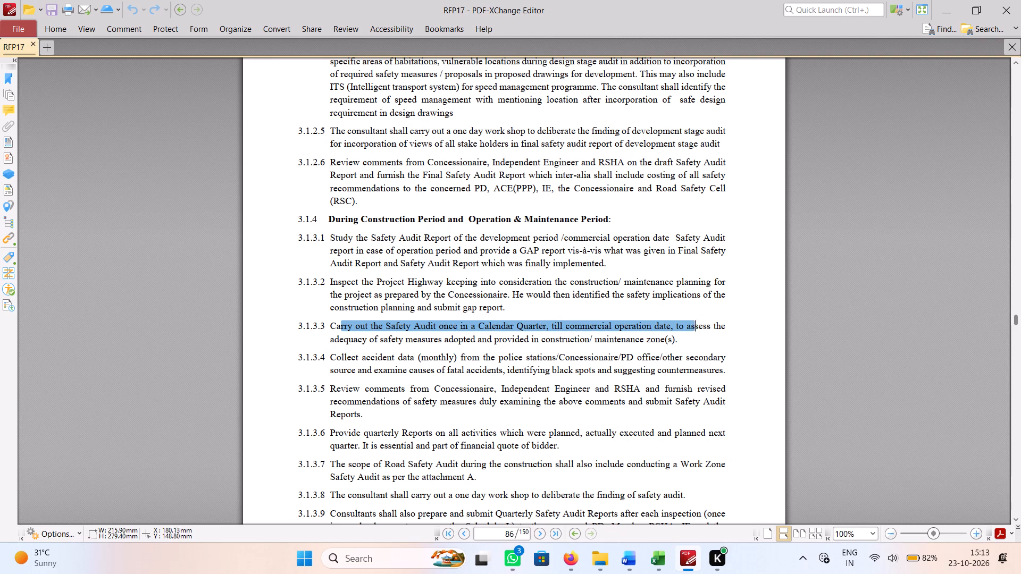
pyautogui.moveTo(697, 324); pyautogui.dragTo(708, 324)
pyautogui.moveTo(342, 342); pyautogui.dragTo(635, 341)
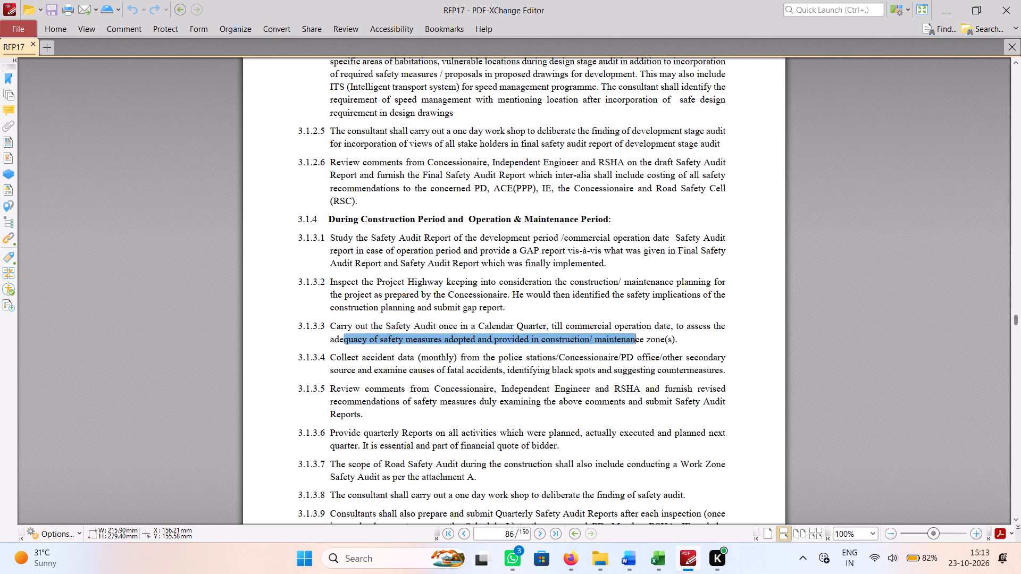
pyautogui.click(395, 375)
pyautogui.moveTo(378, 355); pyautogui.dragTo(666, 356)
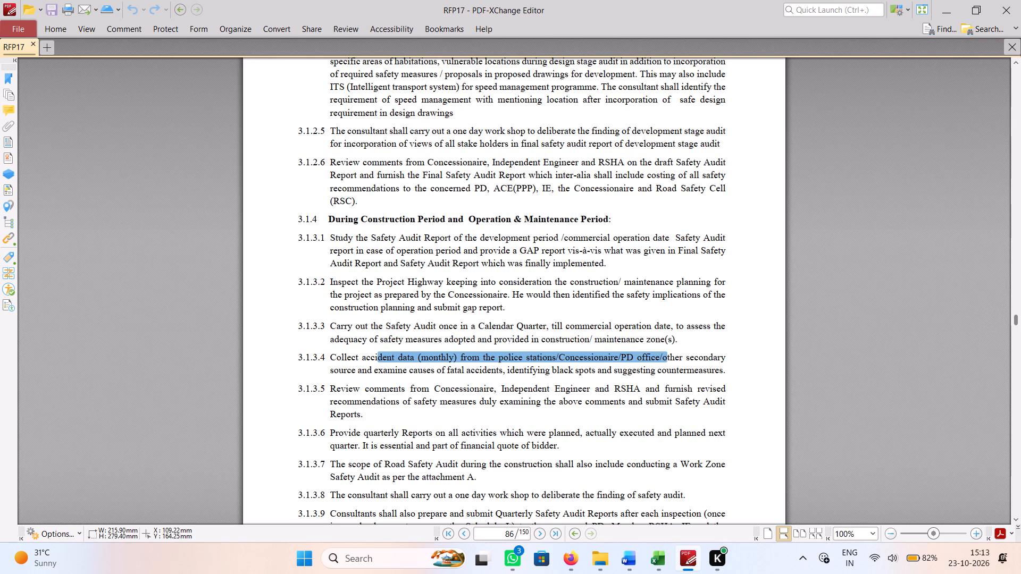
pyautogui.click(436, 369)
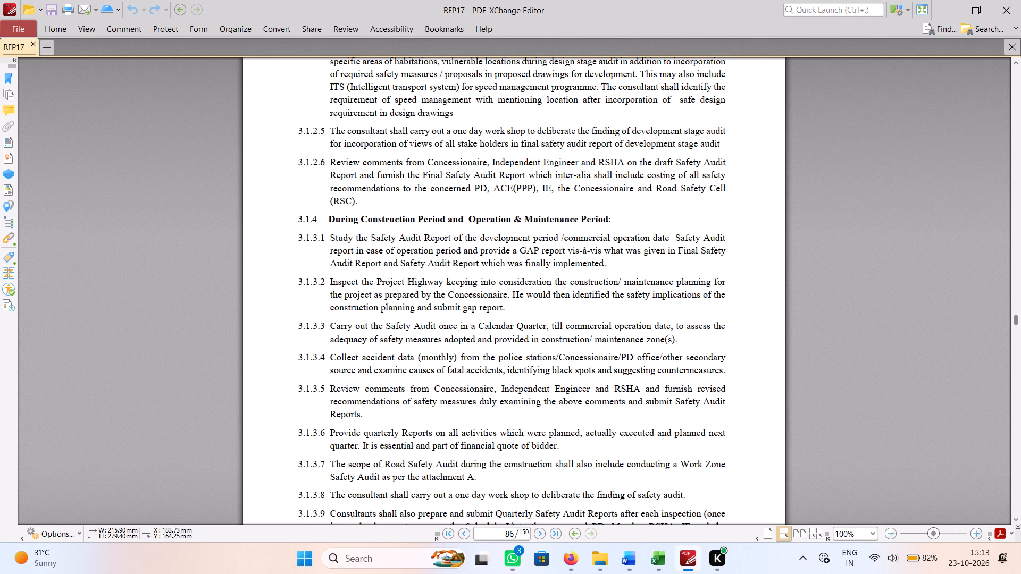
pyautogui.moveTo(336, 373); pyautogui.dragTo(544, 372)
pyautogui.click(420, 398)
pyautogui.moveTo(390, 394); pyautogui.dragTo(601, 387)
pyautogui.click(497, 392)
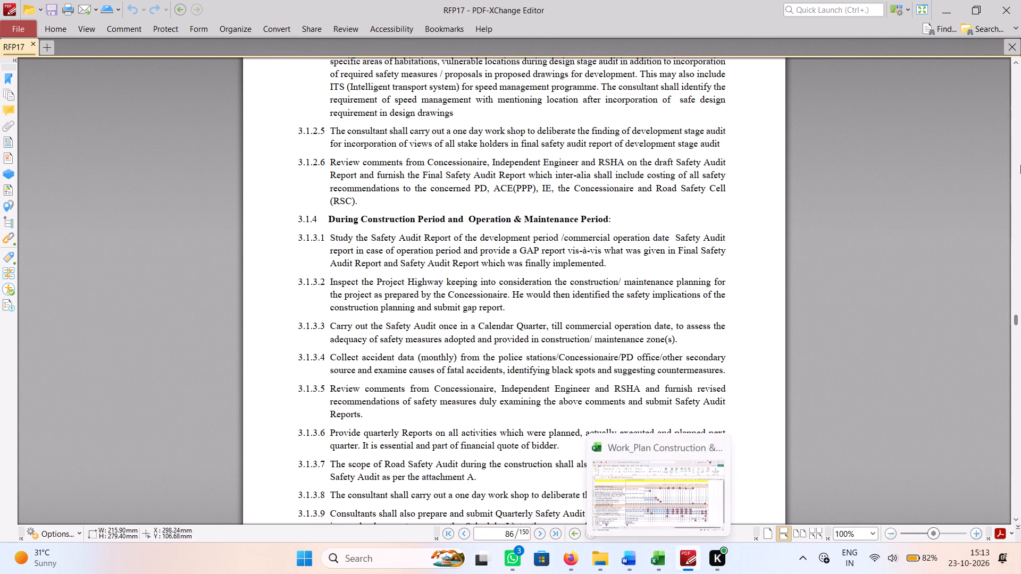
# Skim RFP17 from page 86 through the contract forms to its last page, then look back to the deliverables tables on pages 89 and 90.
pyautogui.moveTo(1018, 317); pyautogui.dragTo(1011, 352)
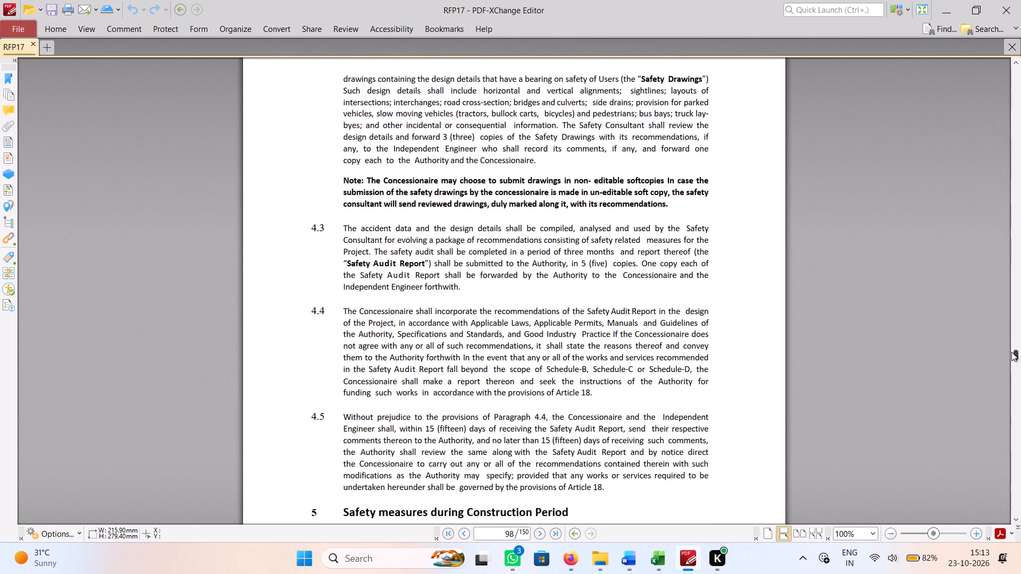
pyautogui.moveTo(1011, 352); pyautogui.dragTo(1017, 437)
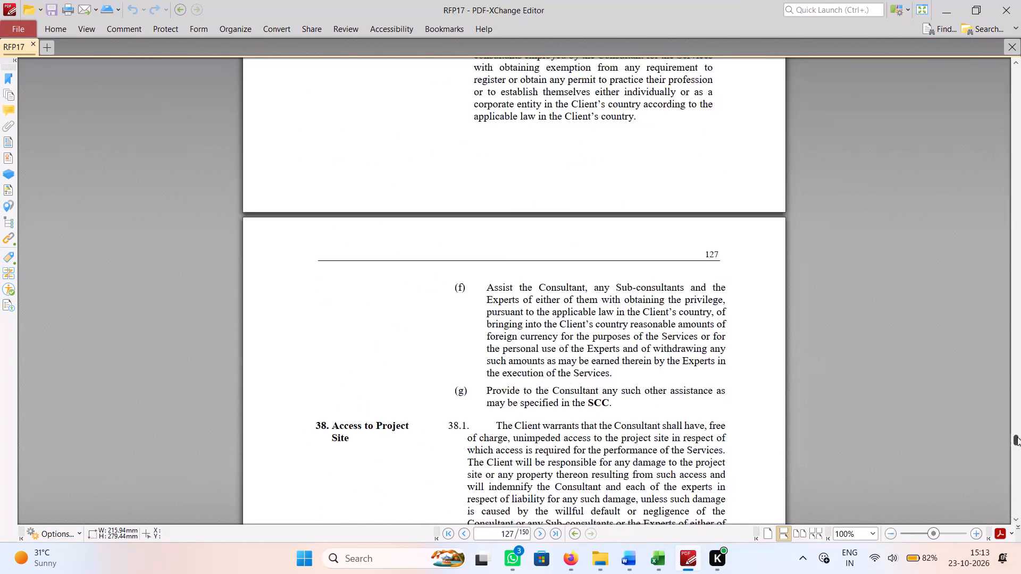
pyautogui.moveTo(1017, 437); pyautogui.dragTo(1020, 476)
pyautogui.scroll(-9, 333, 233)
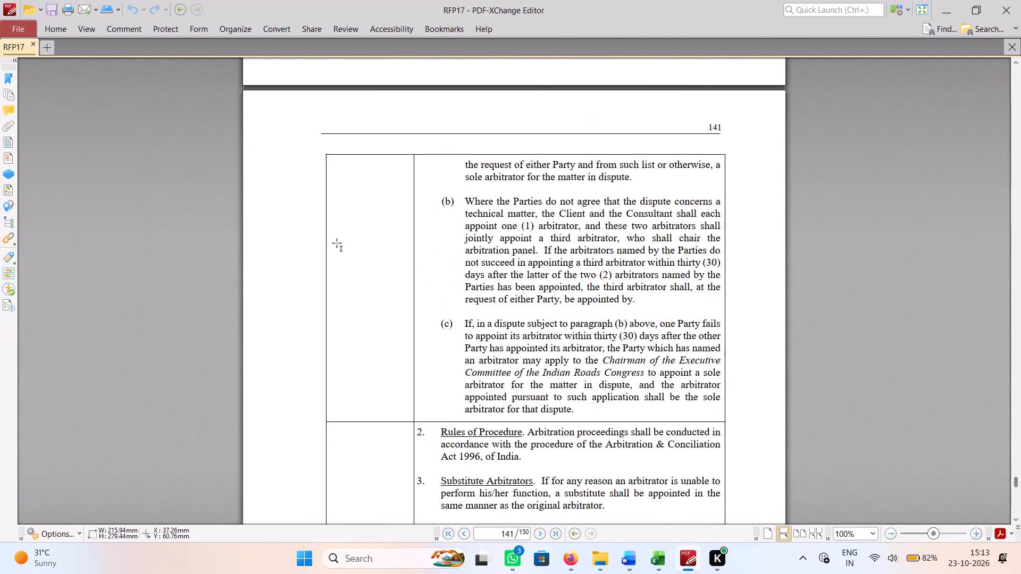
pyautogui.scroll(-20, 337, 243)
pyautogui.scroll(-20, 337, 243)
pyautogui.scroll(-20, 337, 243)
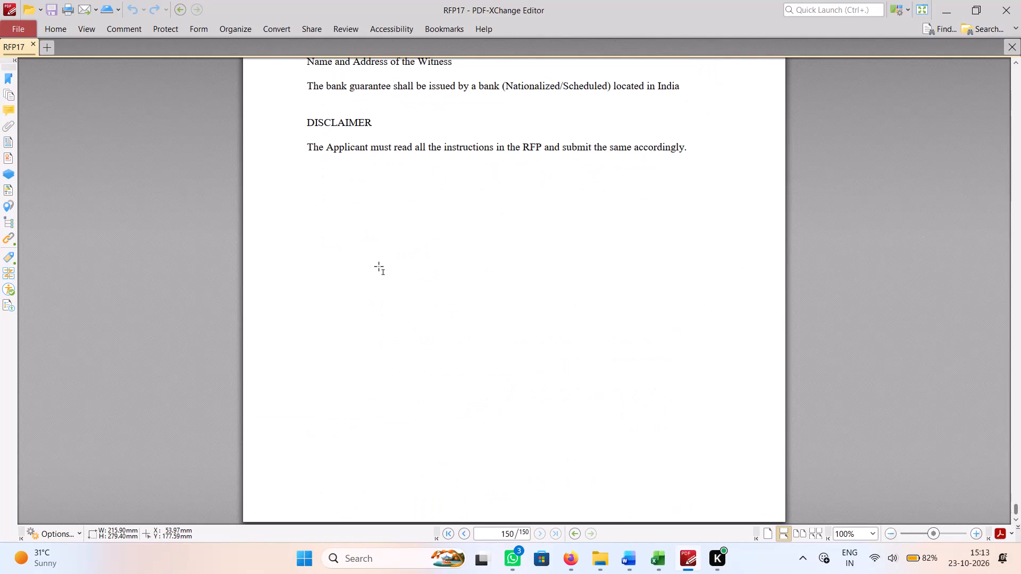
pyautogui.scroll(-20, 379, 266)
pyautogui.scroll(-7, 379, 266)
pyautogui.scroll(8, 396, 282)
pyautogui.moveTo(1015, 509); pyautogui.dragTo(1016, 455)
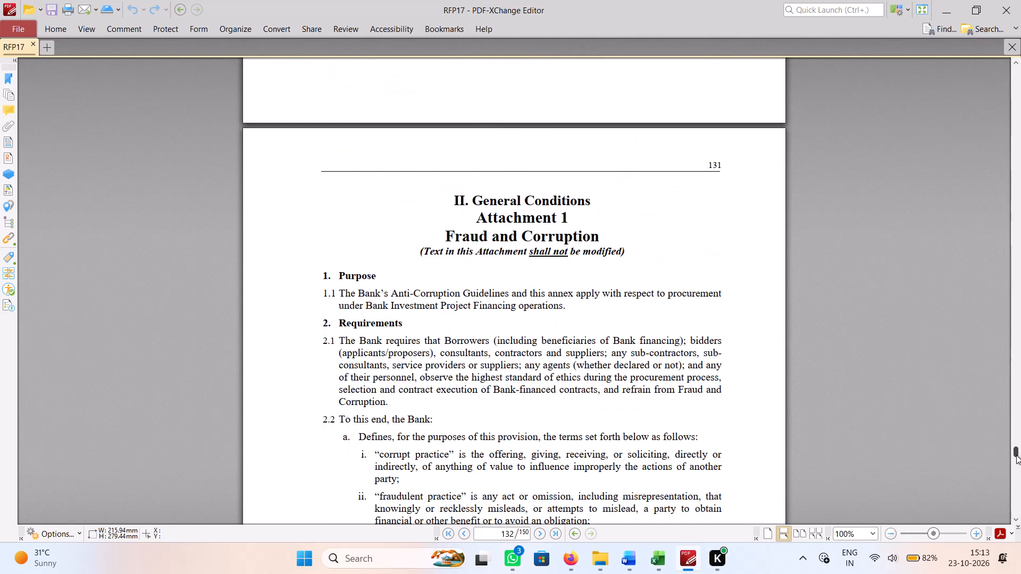
pyautogui.moveTo(1016, 455); pyautogui.dragTo(1016, 424)
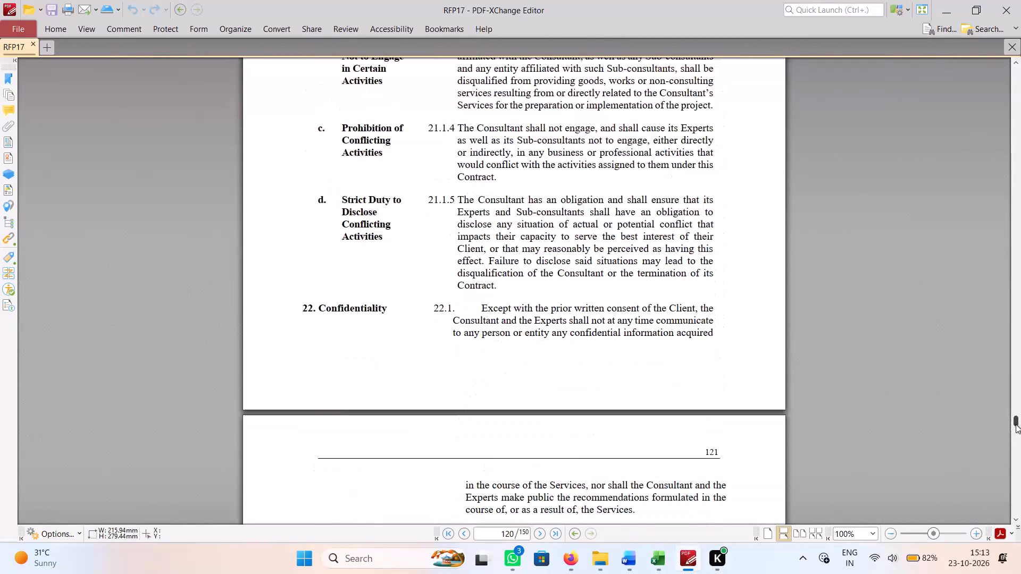
pyautogui.moveTo(1016, 424); pyautogui.dragTo(1018, 385)
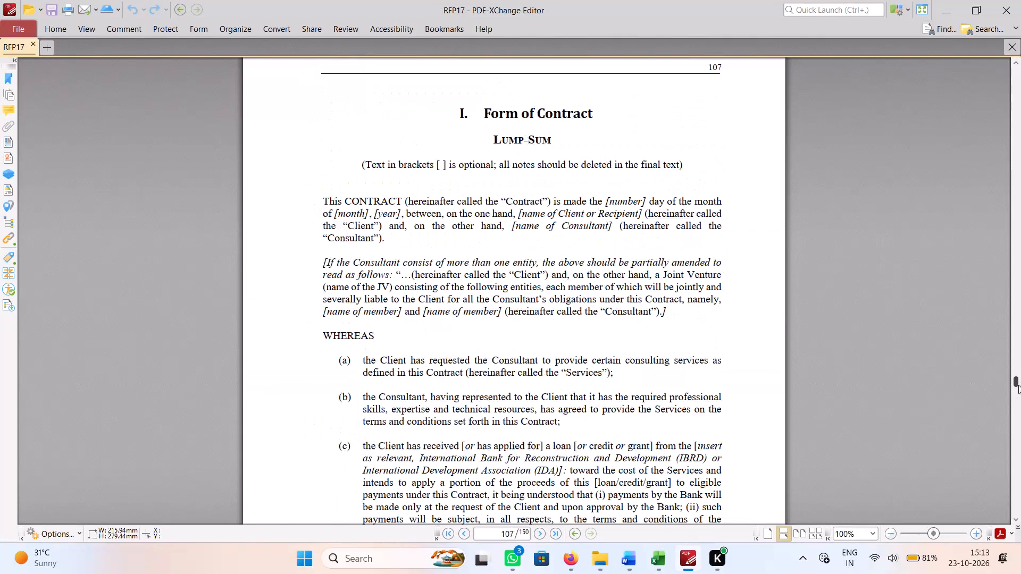
pyautogui.moveTo(1018, 385); pyautogui.dragTo(1020, 364)
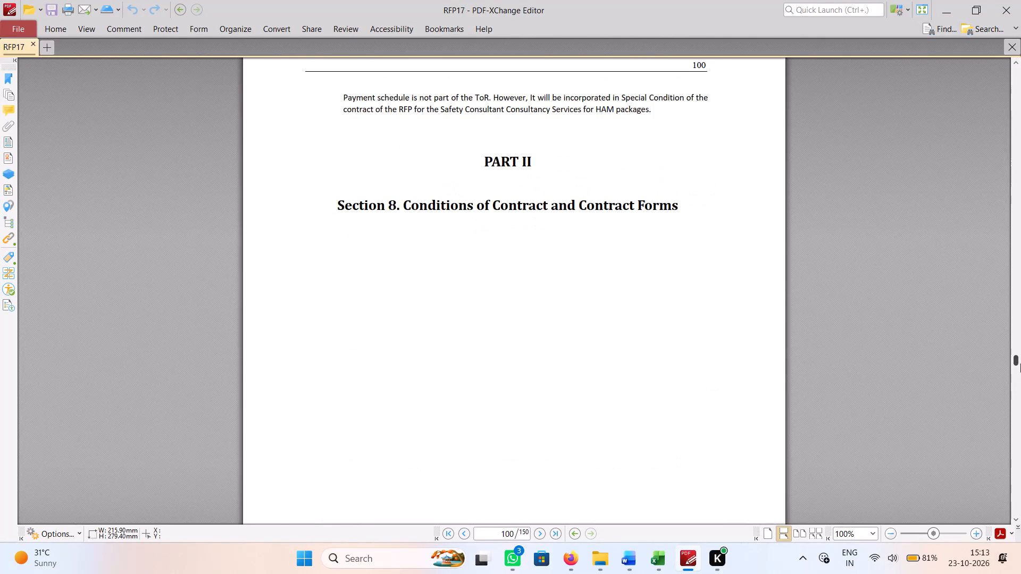
pyautogui.moveTo(1020, 364); pyautogui.dragTo(1020, 358)
pyautogui.scroll(9, 438, 289)
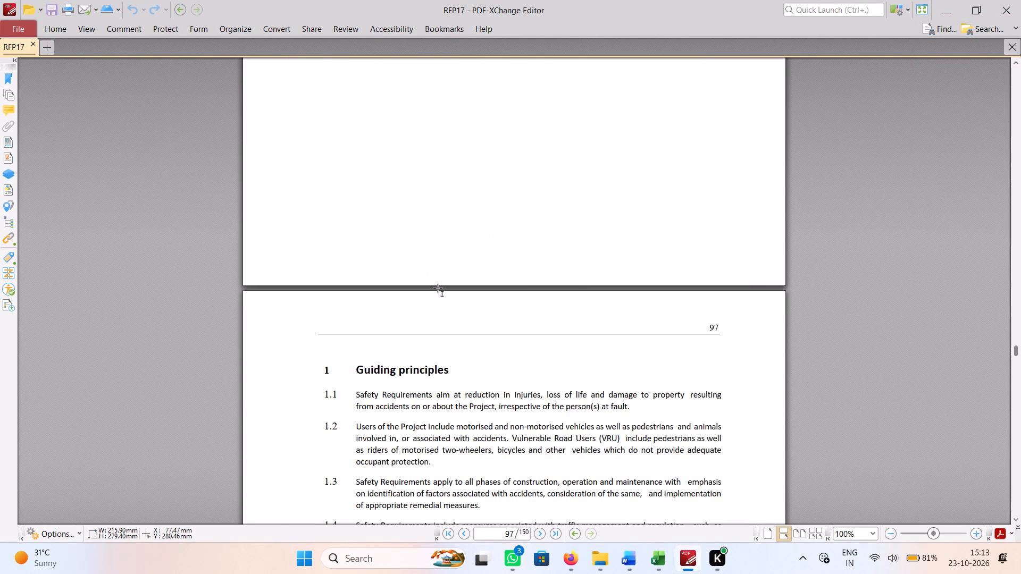
pyautogui.scroll(9, 438, 288)
pyautogui.scroll(20, 438, 288)
pyautogui.scroll(18, 438, 288)
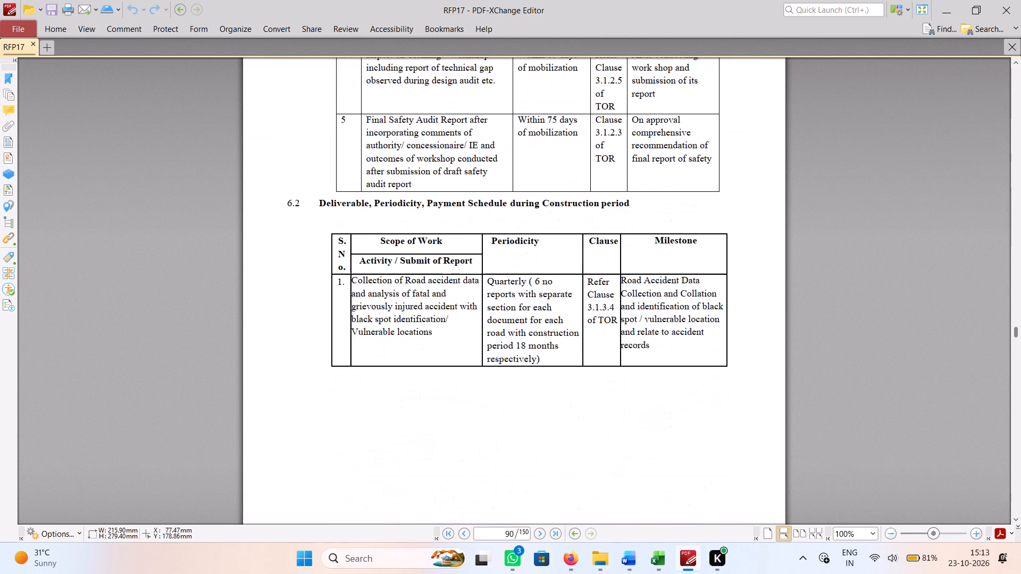
pyautogui.scroll(7, 438, 288)
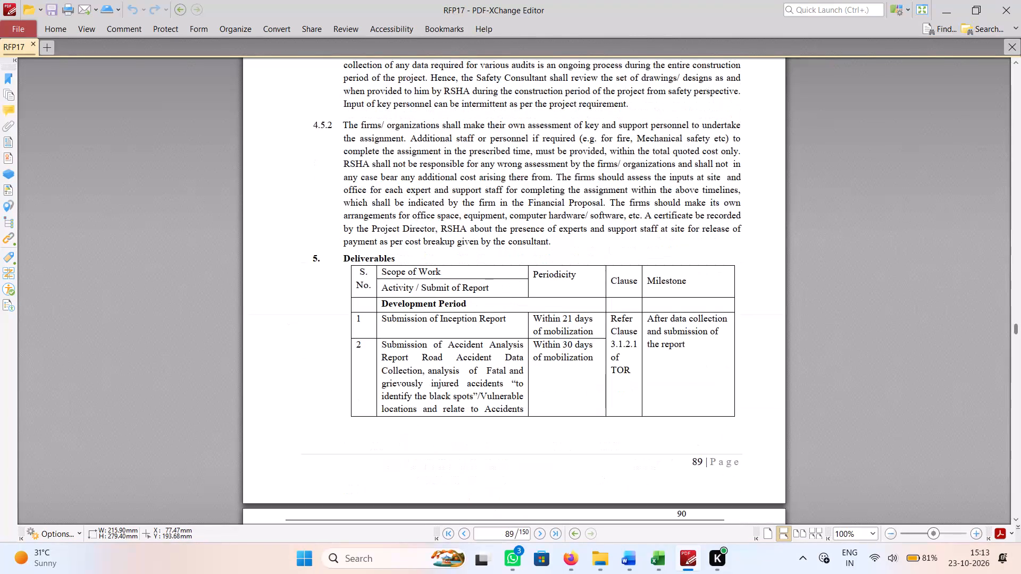
pyautogui.scroll(-7, 438, 288)
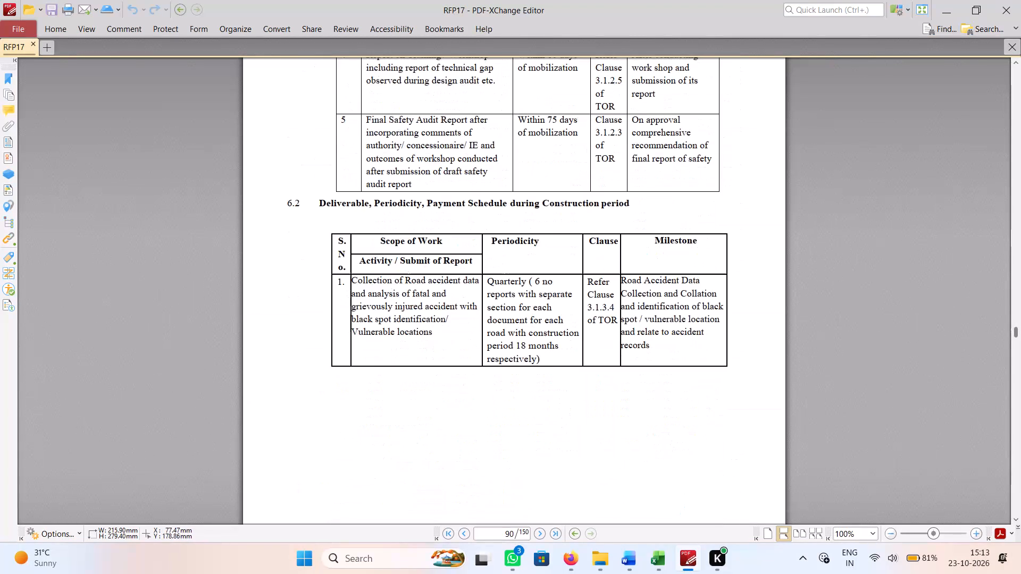
pyautogui.scroll(-1, 438, 288)
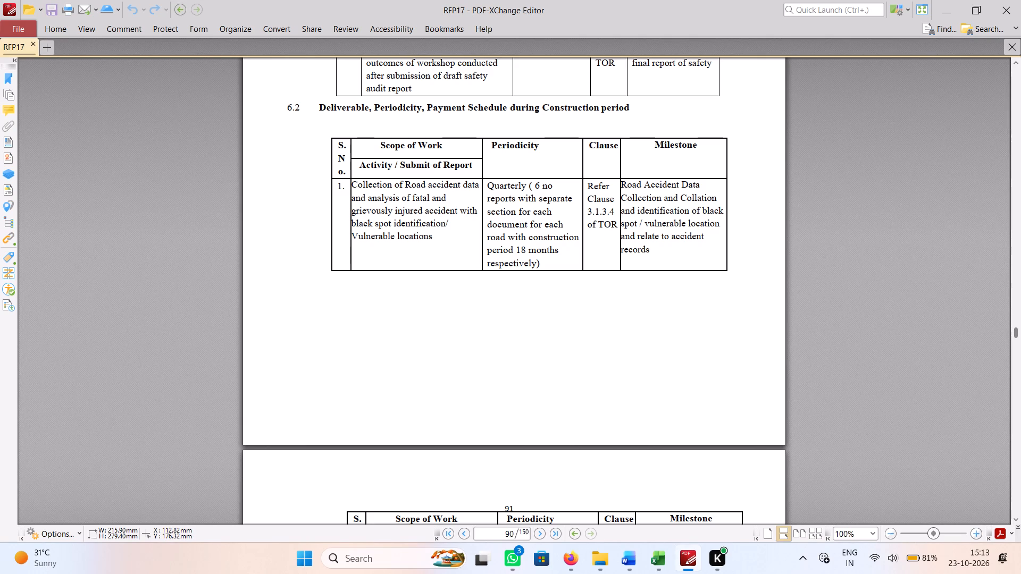
pyautogui.moveTo(526, 186); pyautogui.dragTo(510, 187)
pyautogui.moveTo(510, 187); pyautogui.dragTo(486, 185)
pyautogui.hotkey('ctrl', 'c')
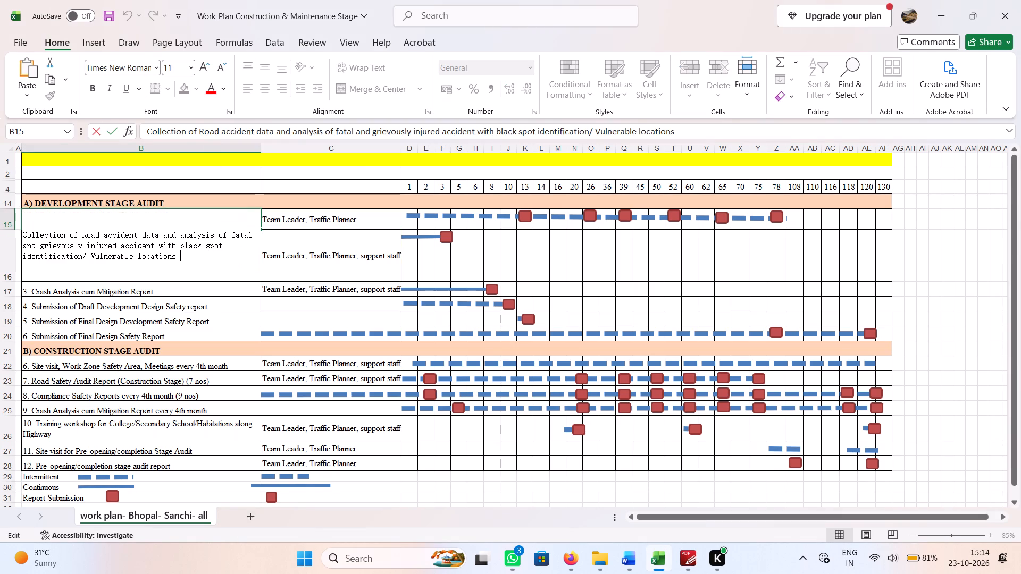
pyautogui.write('()')
pyautogui.press('Left')
pyautogui.hotkey('ctrl', 'v')
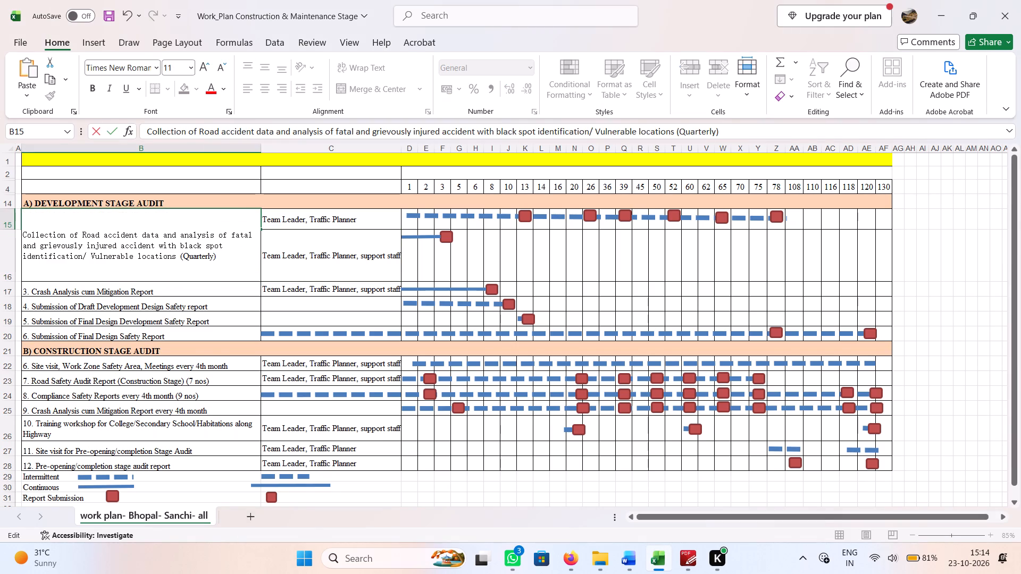
pyautogui.click(268, 283)
pyautogui.click(221, 231)
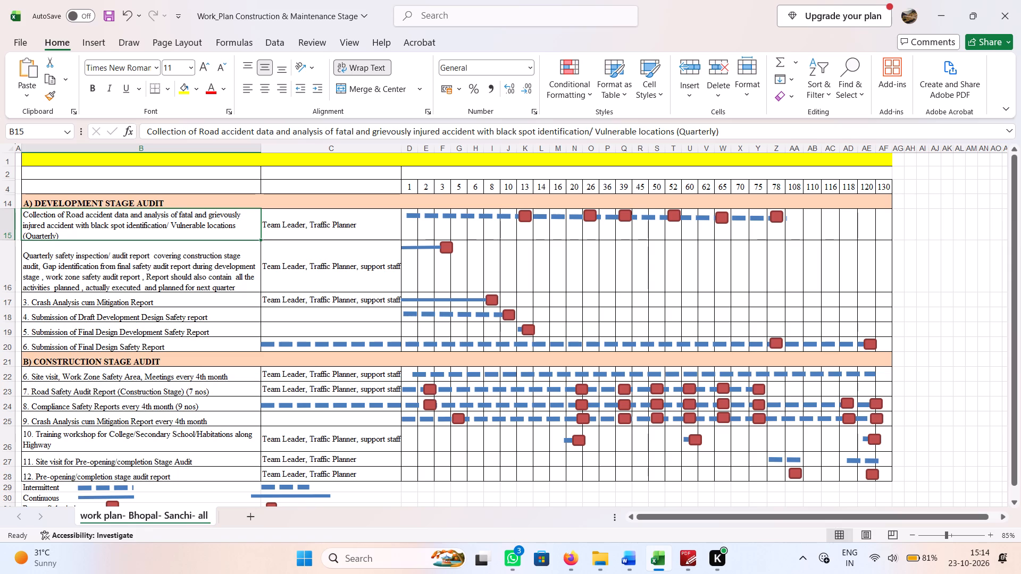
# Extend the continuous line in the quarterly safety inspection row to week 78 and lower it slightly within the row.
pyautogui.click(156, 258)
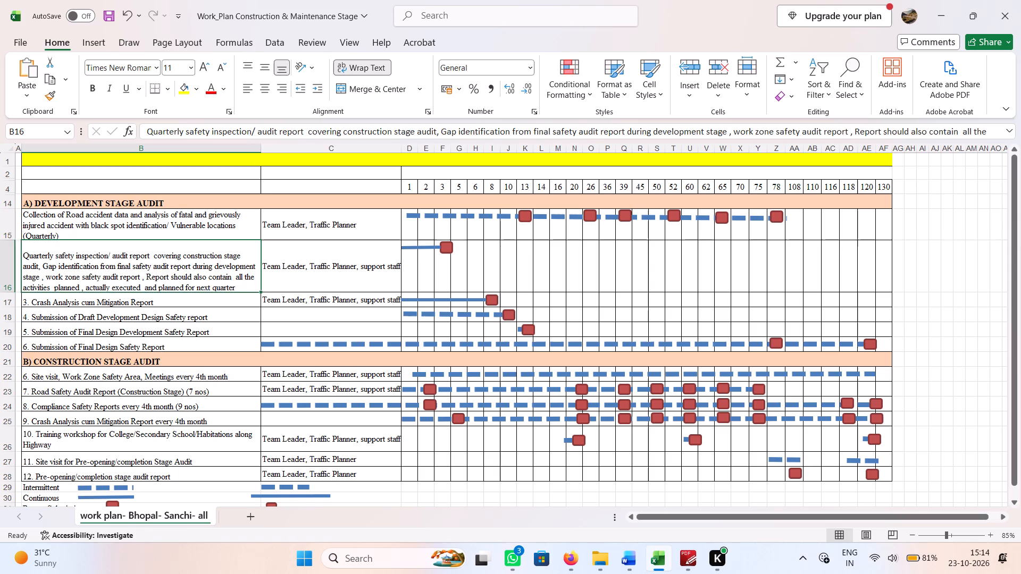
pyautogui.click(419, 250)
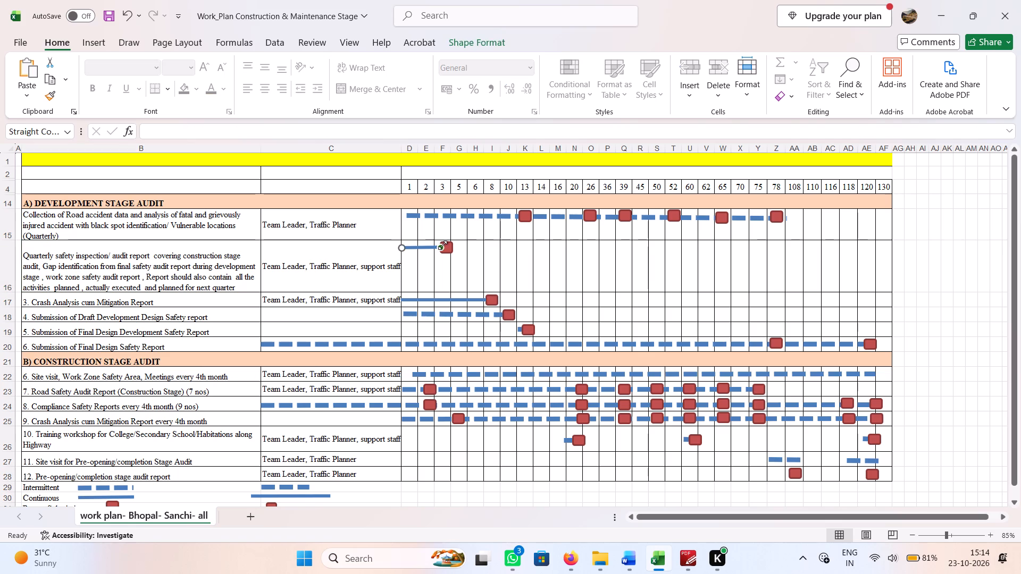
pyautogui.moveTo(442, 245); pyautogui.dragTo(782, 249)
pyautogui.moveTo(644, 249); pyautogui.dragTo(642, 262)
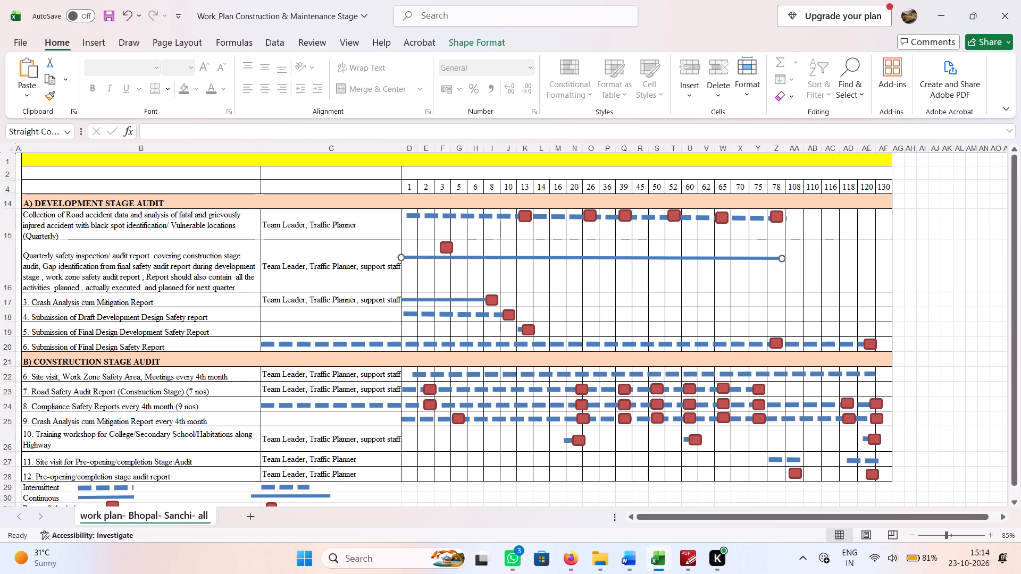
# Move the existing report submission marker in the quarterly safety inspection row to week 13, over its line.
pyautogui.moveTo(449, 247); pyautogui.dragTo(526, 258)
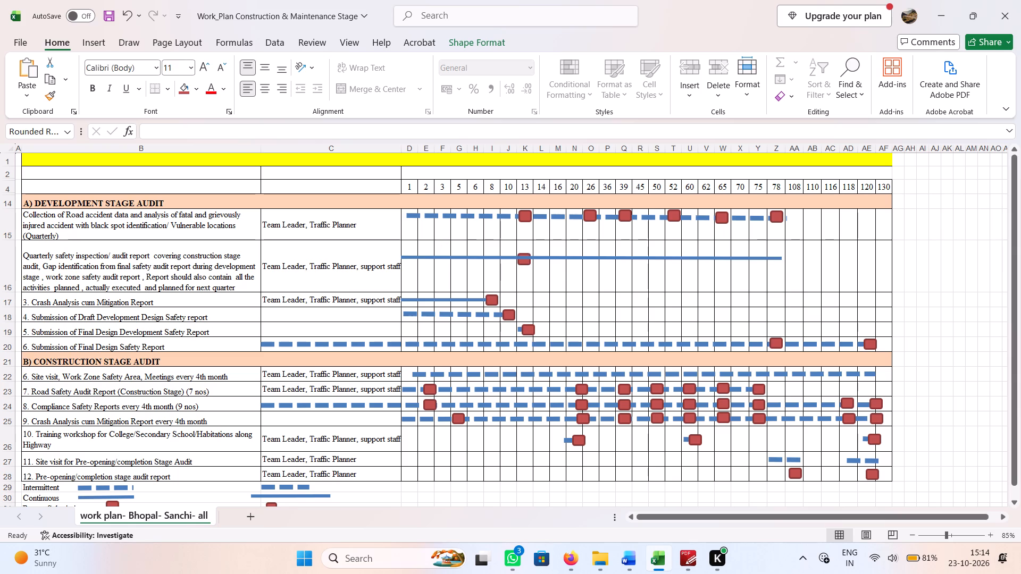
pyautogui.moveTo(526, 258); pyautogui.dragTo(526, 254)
# Replace the quarterly safety inspection row's continuous line with a copy of the accident data row's intermittent line, running from week 1 to week 78.
pyautogui.scroll(-1, 264, 417)
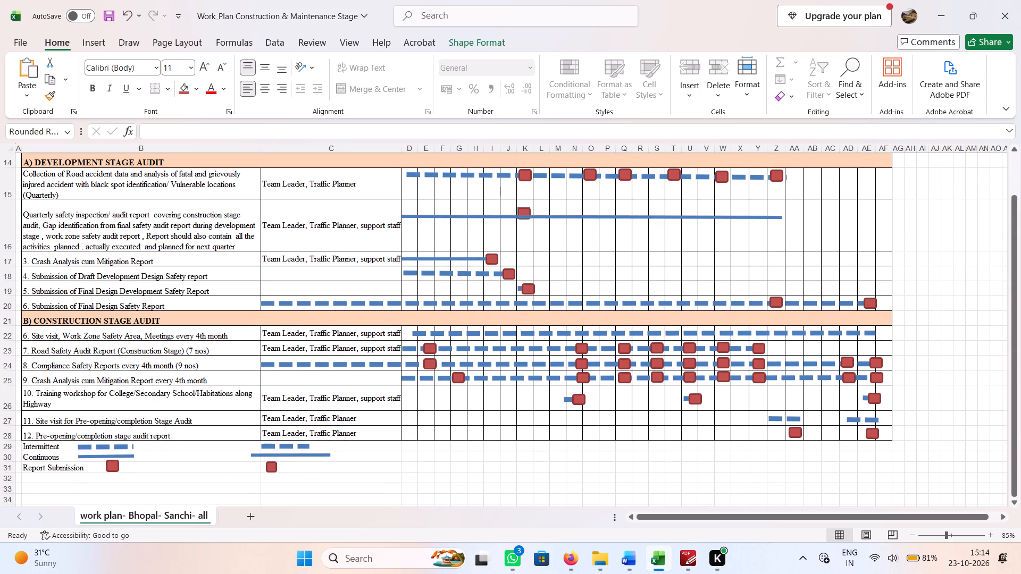
pyautogui.scroll(1, 264, 417)
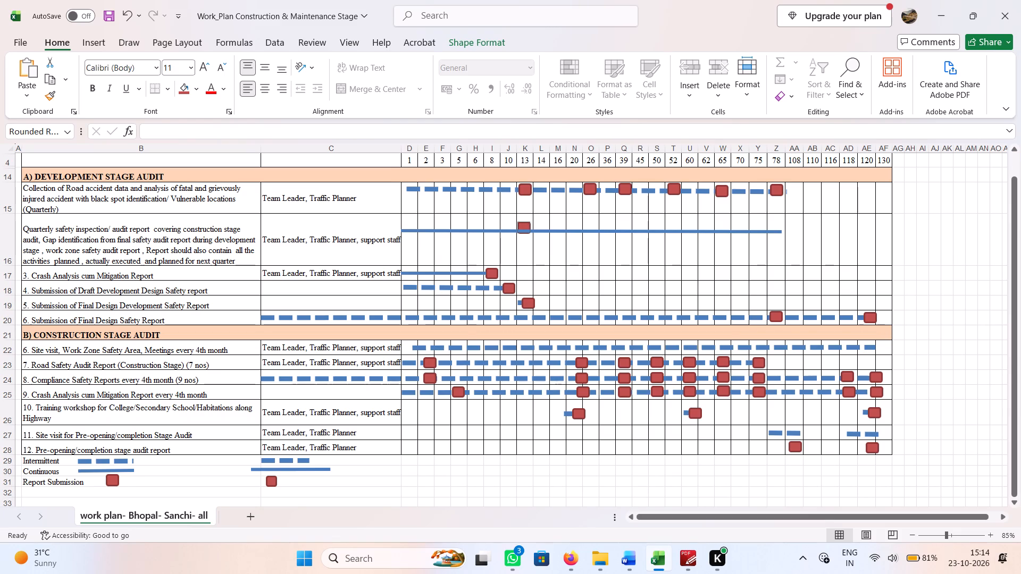
pyautogui.click(462, 231)
pyautogui.press('Delete')
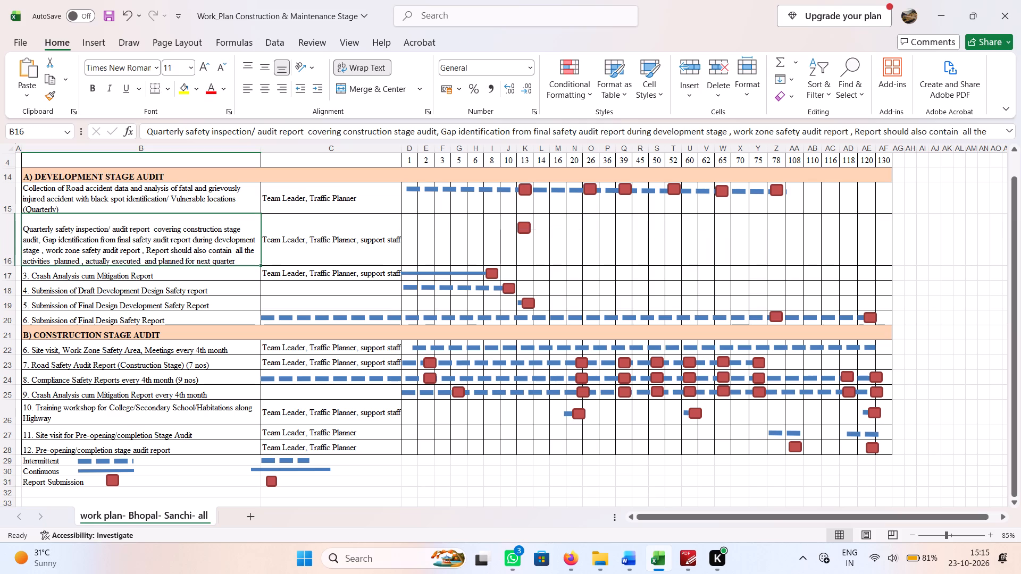
pyautogui.click(463, 188)
pyautogui.hotkey('ctrl', 'c')
pyautogui.hotkey('ctrl', 'v')
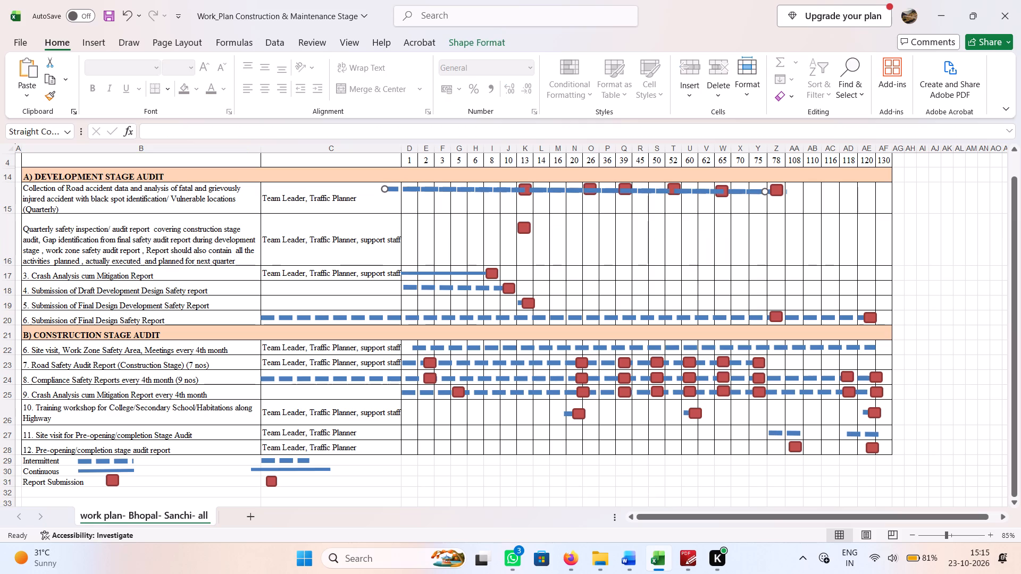
pyautogui.moveTo(467, 190); pyautogui.dragTo(490, 239)
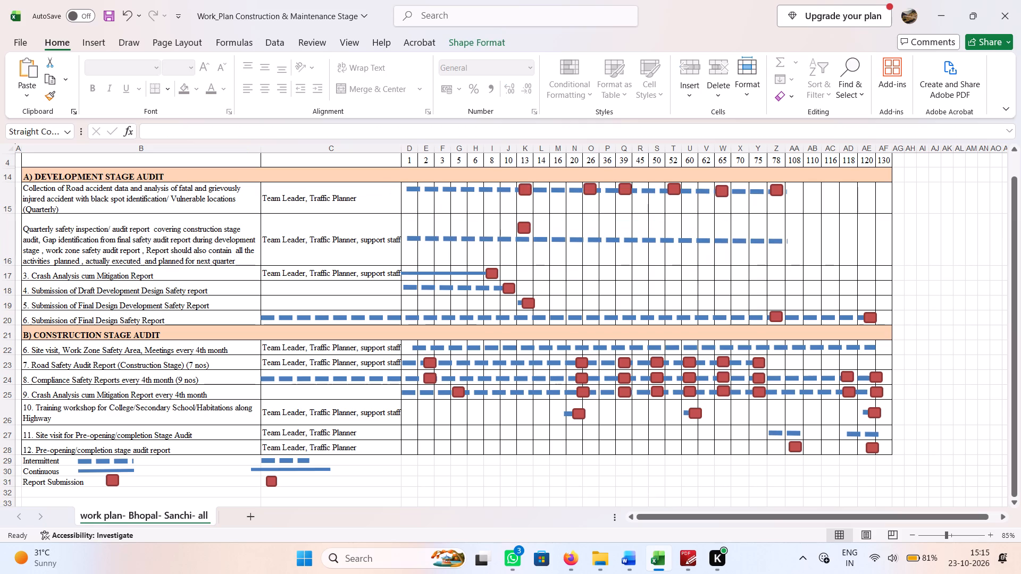
pyautogui.moveTo(490, 239); pyautogui.dragTo(488, 238)
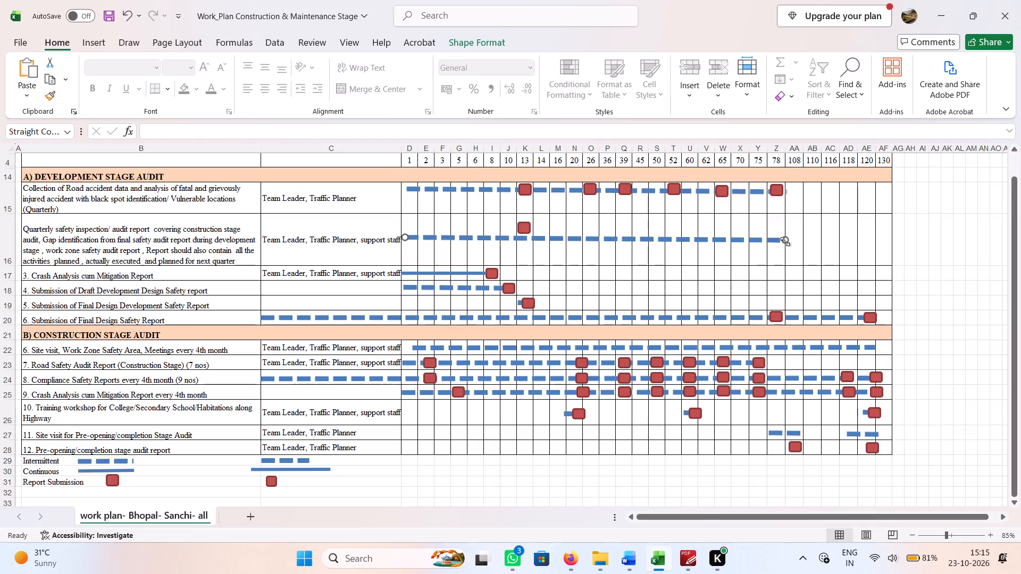
pyautogui.click(785, 241)
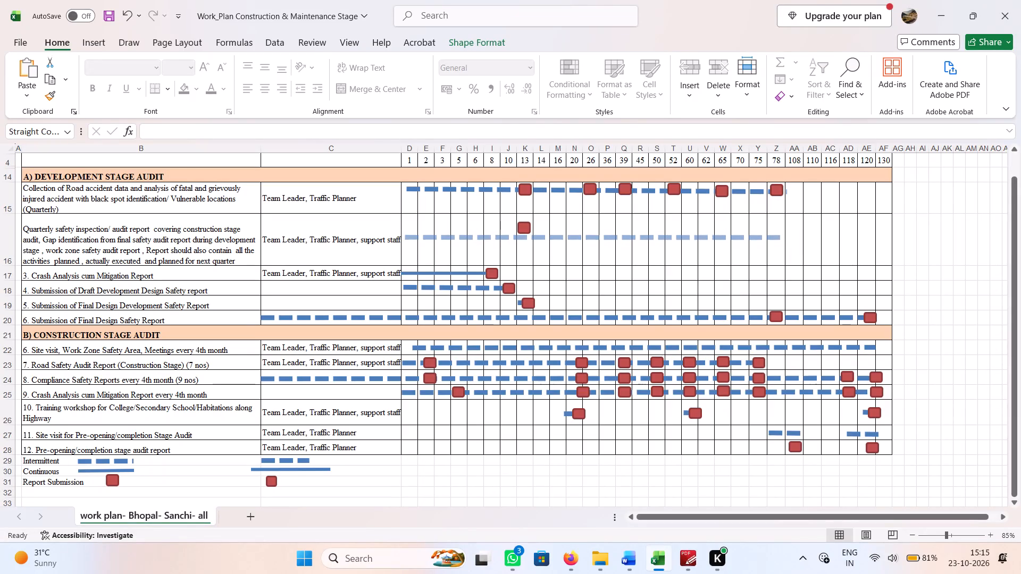
# Replace the quarterly safety inspection row's report marker with a copy of the accident data row's marker, placed at week 13.
pyautogui.click(526, 227)
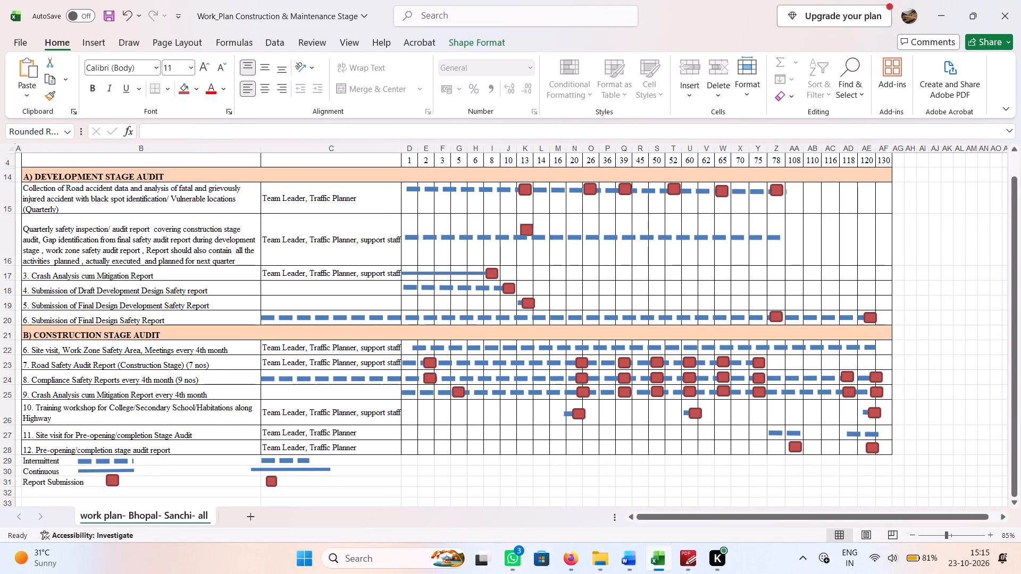
pyautogui.press('Delete')
pyautogui.click(529, 190)
pyautogui.hotkey('ctrl', 'c')
pyautogui.hotkey('ctrl', 'v')
pyautogui.moveTo(504, 190); pyautogui.dragTo(526, 230)
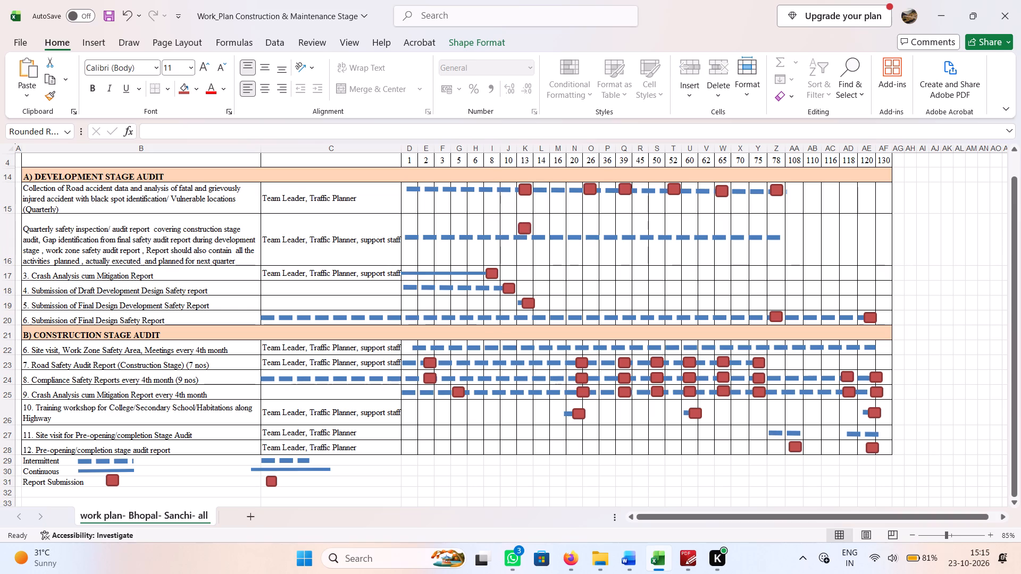
# Align the quarterly safety inspection row's week 13 marker with its line and add copies at weeks 26, 39, 52, 65 and 78.
pyautogui.moveTo(526, 230); pyautogui.dragTo(526, 237)
pyautogui.hotkey('ctrl', 'v')
pyautogui.moveTo(533, 248); pyautogui.dragTo(589, 238)
pyautogui.hotkey('ctrl', 'v')
pyautogui.moveTo(600, 246); pyautogui.dragTo(629, 237)
pyautogui.moveTo(629, 237); pyautogui.dragTo(625, 237)
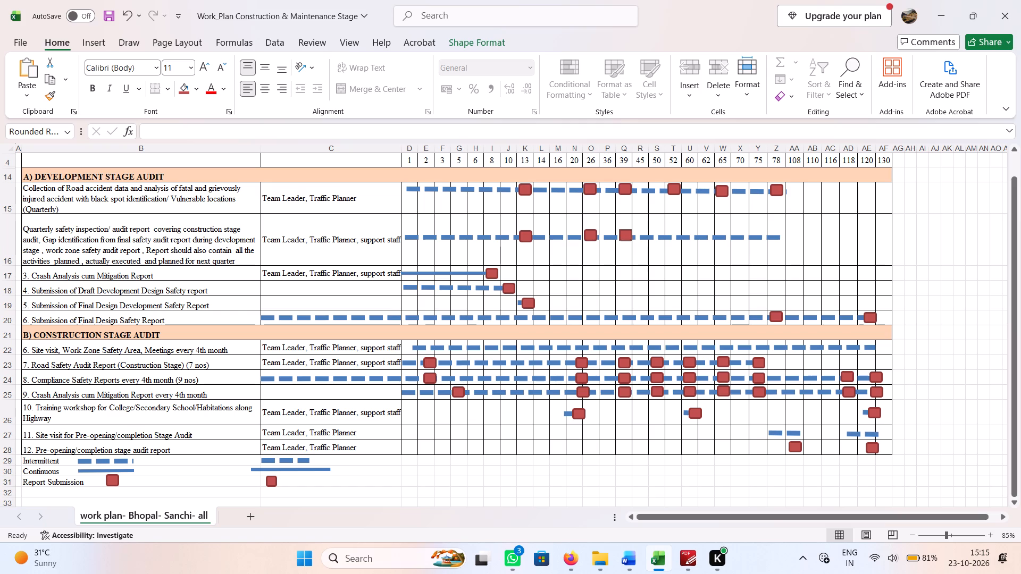
pyautogui.hotkey('ctrl', 'v')
pyautogui.moveTo(633, 242); pyautogui.dragTo(642, 244)
pyautogui.moveTo(642, 244); pyautogui.dragTo(673, 235)
pyautogui.hotkey('ctrl', 'v')
pyautogui.moveTo(683, 246); pyautogui.dragTo(723, 236)
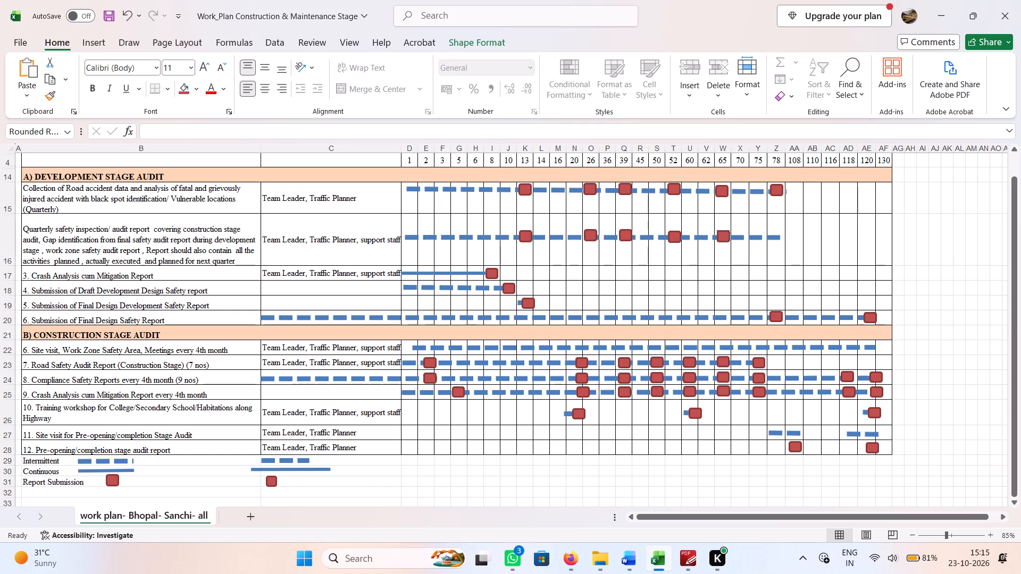
pyautogui.hotkey('ctrl', 'v')
pyautogui.moveTo(733, 246); pyautogui.dragTo(776, 236)
pyautogui.moveTo(776, 236); pyautogui.dragTo(777, 237)
# Replace the "3. Crash Analysis cum Mitigation Report" activity in row 17 with the workshop report activity text copied from RFP17's construction period deliverables.
pyautogui.click(695, 557)
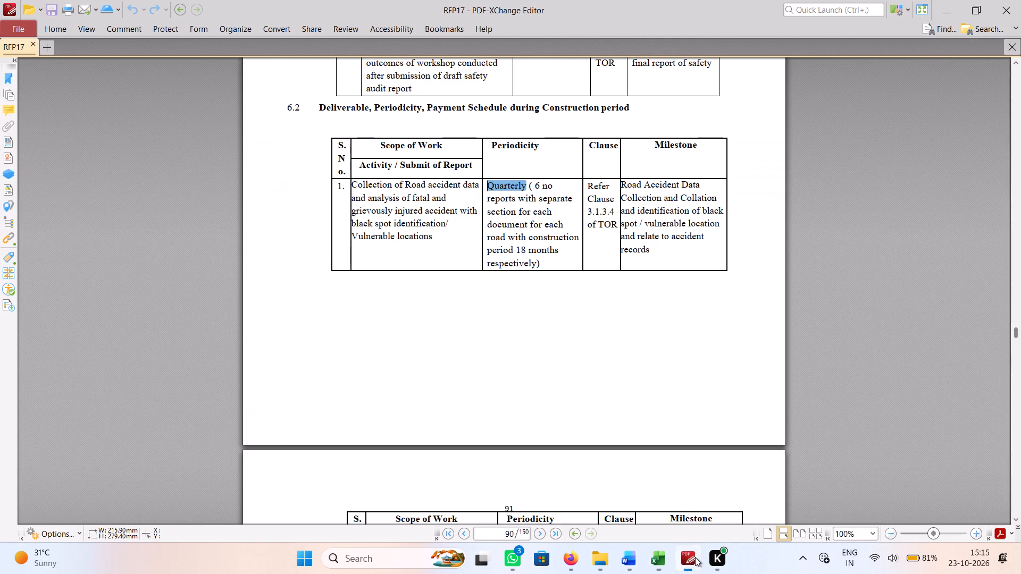
pyautogui.scroll(-3, 531, 352)
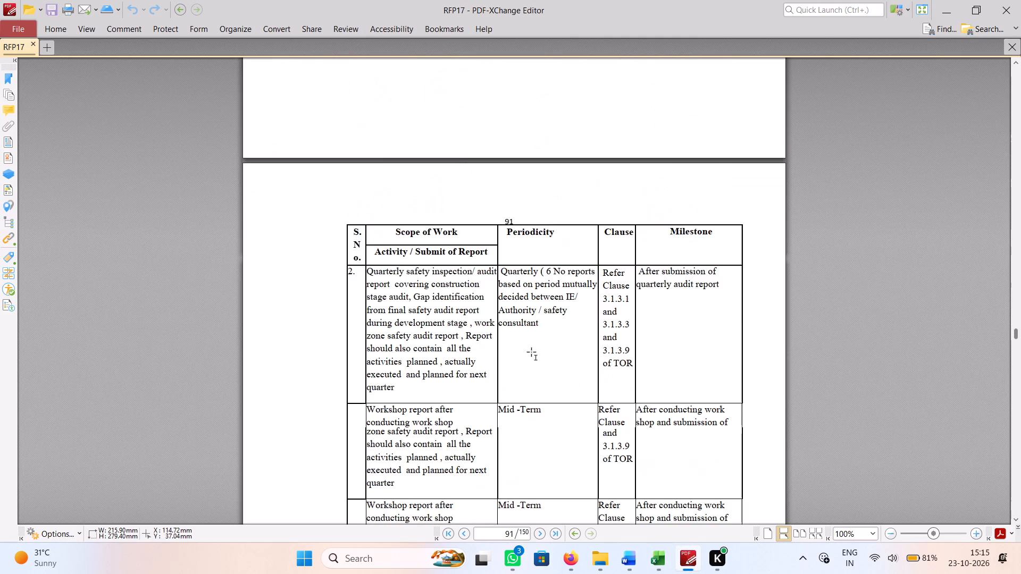
pyautogui.scroll(-1, 531, 352)
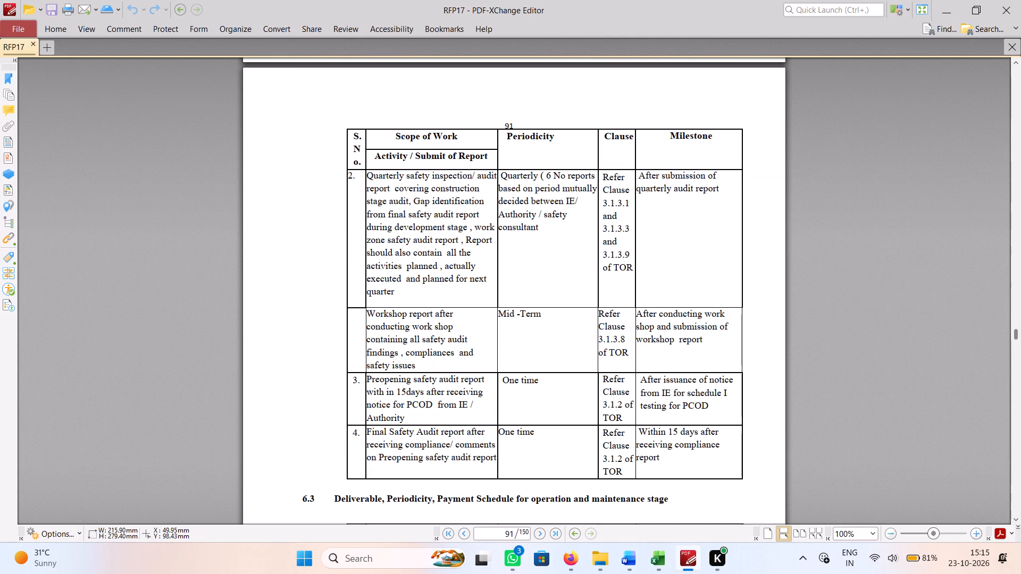
pyautogui.moveTo(369, 314); pyautogui.dragTo(426, 364)
pyautogui.hotkey('ctrl', 'c')
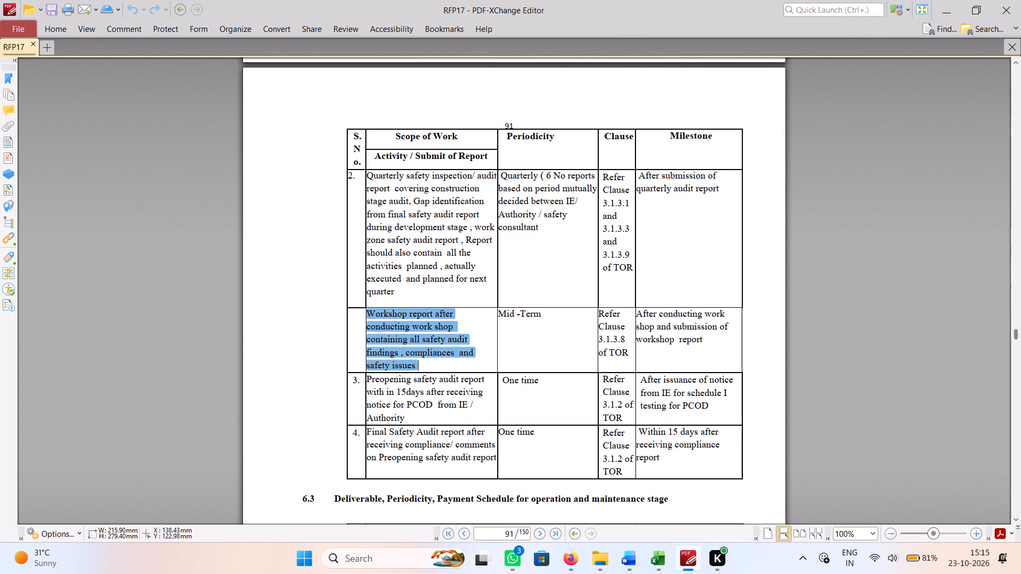
pyautogui.click(651, 565)
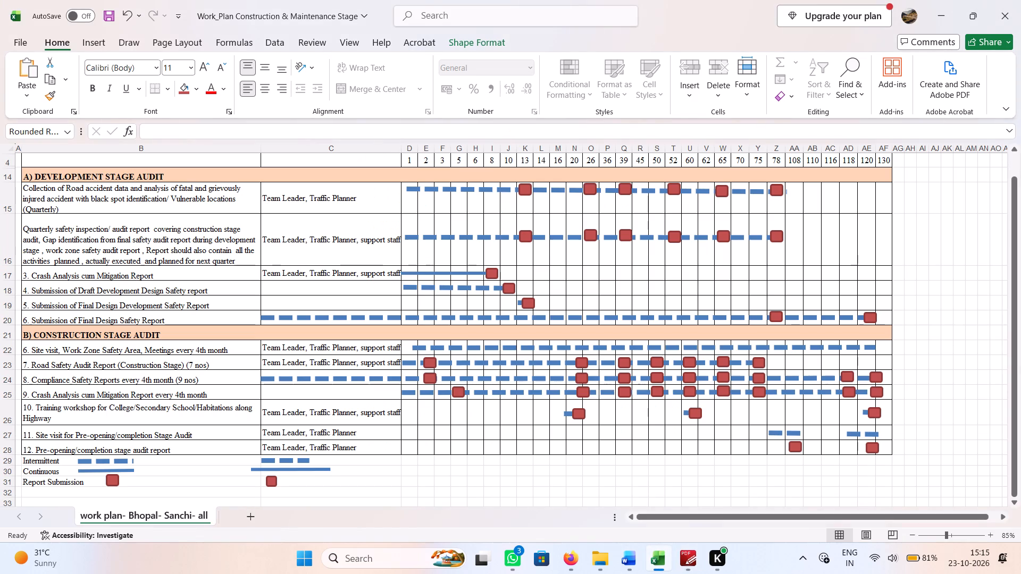
pyautogui.doubleClick(132, 275)
pyautogui.moveTo(200, 275); pyautogui.dragTo(189, 275)
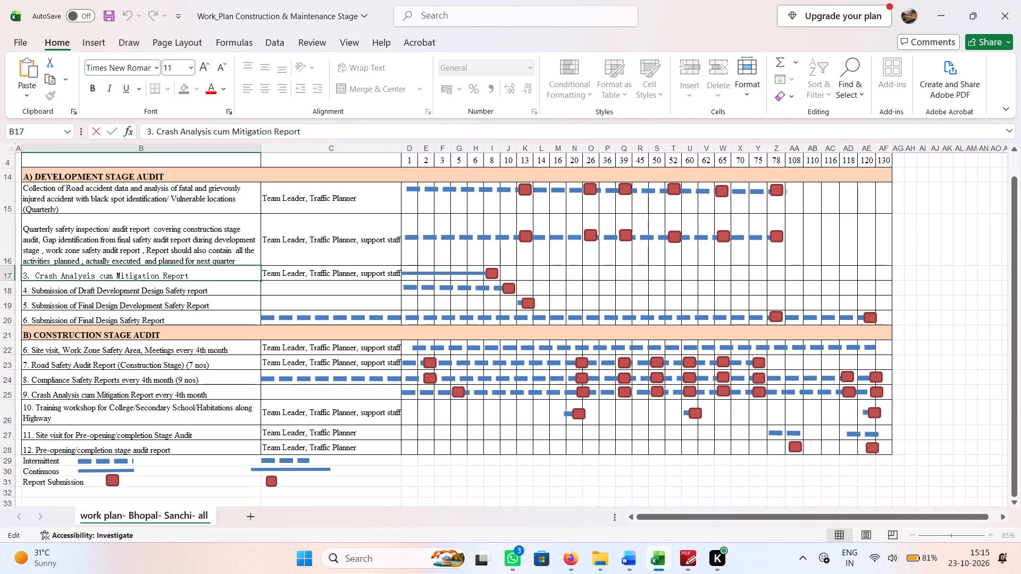
pyautogui.moveTo(189, 275); pyautogui.dragTo(21, 279)
pyautogui.hotkey('ctrl', 'v')
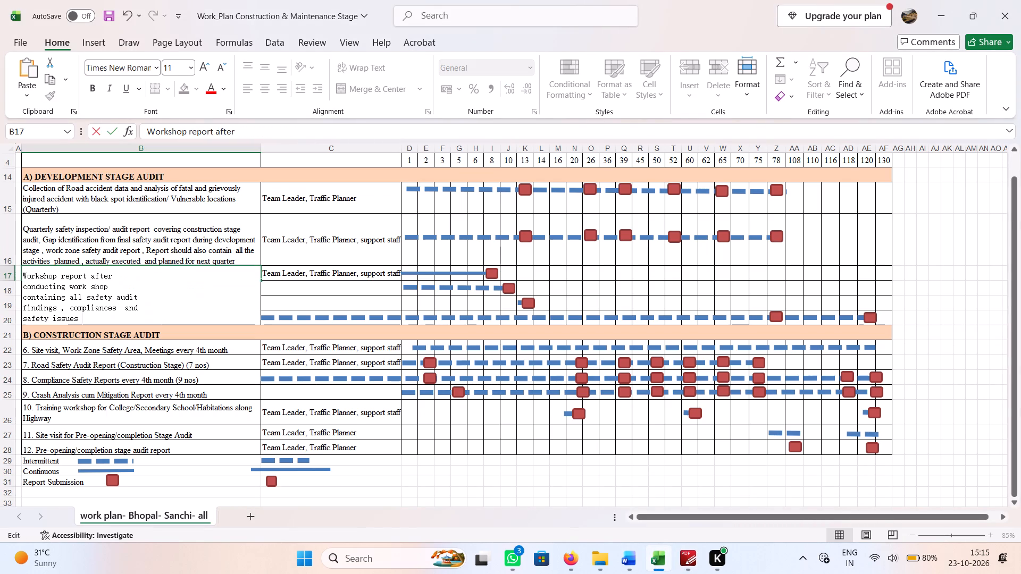
# Remove the surplus line breaks from the workshop report text so it reads "conducting work shop" and "containing all safety audit findings, compliances and safety issues".
pyautogui.click(145, 291)
pyautogui.click(136, 276)
pyautogui.press('Delete')
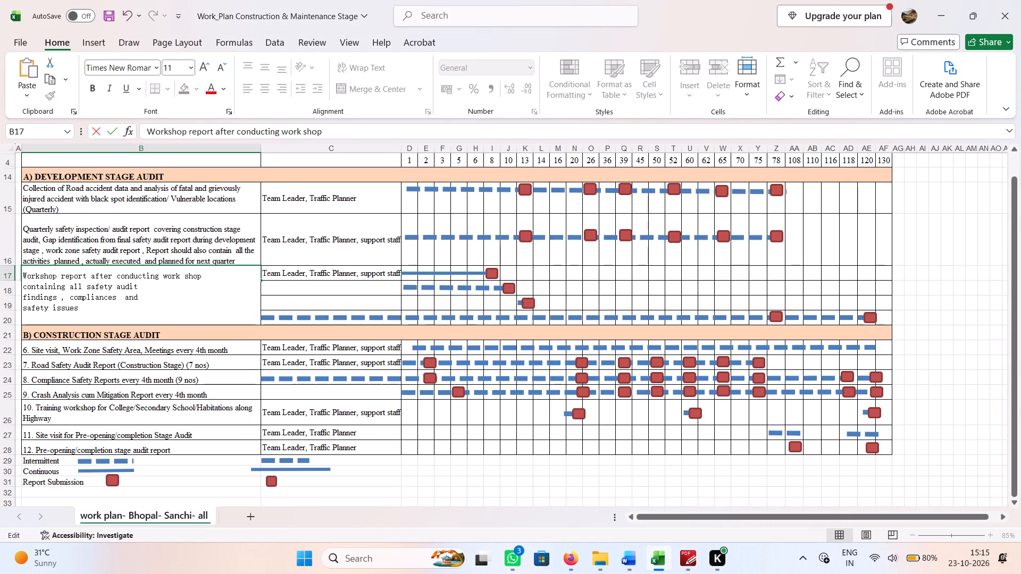
pyautogui.click(159, 284)
pyautogui.press('Delete')
pyautogui.click(151, 302)
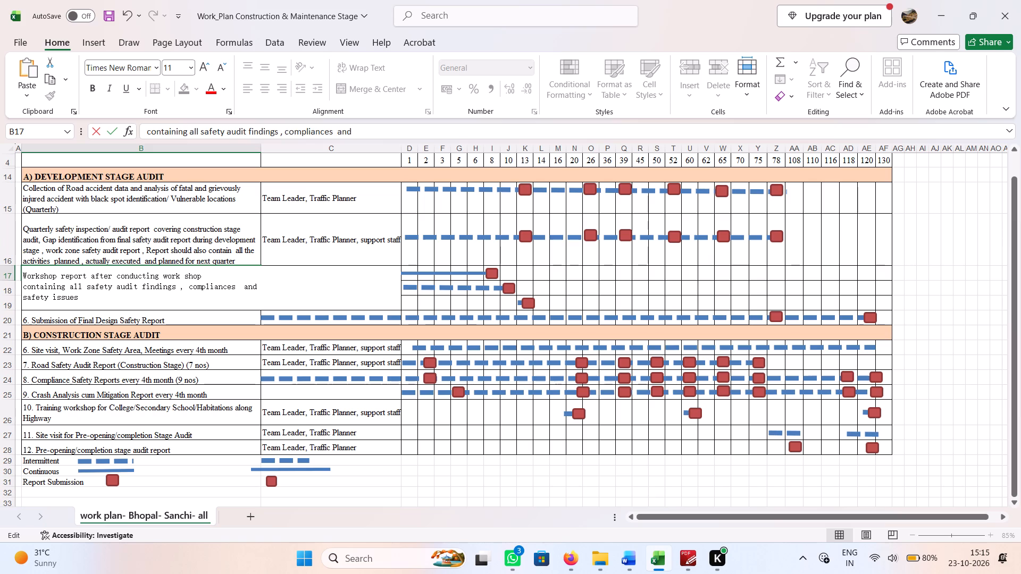
pyautogui.click(152, 297)
pyautogui.click(274, 285)
pyautogui.press('Delete')
pyautogui.click(205, 319)
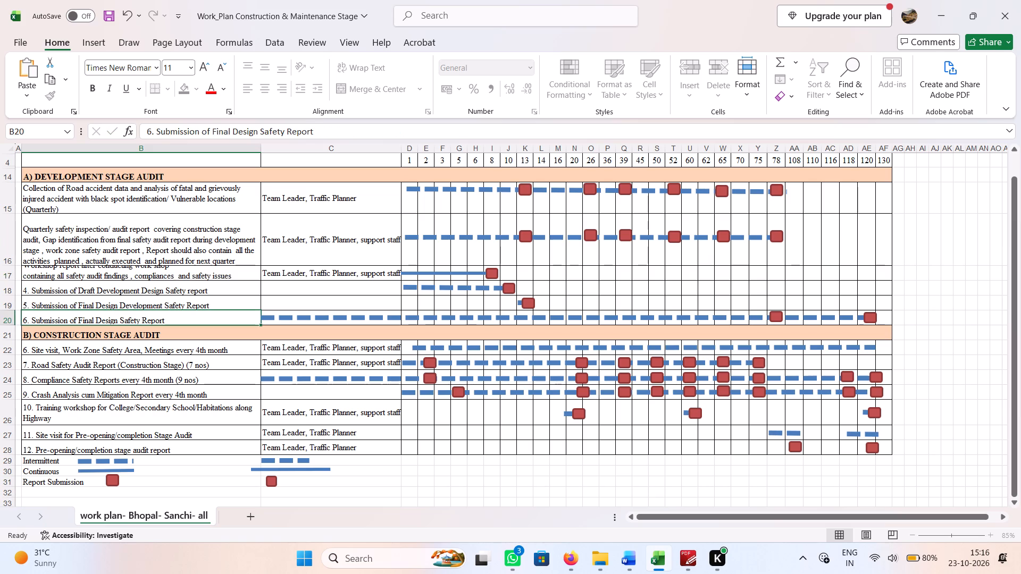
# Fit row 17's height to the full workshop report activity text.
pyautogui.click(202, 277)
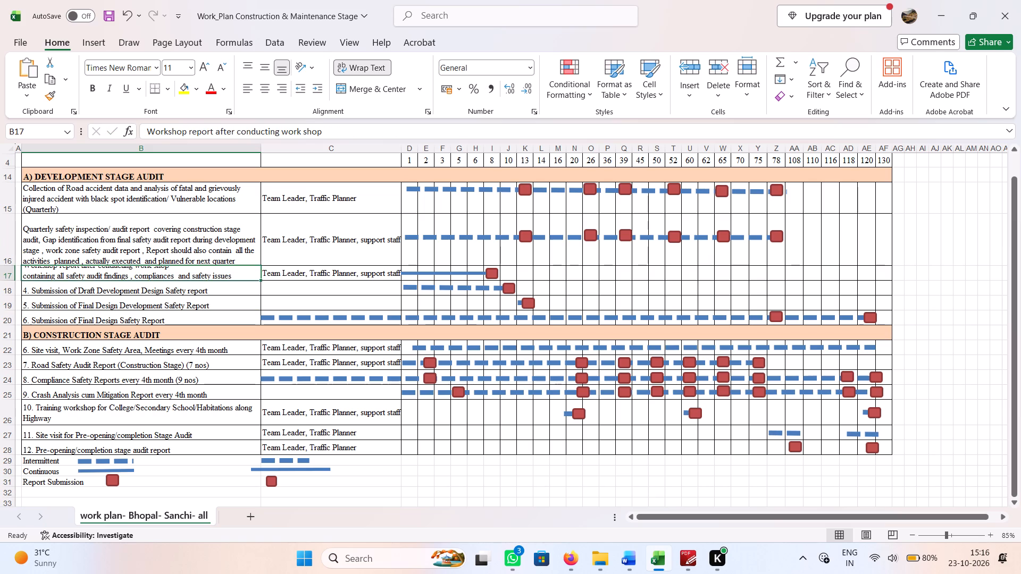
pyautogui.doubleClick(9, 264)
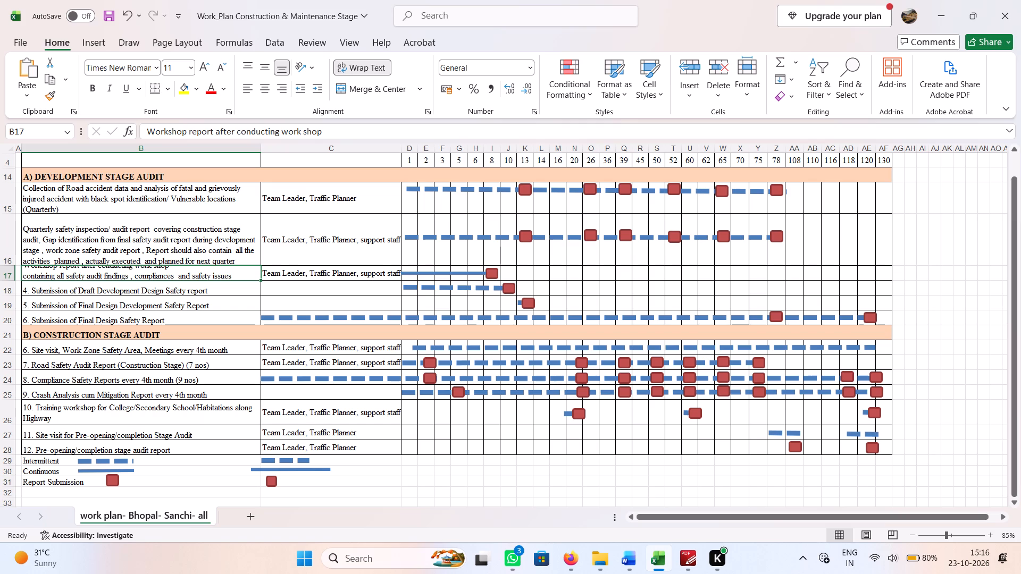
pyautogui.doubleClick(9, 266)
pyautogui.doubleClick(7, 281)
pyautogui.click(53, 280)
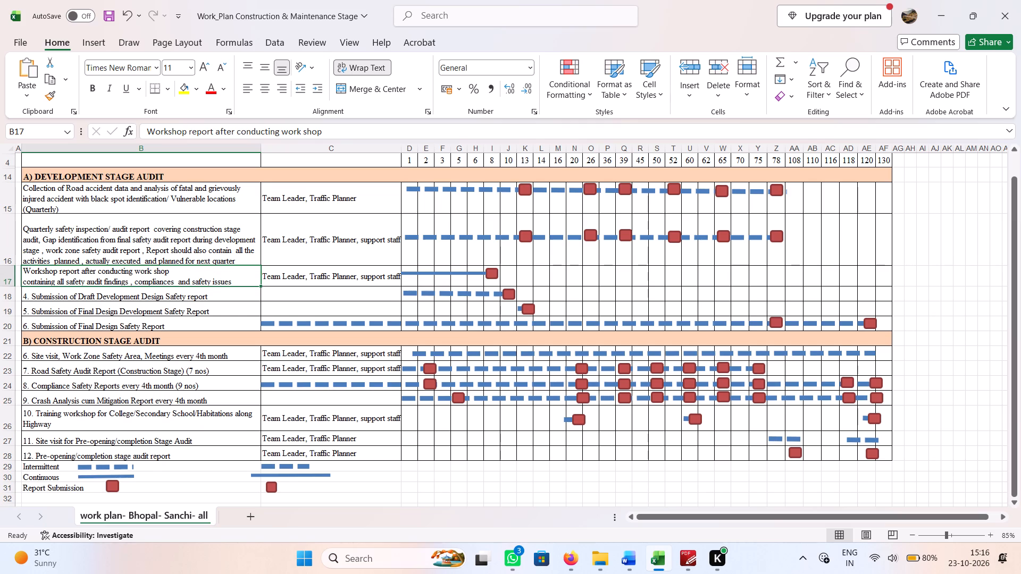
# Append the periodicity "(Mid -Term )", copied from RFP17, to the end of the workshop report activity text.
pyautogui.doubleClick(182, 274)
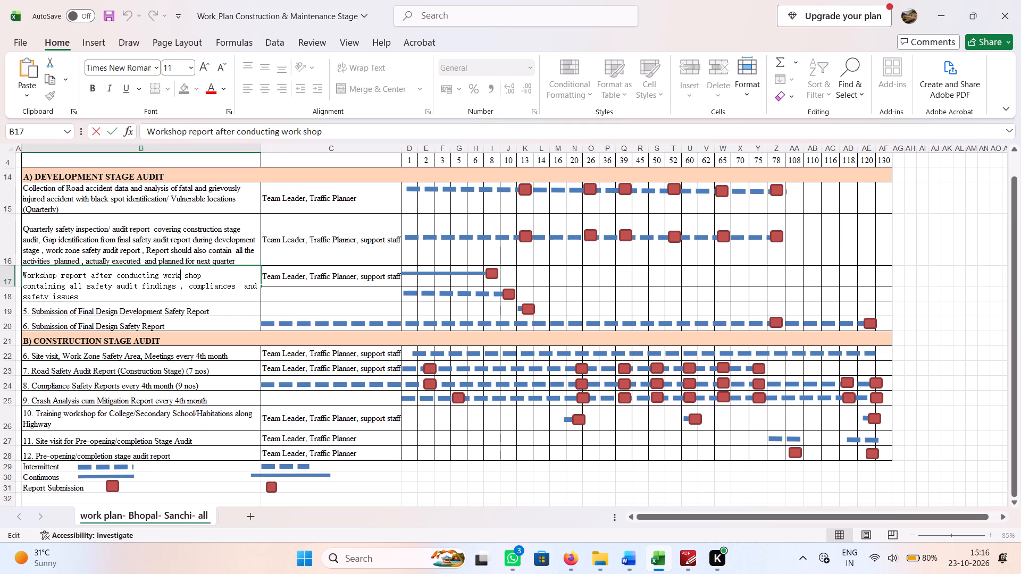
pyautogui.click(128, 294)
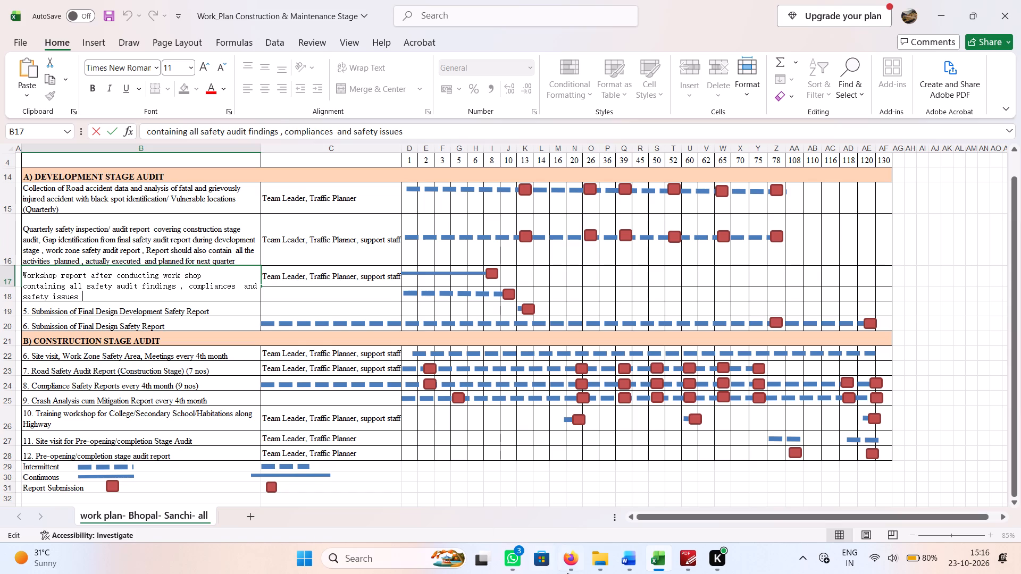
pyautogui.click(688, 559)
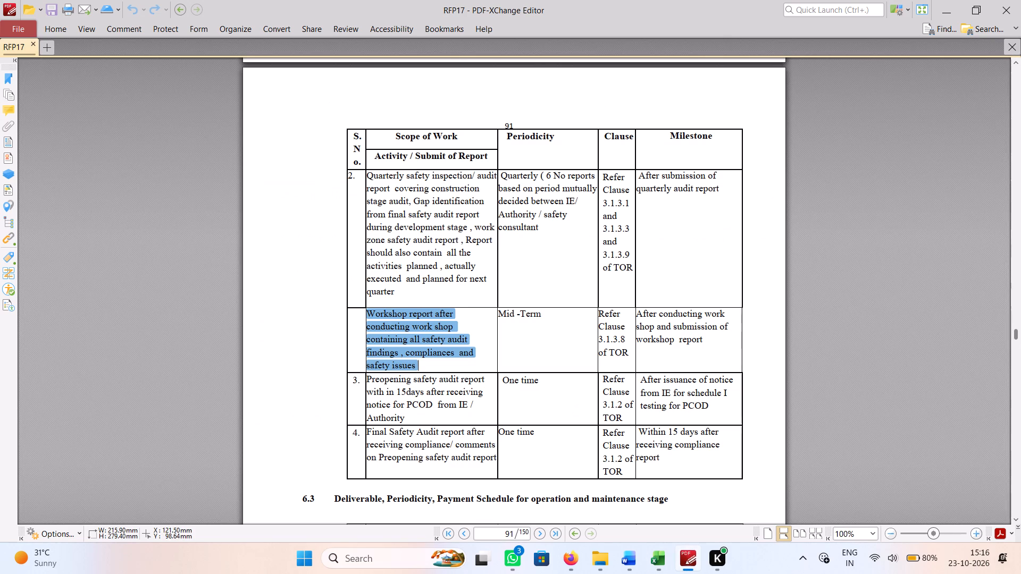
pyautogui.moveTo(545, 315); pyautogui.dragTo(501, 318)
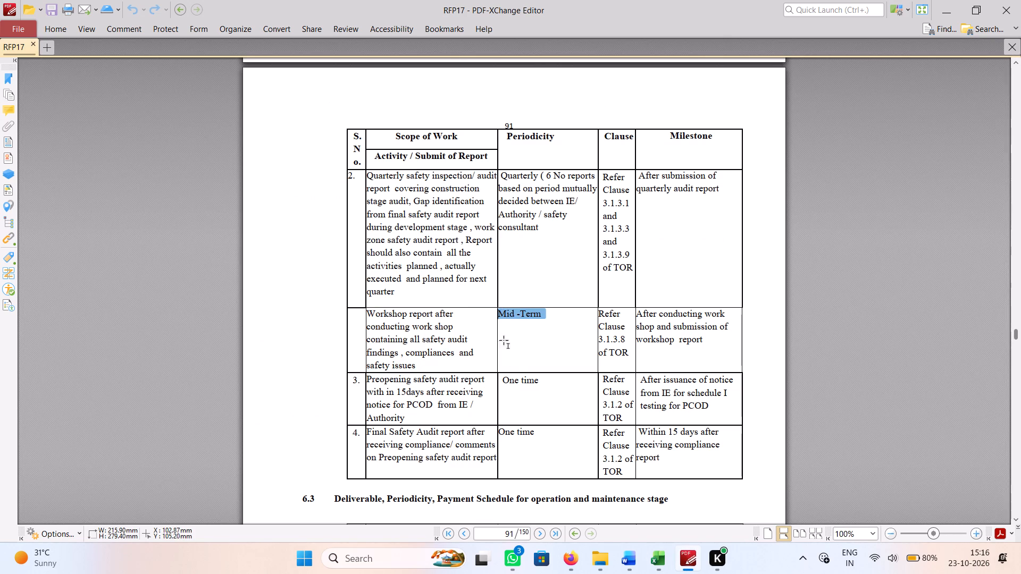
pyautogui.hotkey('ctrl', 'c')
pyautogui.click(945, 10)
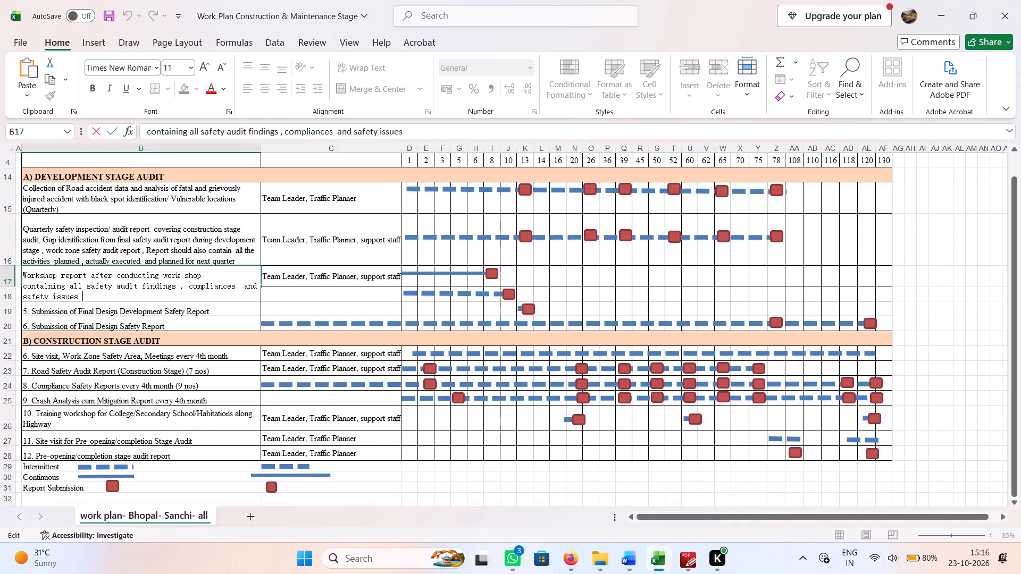
pyautogui.write('()')
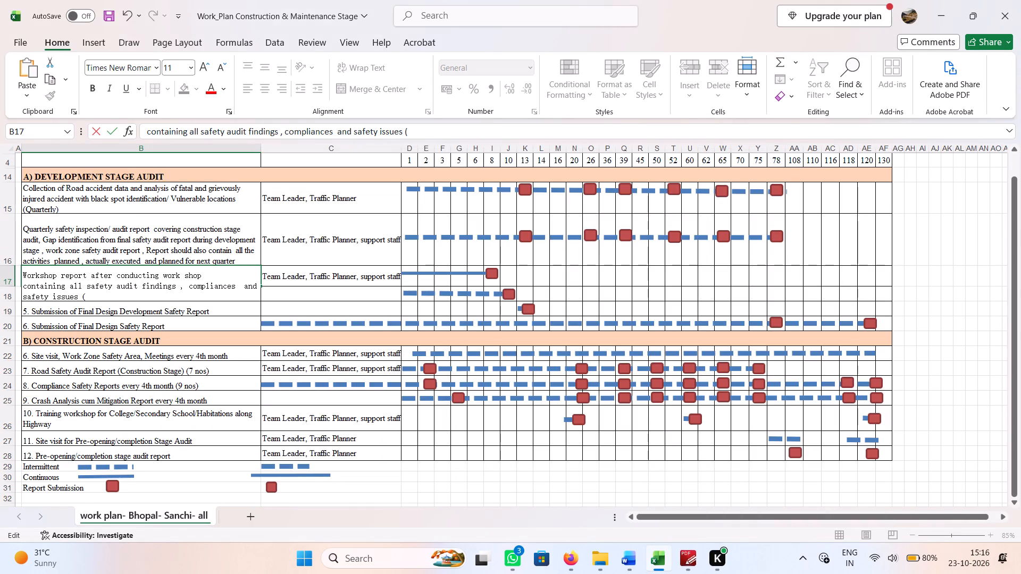
pyautogui.press('Left')
pyautogui.hotkey('ctrl', 'v')
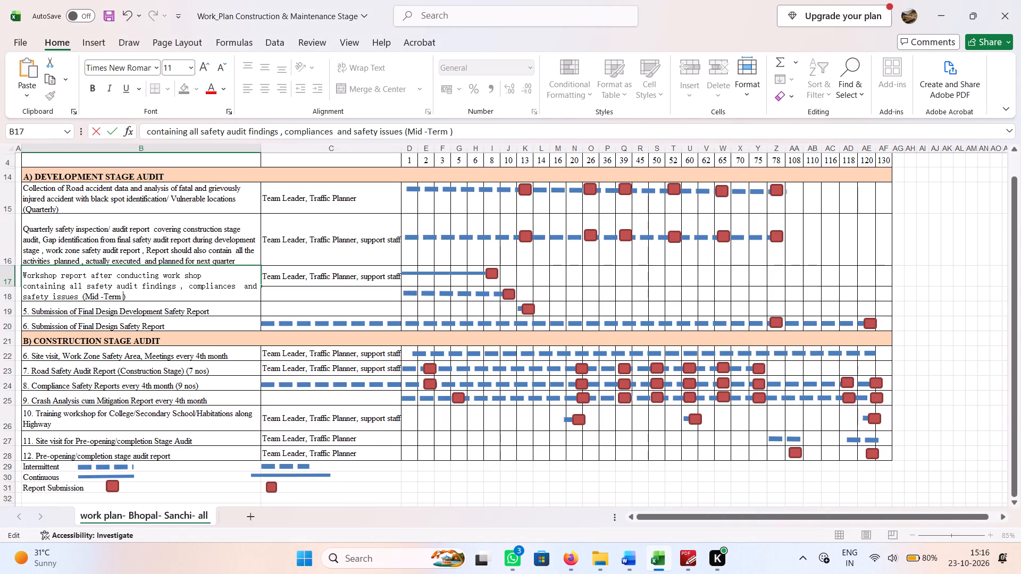
# Append the periodicity "(Quarterly)", copied from RFP17, to the end of the quarterly safety inspection/audit report activity in row 16.
pyautogui.click(663, 562)
pyautogui.click(690, 563)
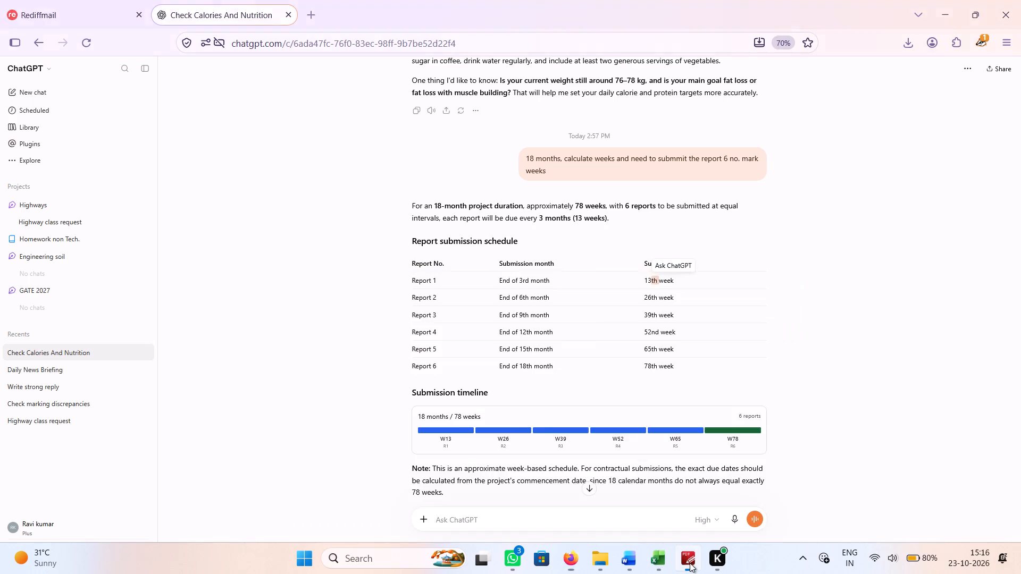
pyautogui.click(541, 182)
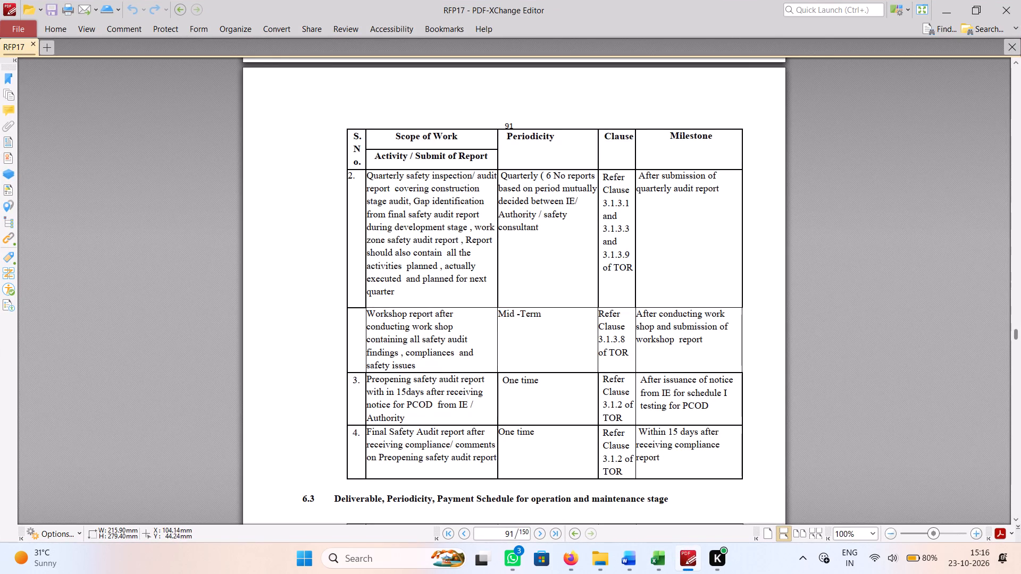
pyautogui.moveTo(503, 178); pyautogui.dragTo(537, 176)
pyautogui.hotkey('ctrl', 'c')
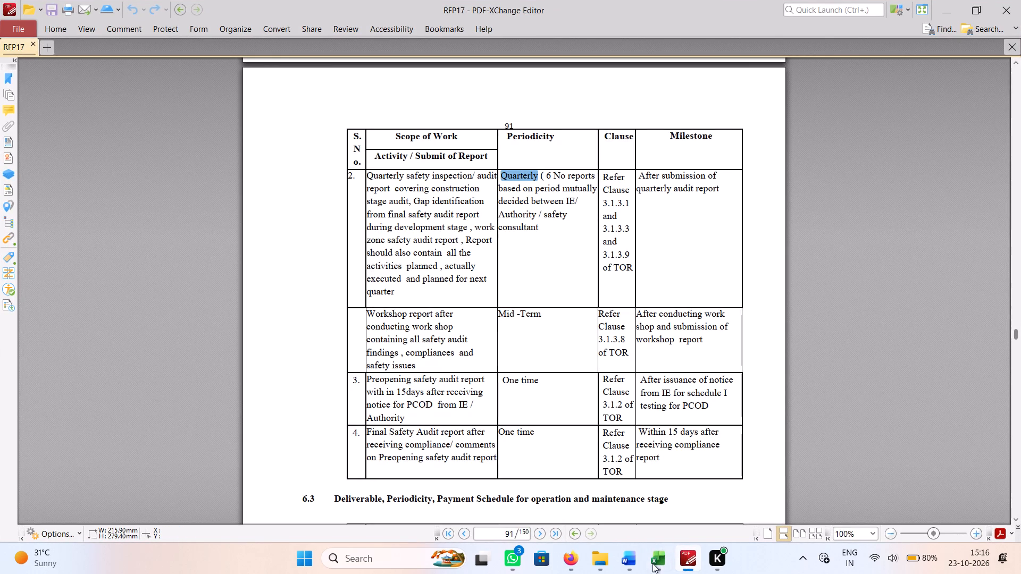
pyautogui.click(659, 563)
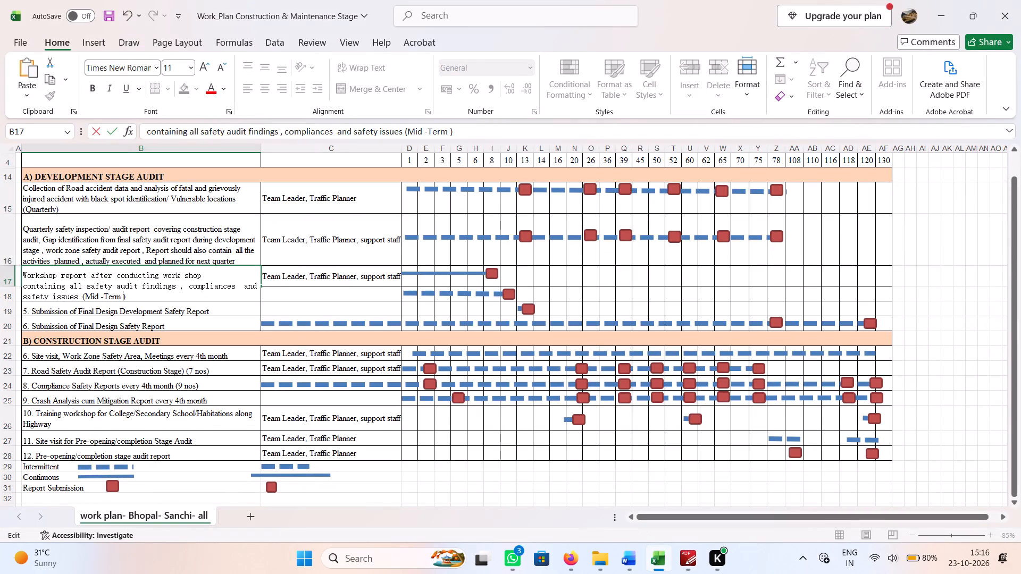
pyautogui.click(206, 318)
pyautogui.doubleClick(245, 259)
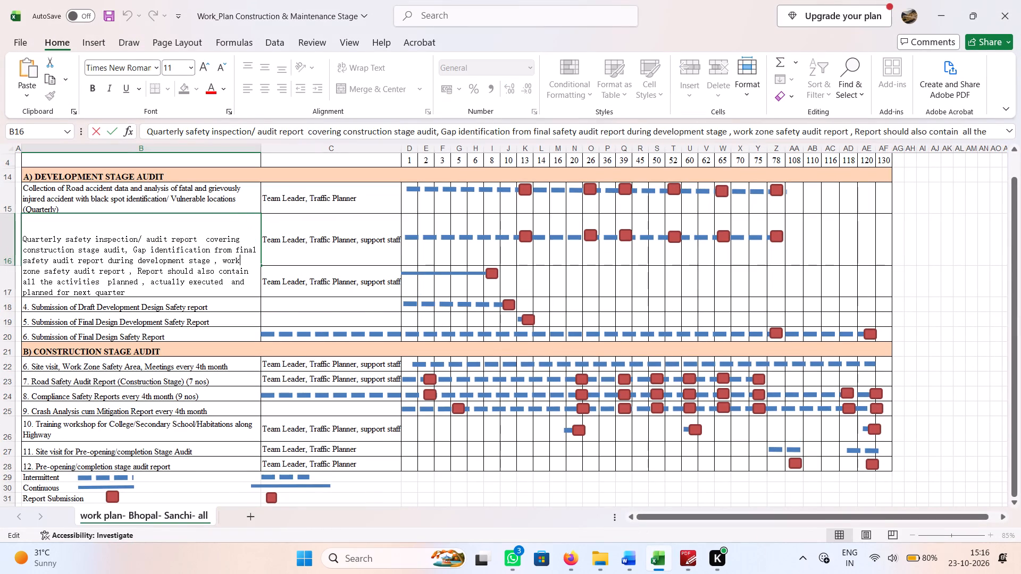
pyautogui.click(183, 288)
pyautogui.write('()')
pyautogui.press('Left')
pyautogui.hotkey('ctrl', 'v')
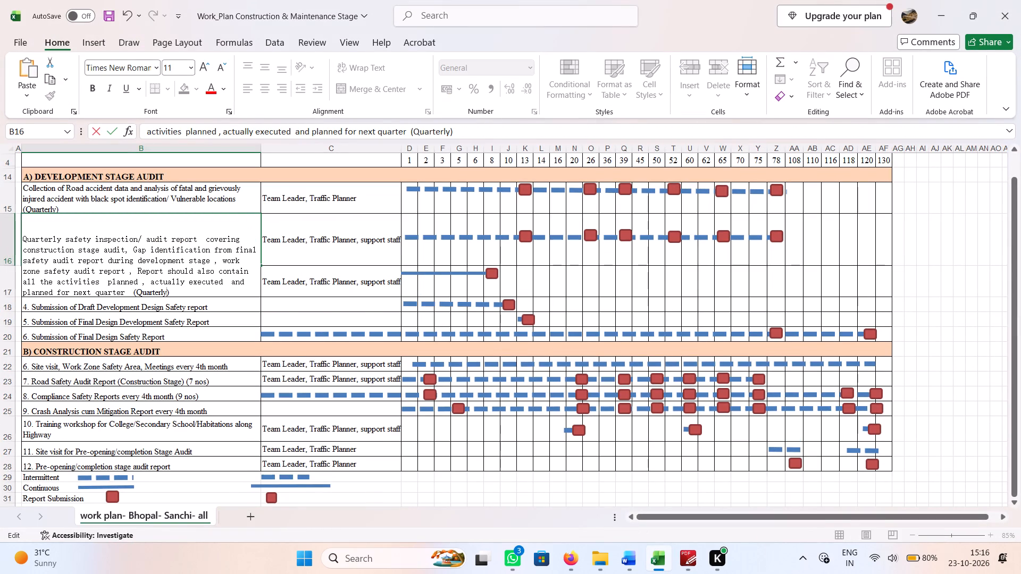
pyautogui.click(342, 263)
pyautogui.click(179, 251)
pyautogui.click(178, 320)
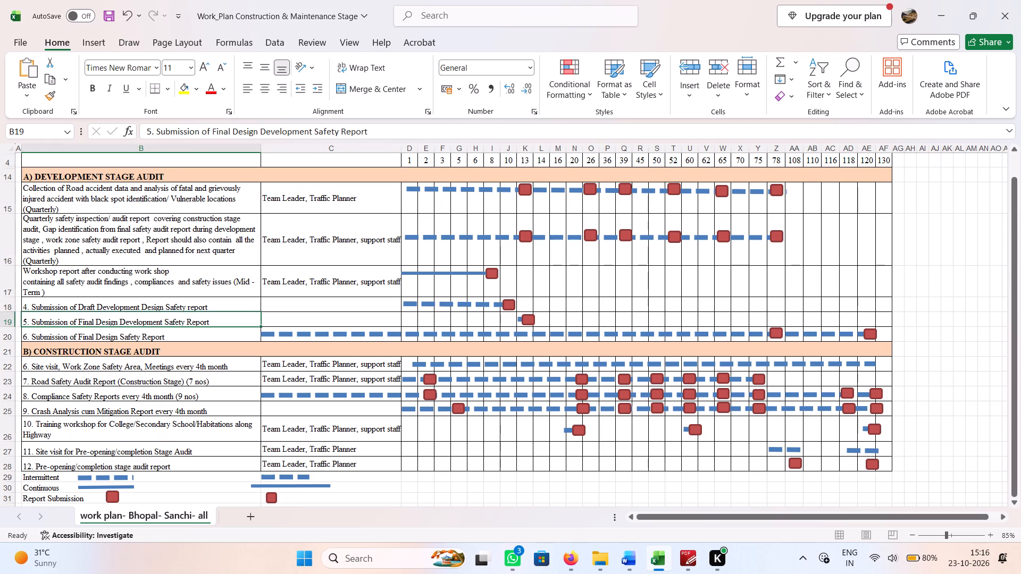
pyautogui.moveTo(430, 273); pyautogui.dragTo(434, 277)
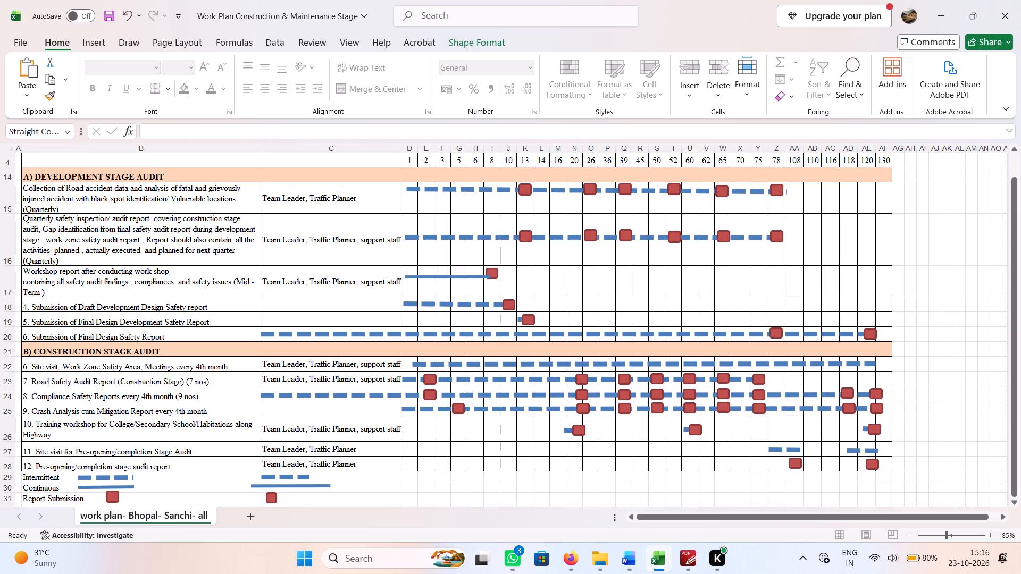
pyautogui.moveTo(434, 277); pyautogui.dragTo(432, 278)
pyautogui.moveTo(432, 278); pyautogui.dragTo(438, 285)
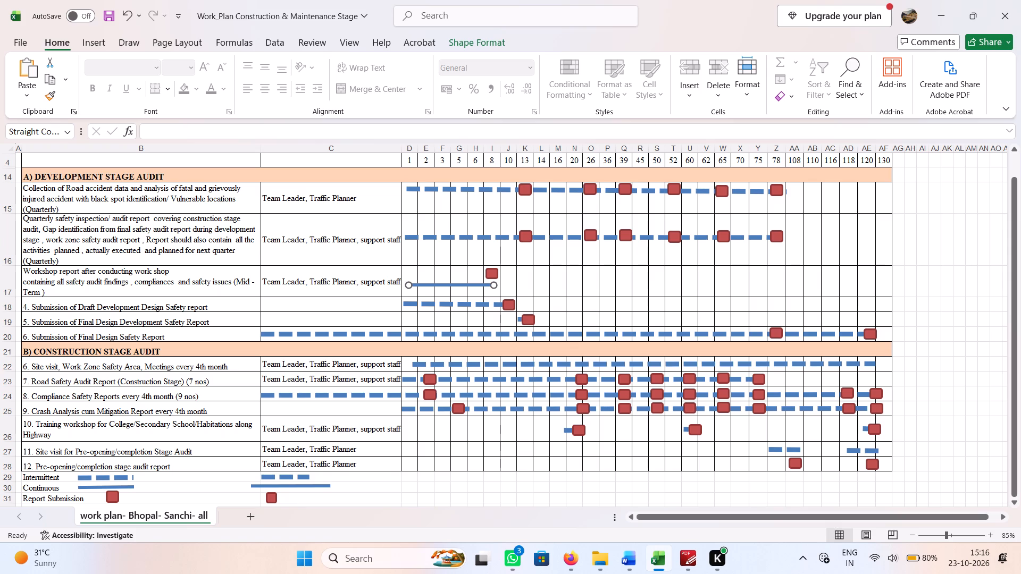
pyautogui.press('Delete')
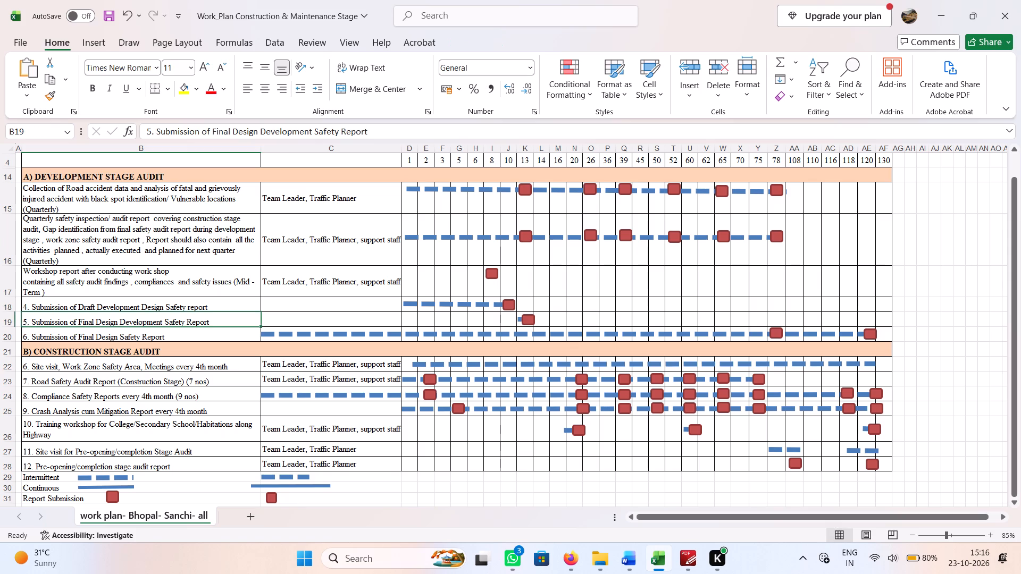
pyautogui.moveTo(457, 305); pyautogui.dragTo(457, 287)
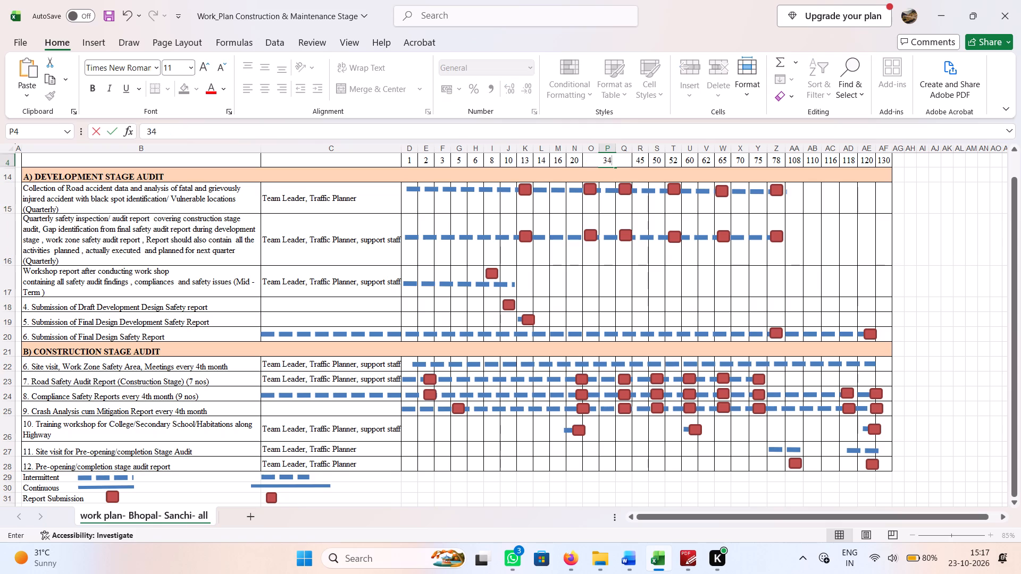
pyautogui.click(576, 300)
# Extend row 17's dashed timeline bar up to the week 34 column and move the row's report marker to week 34.
pyautogui.click(500, 282)
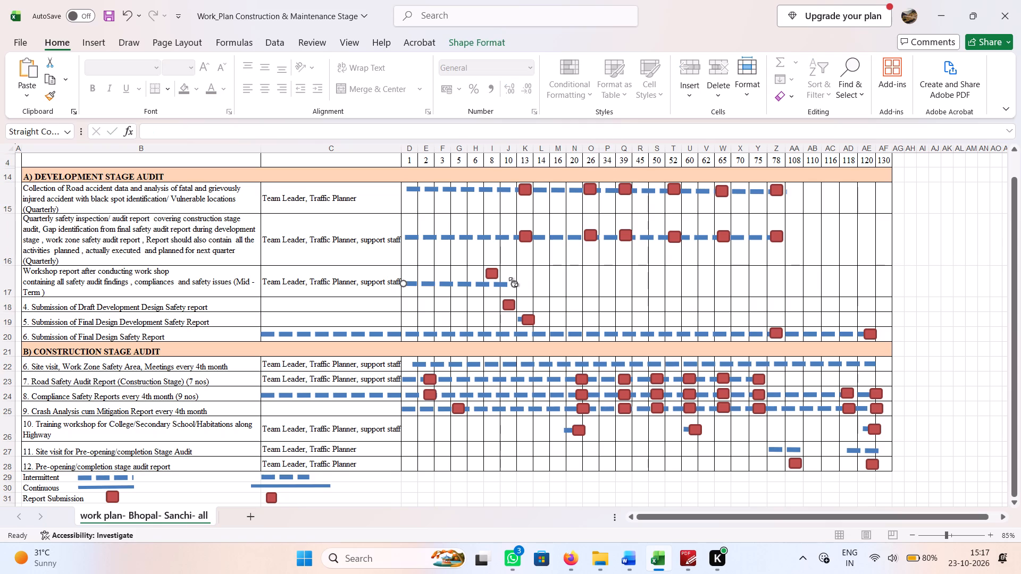
pyautogui.moveTo(513, 282); pyautogui.dragTo(600, 283)
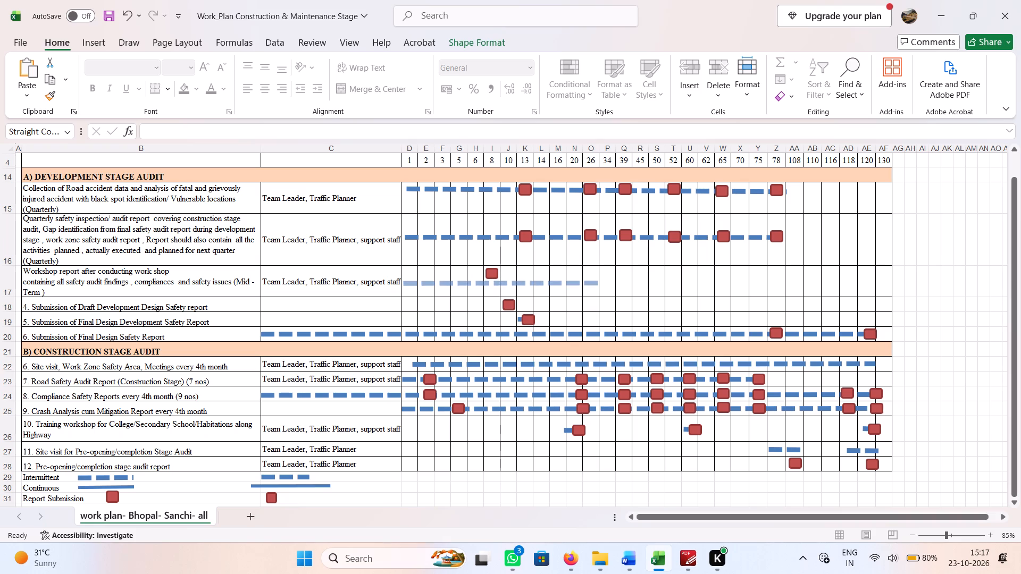
pyautogui.moveTo(600, 283); pyautogui.dragTo(601, 282)
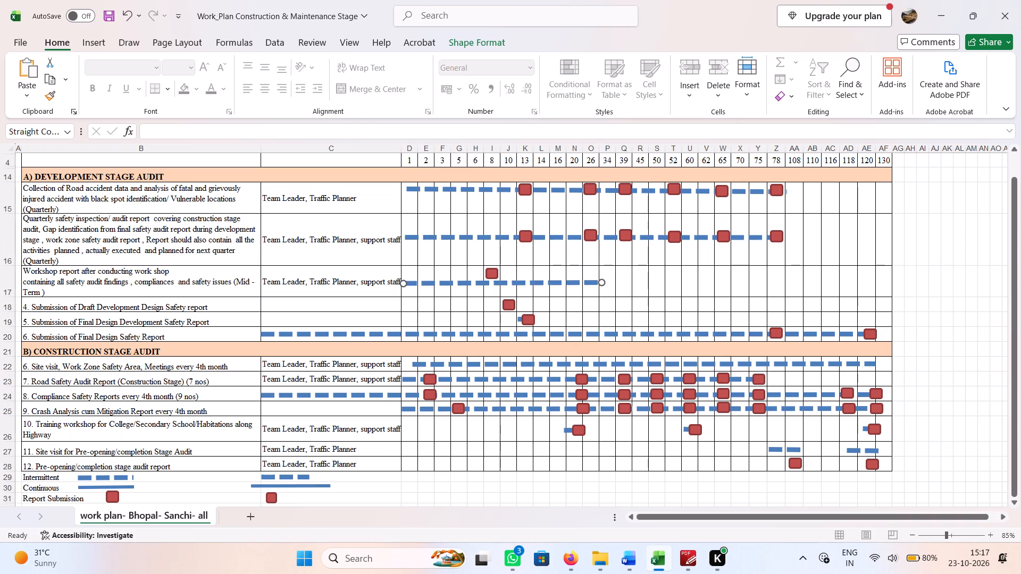
pyautogui.moveTo(492, 274); pyautogui.dragTo(608, 283)
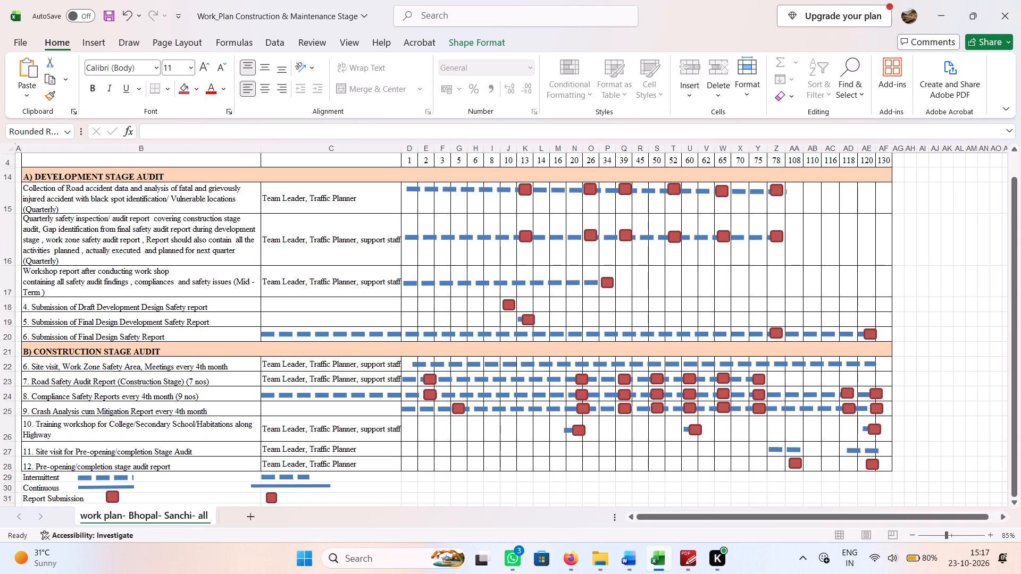
pyautogui.moveTo(608, 283); pyautogui.dragTo(608, 282)
pyautogui.click(696, 282)
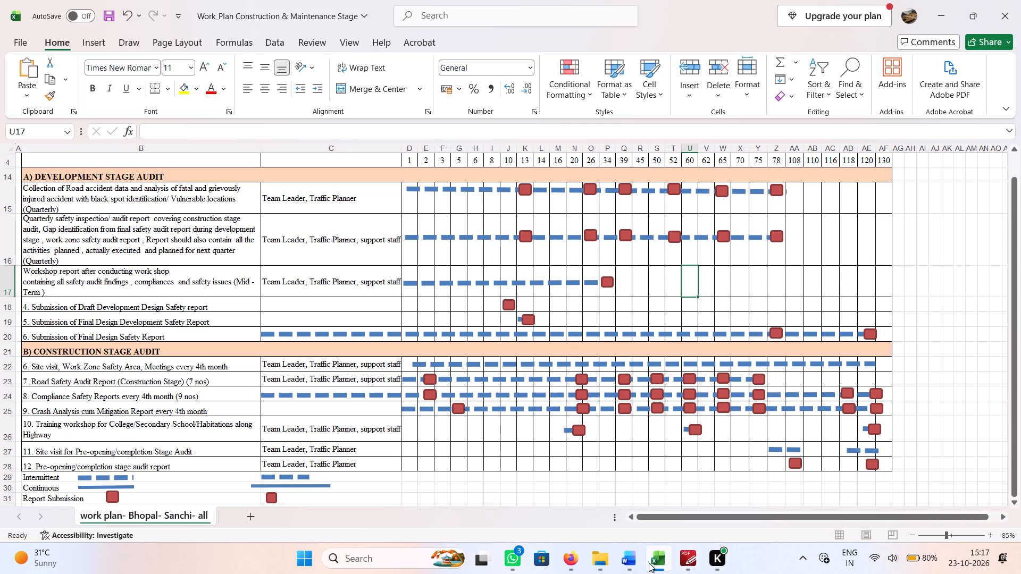
# Replace the "4. Submission of Draft Development Design Safety report" activity in row 18 with the preopening safety audit report text copied from RFP17.
pyautogui.click(691, 561)
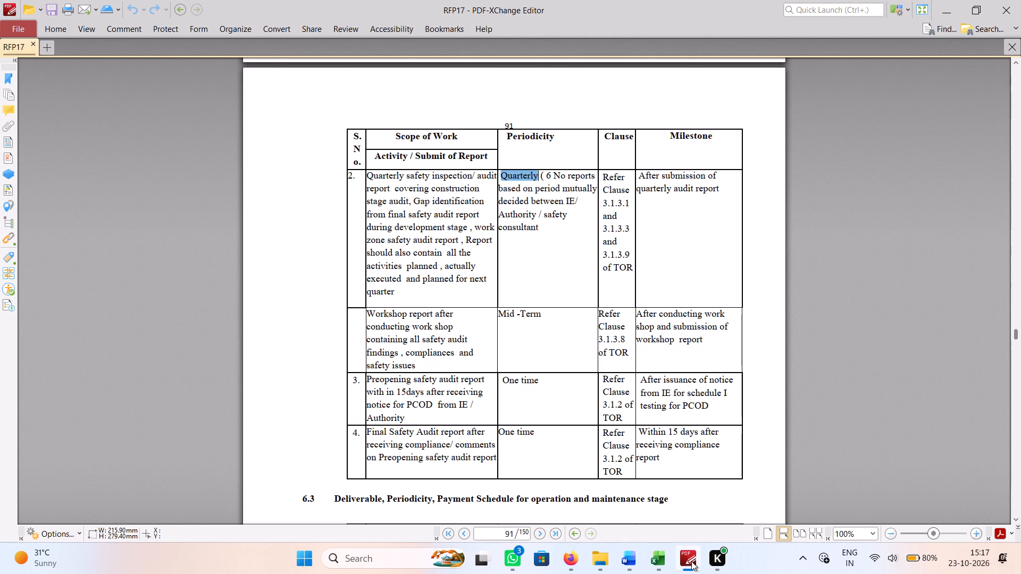
pyautogui.click(691, 561)
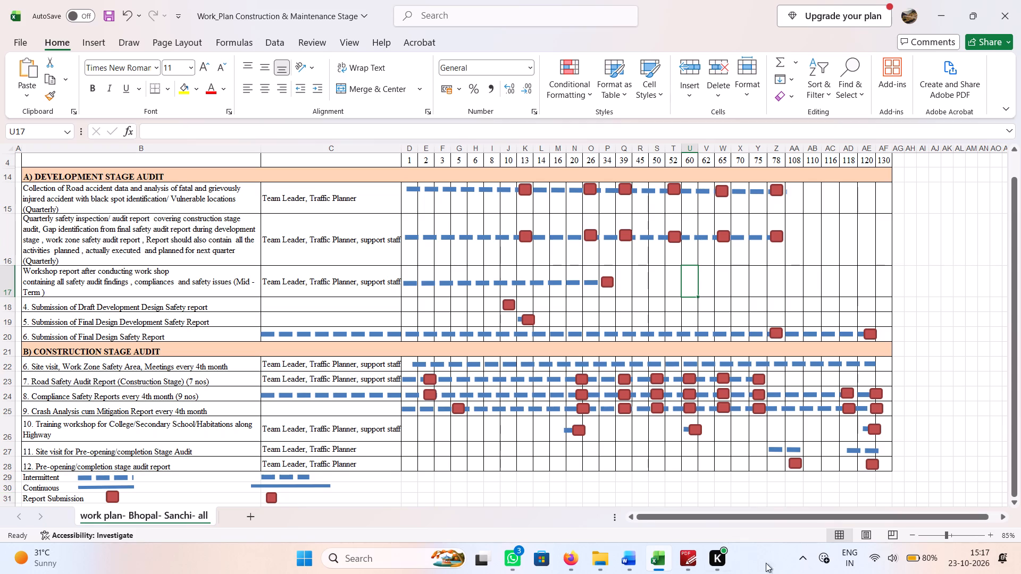
pyautogui.click(686, 555)
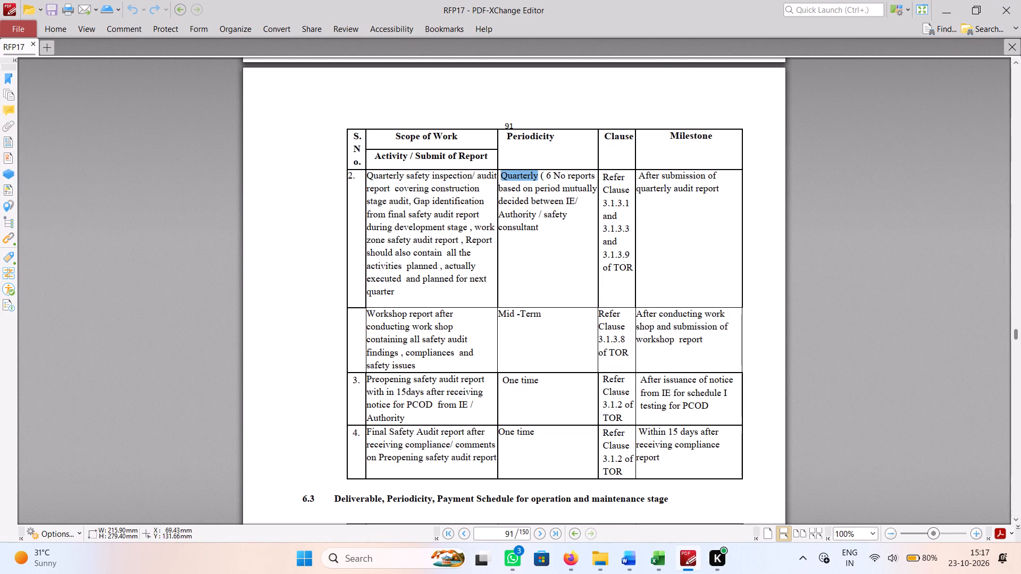
pyautogui.moveTo(423, 382); pyautogui.dragTo(474, 377)
pyautogui.moveTo(374, 397); pyautogui.dragTo(376, 397)
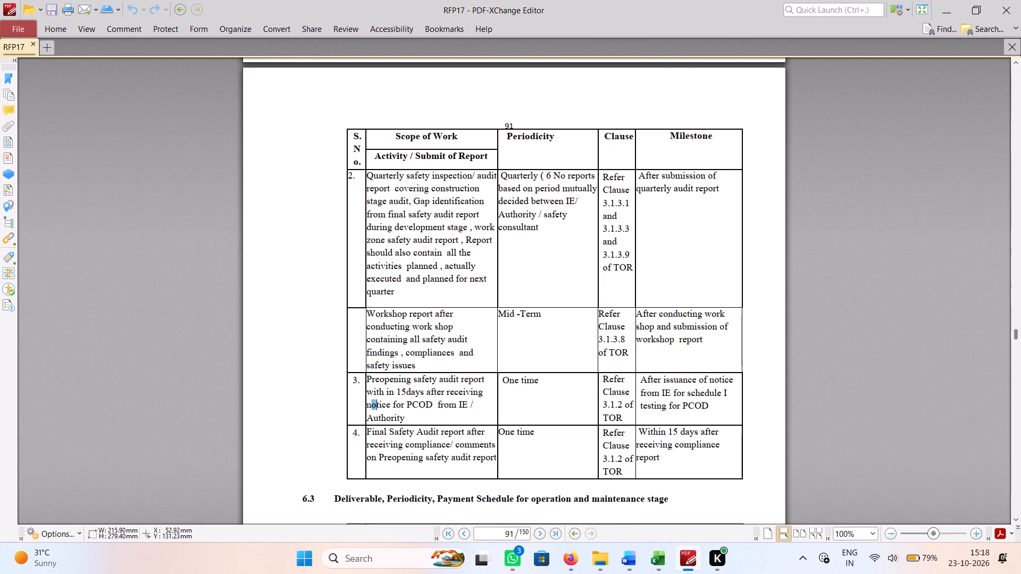
pyautogui.moveTo(376, 397); pyautogui.dragTo(442, 386)
pyautogui.click(412, 399)
pyautogui.moveTo(408, 417); pyautogui.dragTo(368, 379)
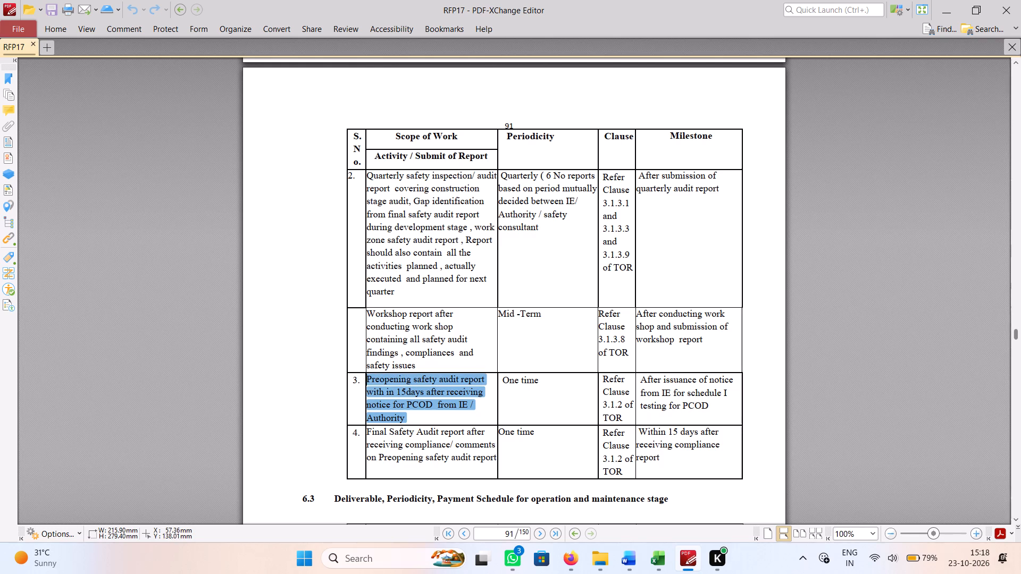
pyautogui.hotkey('ctrl', 'c')
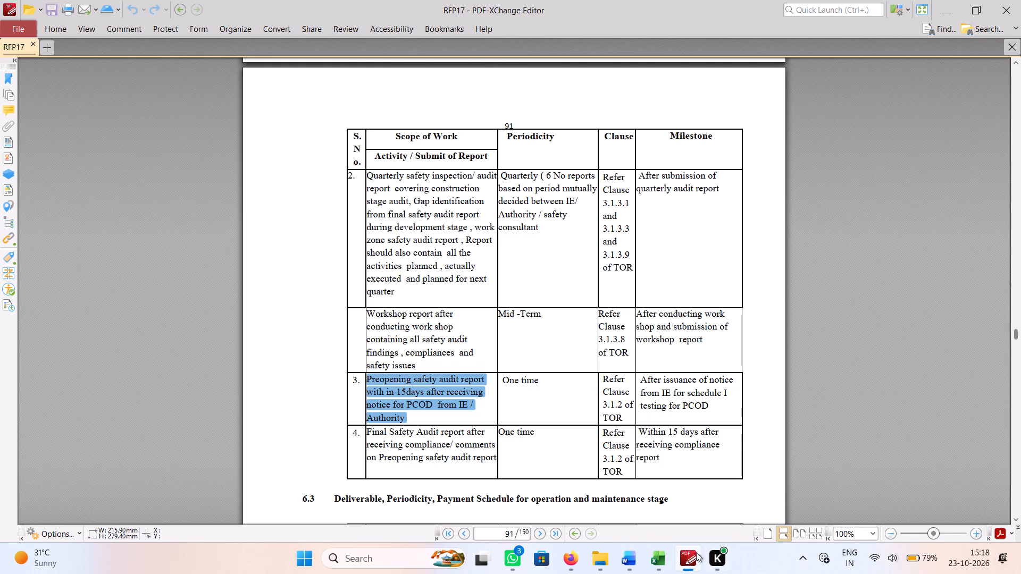
pyautogui.click(687, 559)
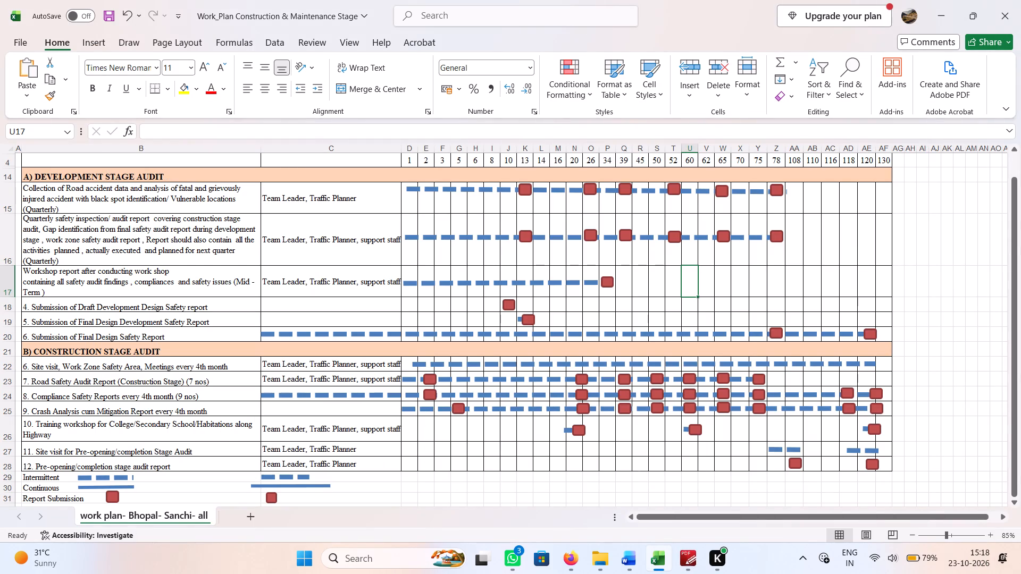
pyautogui.click(219, 302)
pyautogui.doubleClick(227, 309)
pyautogui.moveTo(257, 307); pyautogui.dragTo(10, 306)
pyautogui.hotkey('ctrl', 'v')
pyautogui.click(130, 394)
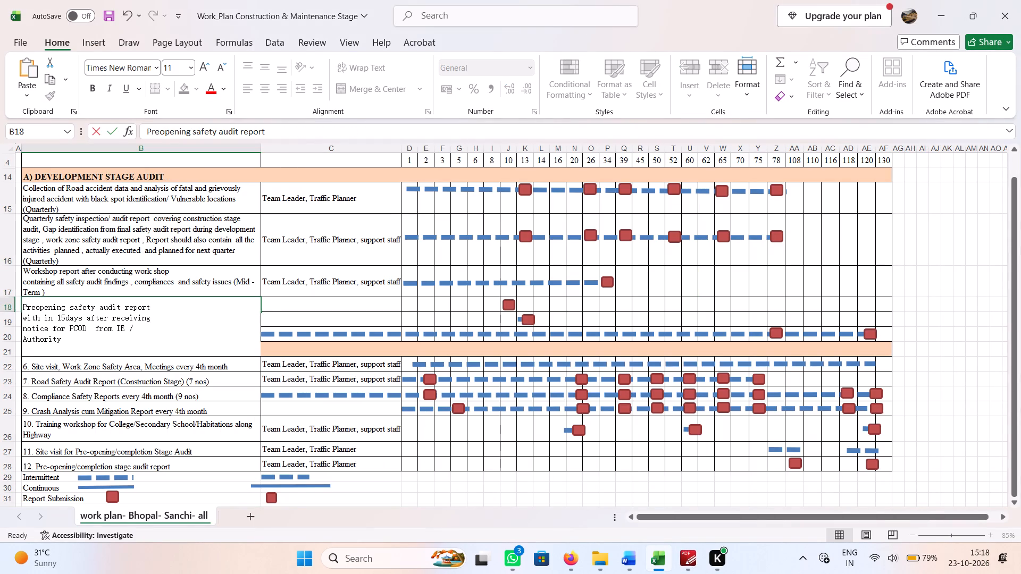
# Fit row 18's height to the preopening safety audit report text.
pyautogui.click(154, 304)
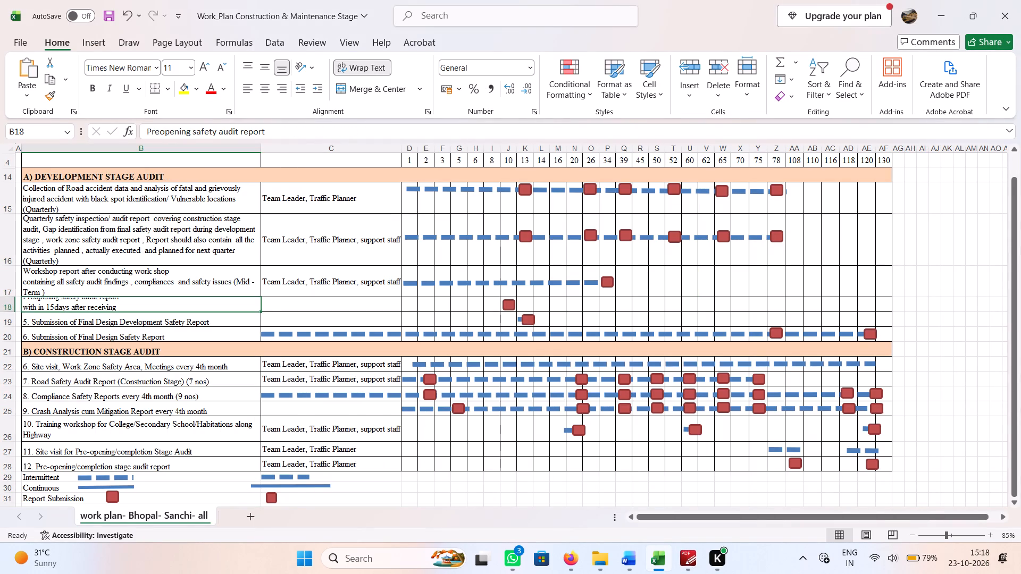
pyautogui.doubleClick(11, 314)
# Remove the line breaks from row 18's text so it reads continuously as "Preopening safety audit report with in 15days after receiving notice for PCOD from IE / Authority".
pyautogui.doubleClick(169, 305)
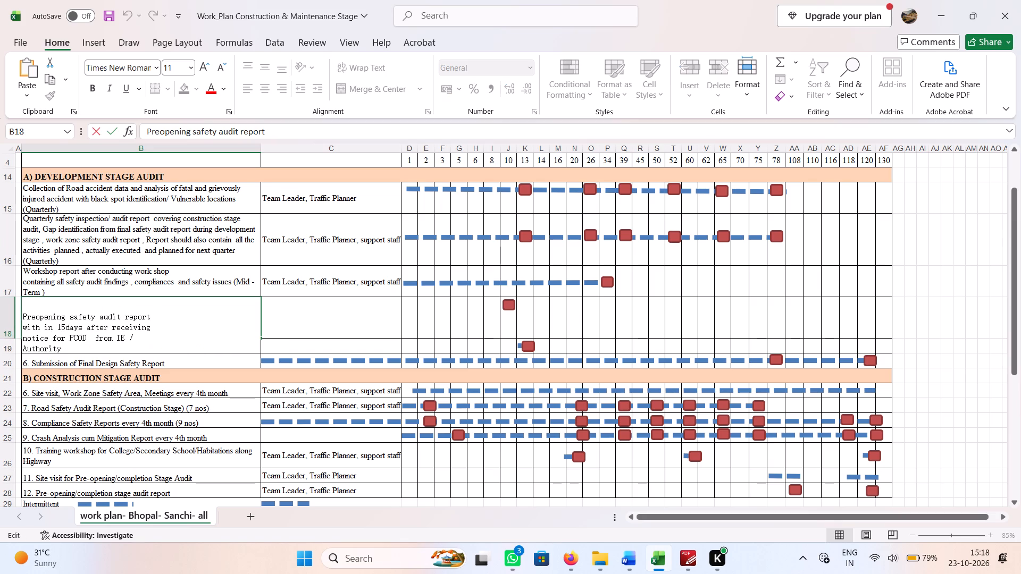
pyautogui.press('Delete')
pyautogui.click(193, 326)
pyautogui.press('Delete')
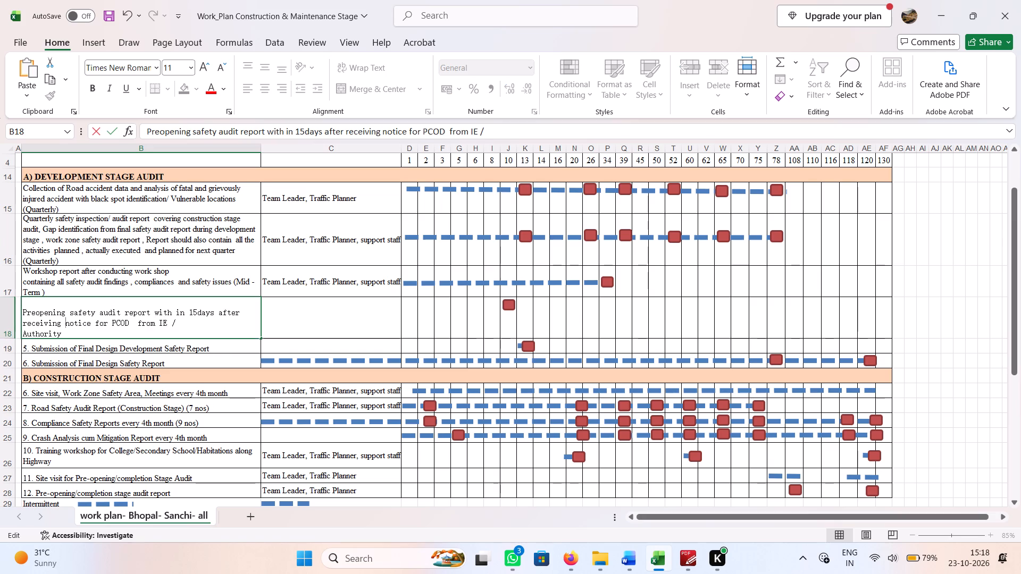
pyautogui.click(198, 327)
pyautogui.press('Delete')
pyautogui.click(358, 317)
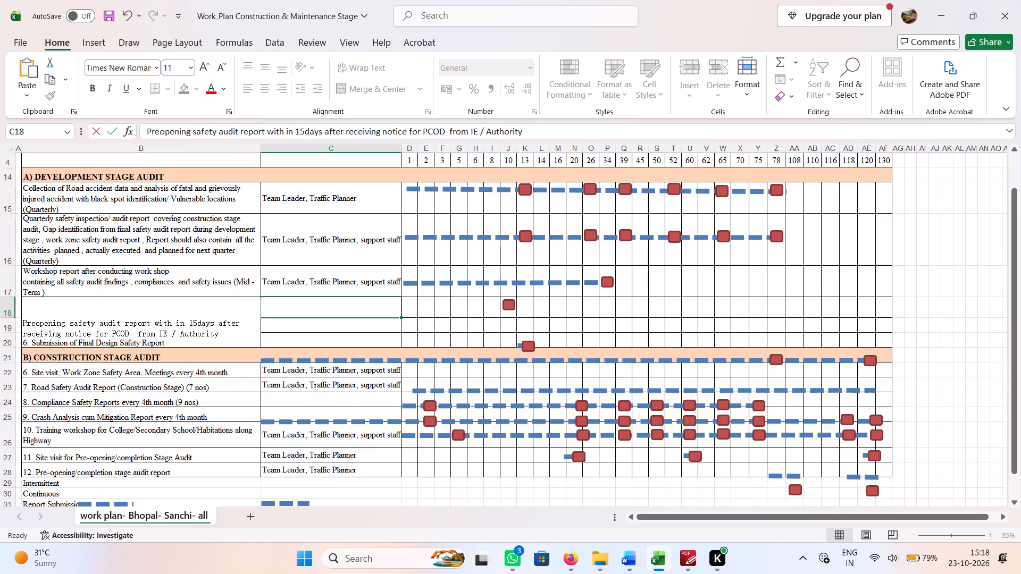
pyautogui.click(128, 310)
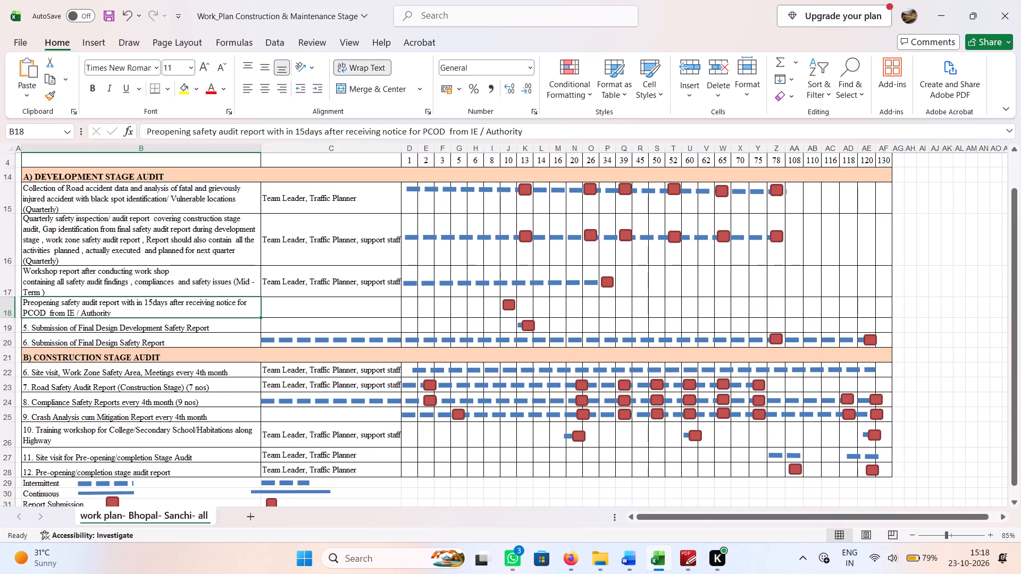
pyautogui.click(294, 305)
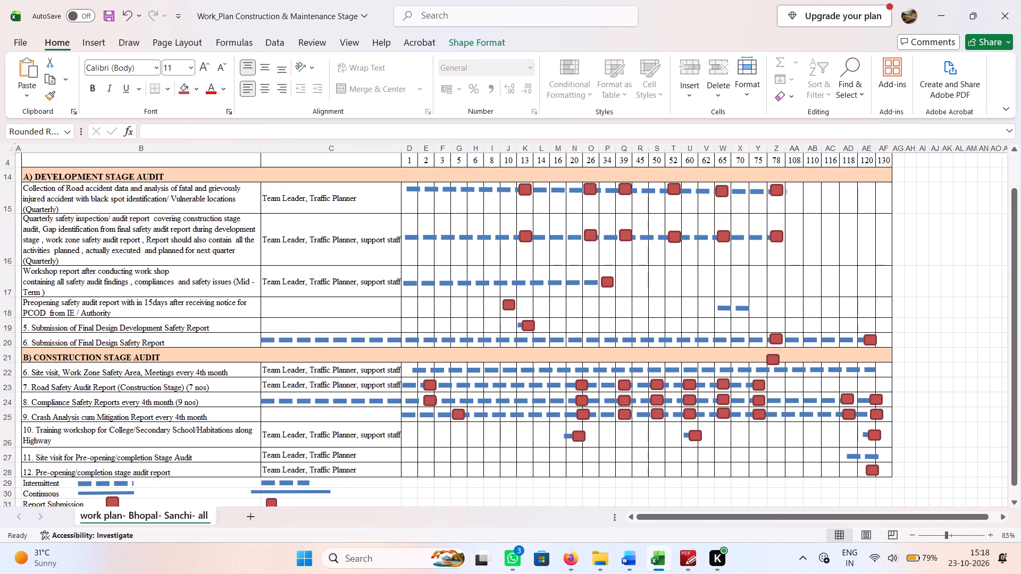
pyautogui.moveTo(773, 361); pyautogui.dragTo(758, 307)
pyautogui.moveTo(758, 307); pyautogui.dragTo(758, 309)
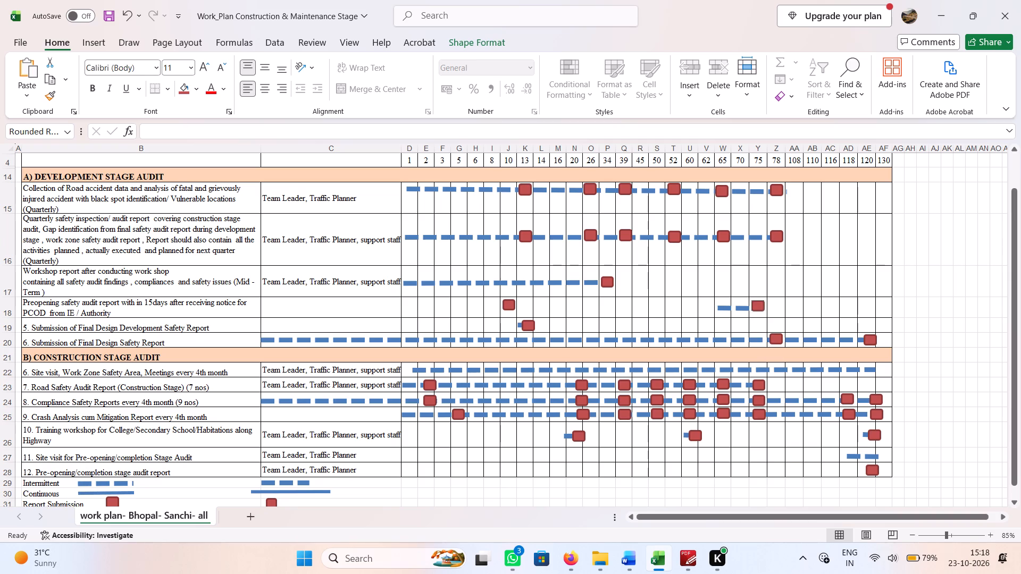
pyautogui.click(762, 162)
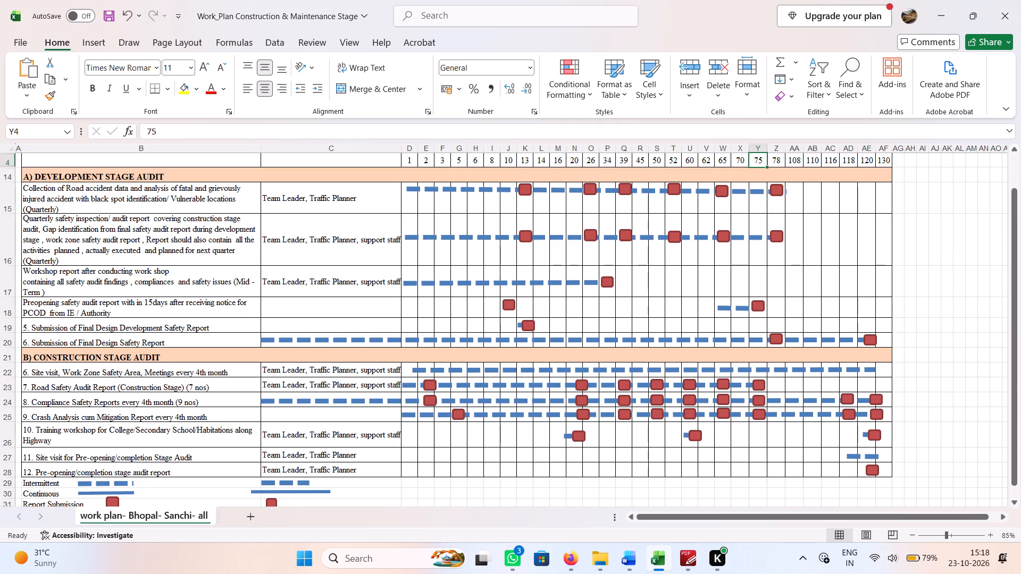
pyautogui.click(743, 159)
pyautogui.click(757, 162)
pyautogui.scroll(1, 769, 262)
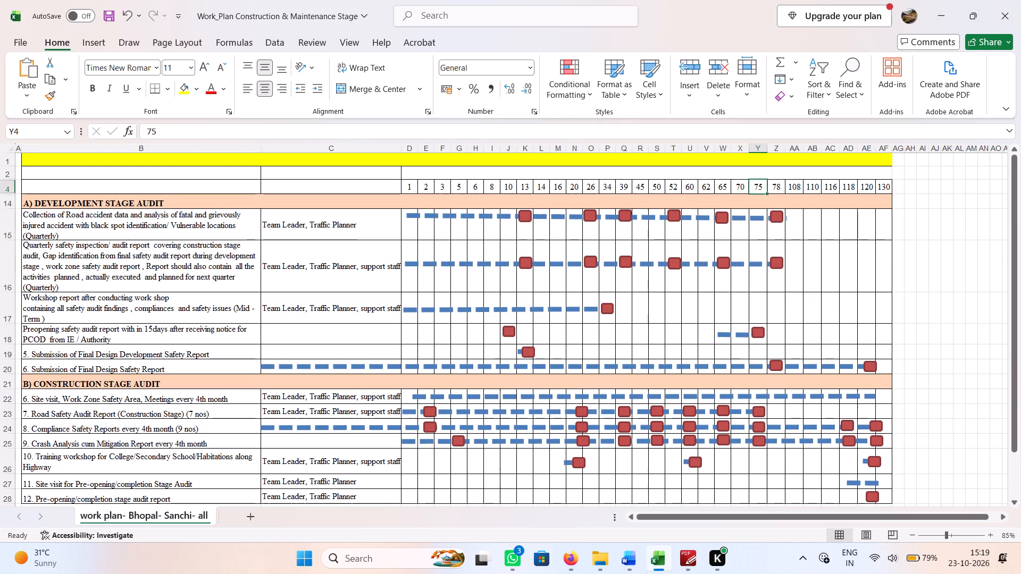
pyautogui.scroll(1, 769, 262)
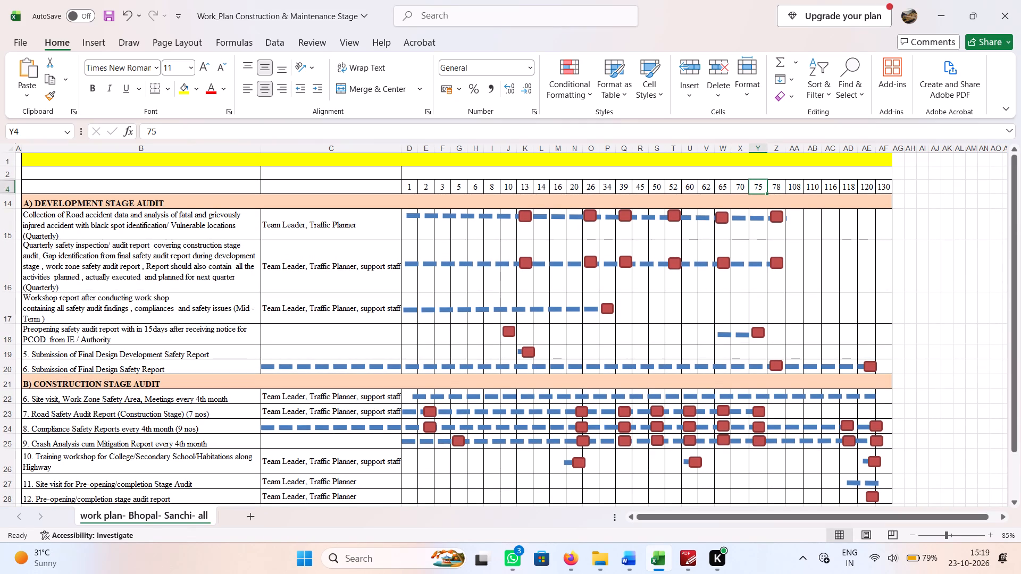
# Shift row 18's dashed bar to start at the week 70 column and nudge the week 75 report marker to line up with it.
pyautogui.click(728, 332)
pyautogui.moveTo(720, 335); pyautogui.dragTo(726, 335)
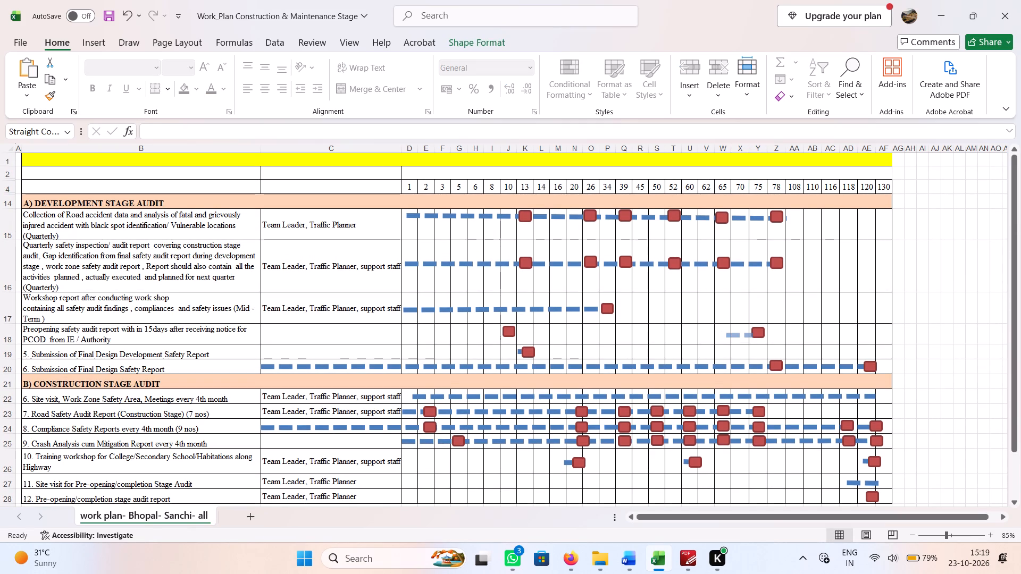
pyautogui.moveTo(726, 335); pyautogui.dragTo(731, 334)
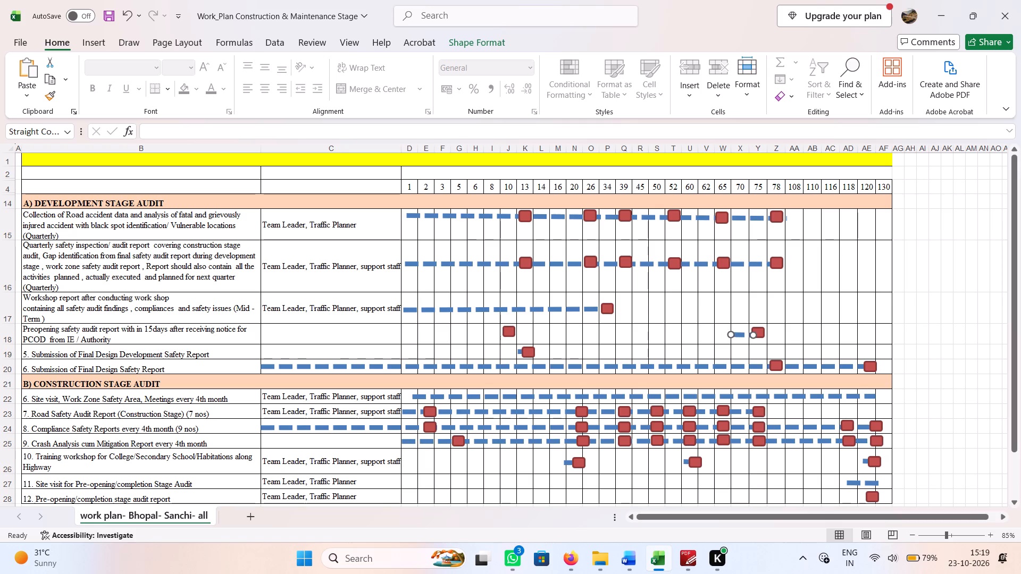
pyautogui.click(833, 316)
pyautogui.click(760, 333)
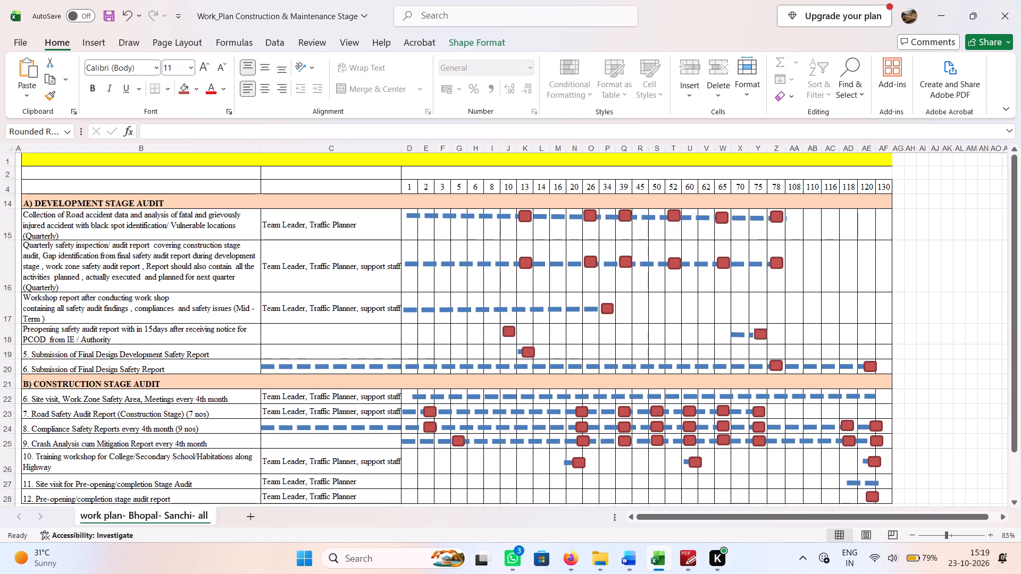
pyautogui.click(821, 284)
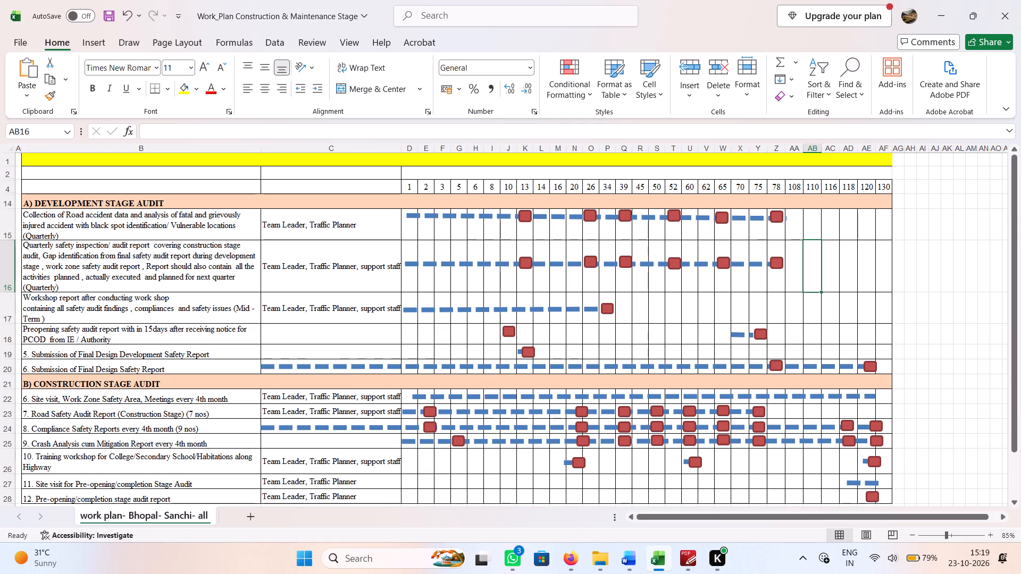
# Move row 19's report marker to the week 78 column and place its short dashed bar just before it, in the week 75 column.
pyautogui.click(530, 354)
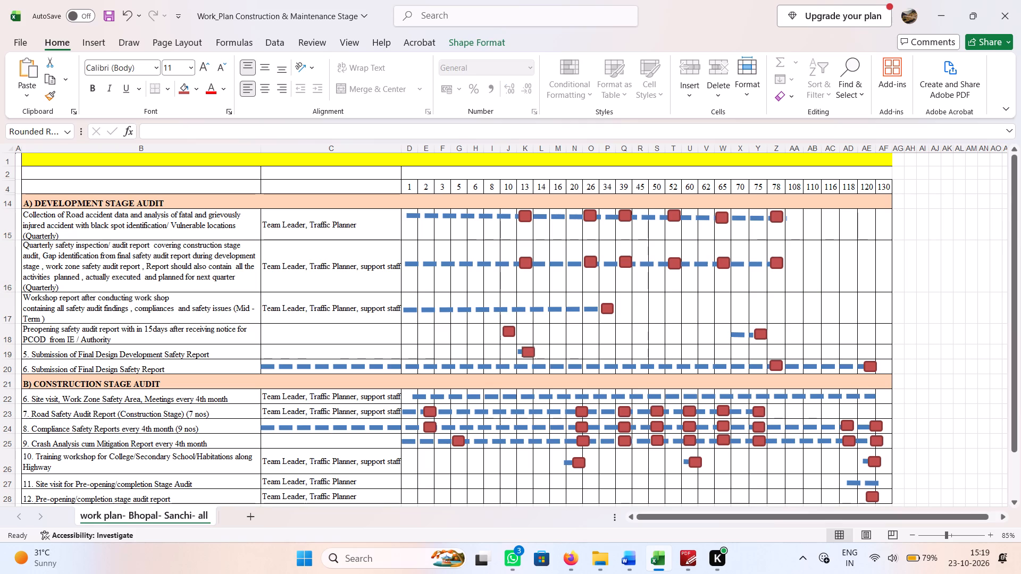
pyautogui.moveTo(528, 350); pyautogui.dragTo(771, 352)
pyautogui.moveTo(771, 352); pyautogui.dragTo(775, 350)
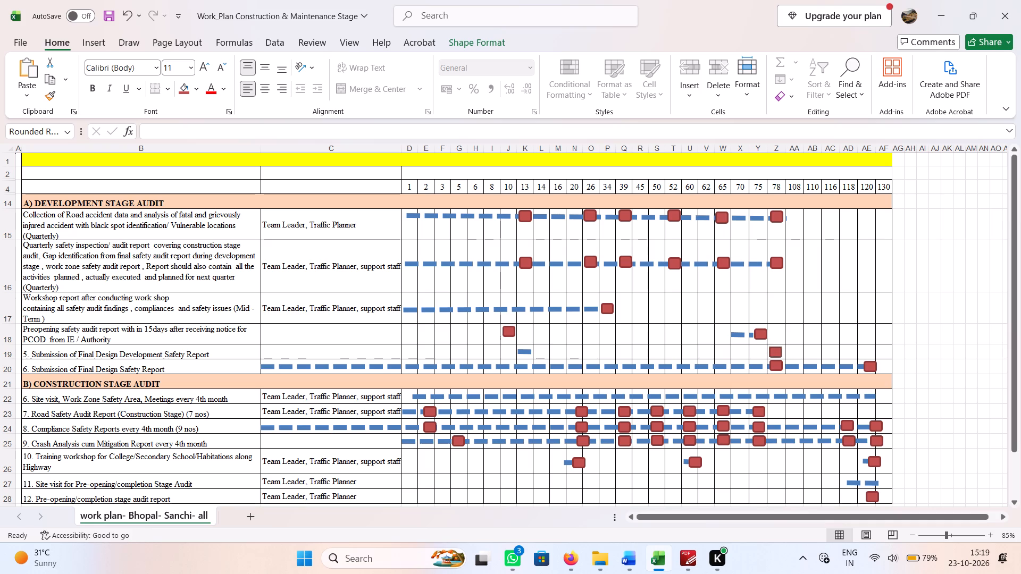
pyautogui.moveTo(525, 351); pyautogui.dragTo(765, 354)
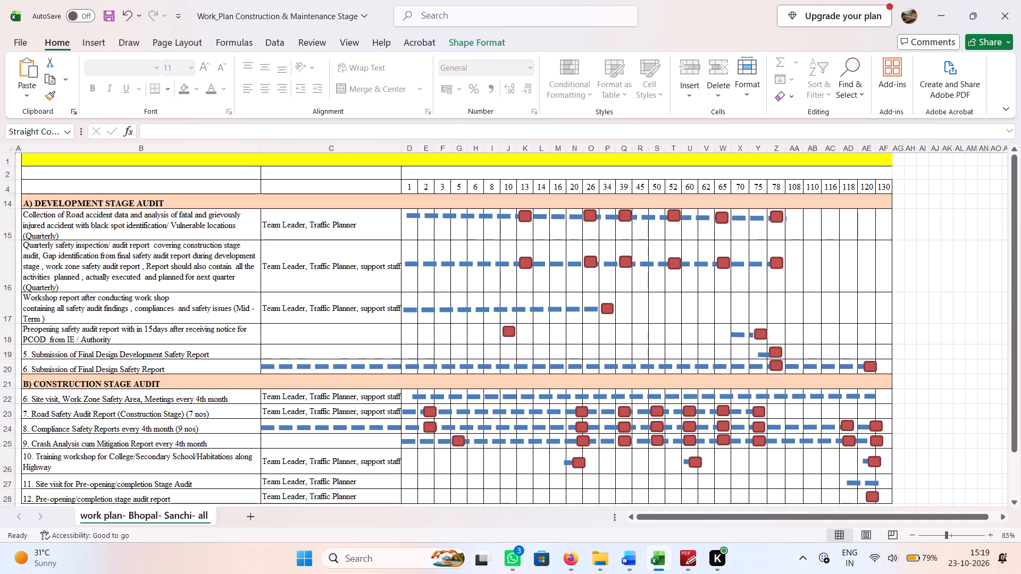
pyautogui.moveTo(765, 354); pyautogui.dragTo(760, 349)
pyautogui.moveTo(760, 349); pyautogui.dragTo(759, 351)
pyautogui.click(507, 357)
# Replace the "5. Submission of Final Design Development Safety Report" activity in row 19 with the Final Safety Audit report text copied from RFP17.
pyautogui.click(684, 565)
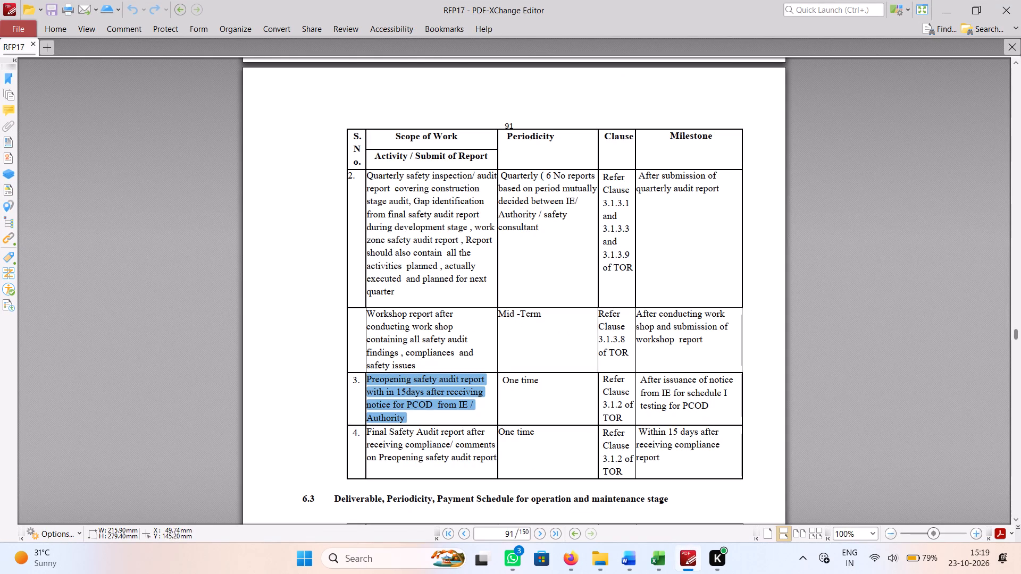
pyautogui.moveTo(366, 431); pyautogui.dragTo(497, 453)
pyautogui.hotkey('ctrl', 'c')
pyautogui.click(688, 562)
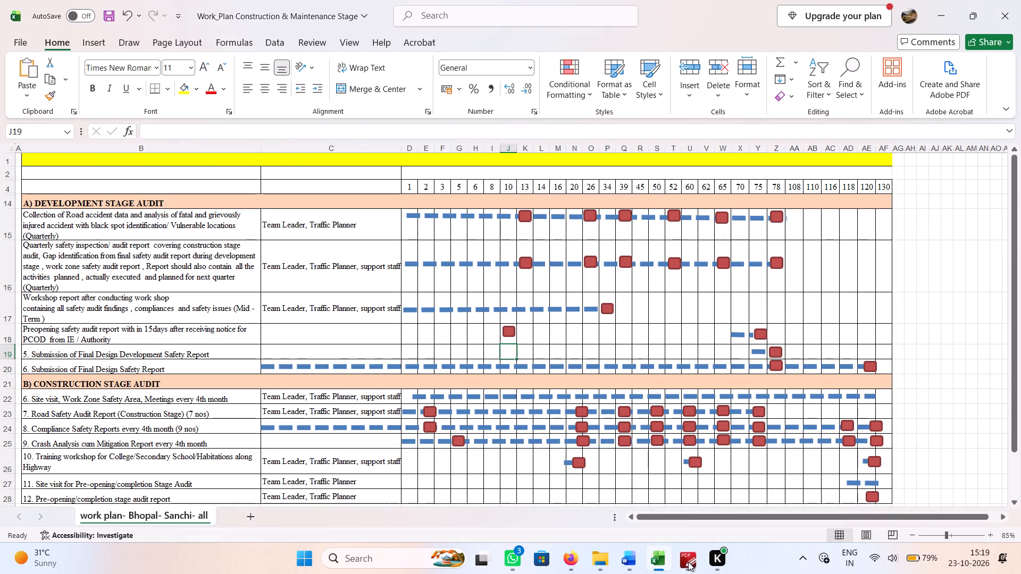
pyautogui.click(115, 354)
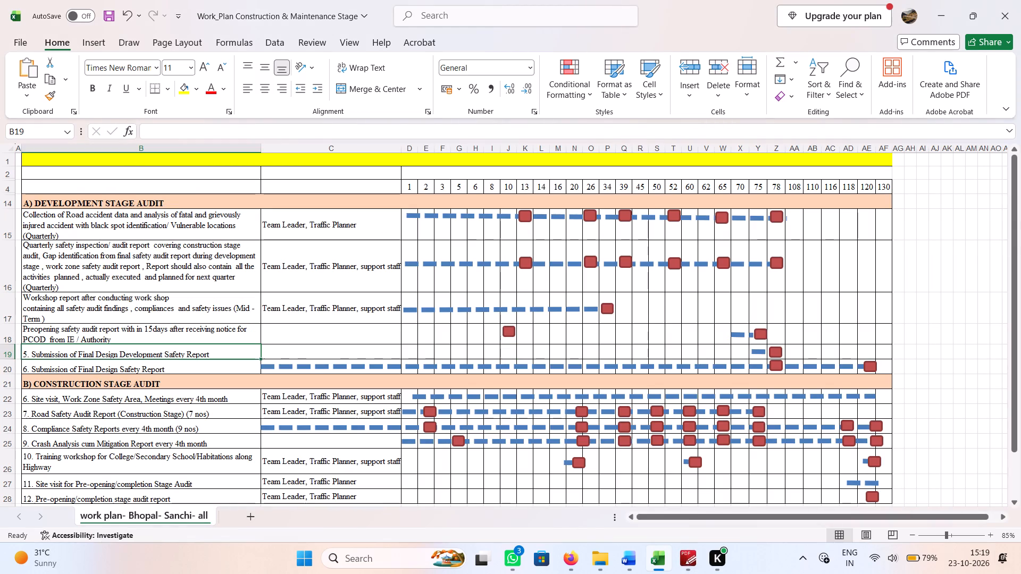
pyautogui.hotkey('ctrl', 'v')
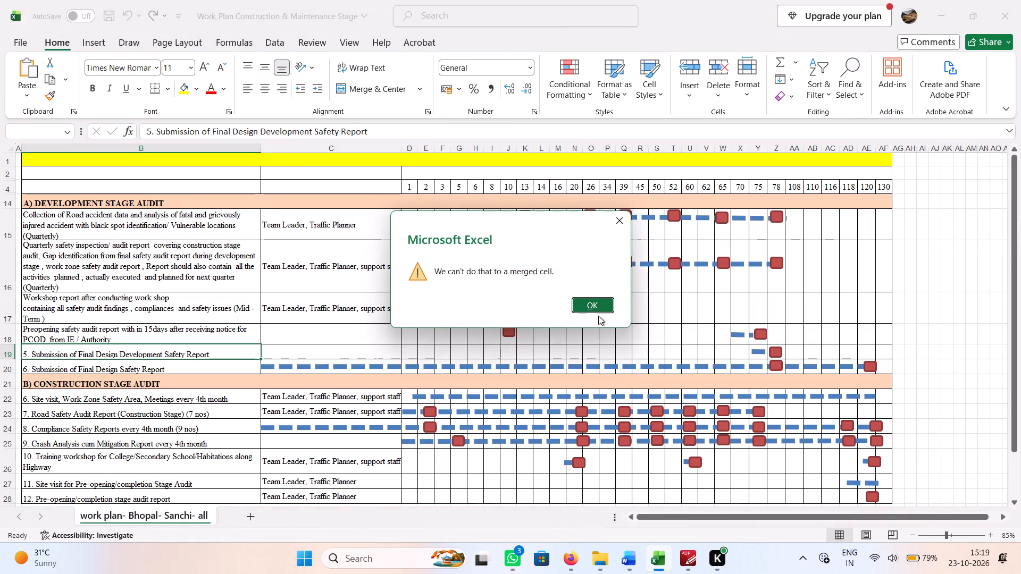
pyautogui.click(612, 299)
pyautogui.doubleClick(221, 353)
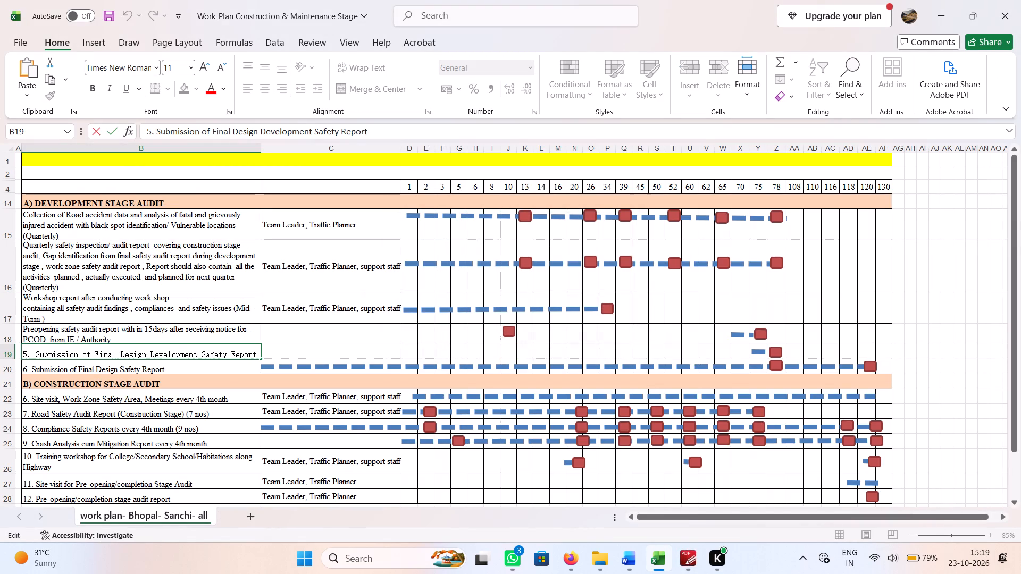
pyautogui.moveTo(256, 352); pyautogui.dragTo(12, 349)
pyautogui.hotkey('ctrl', 'v')
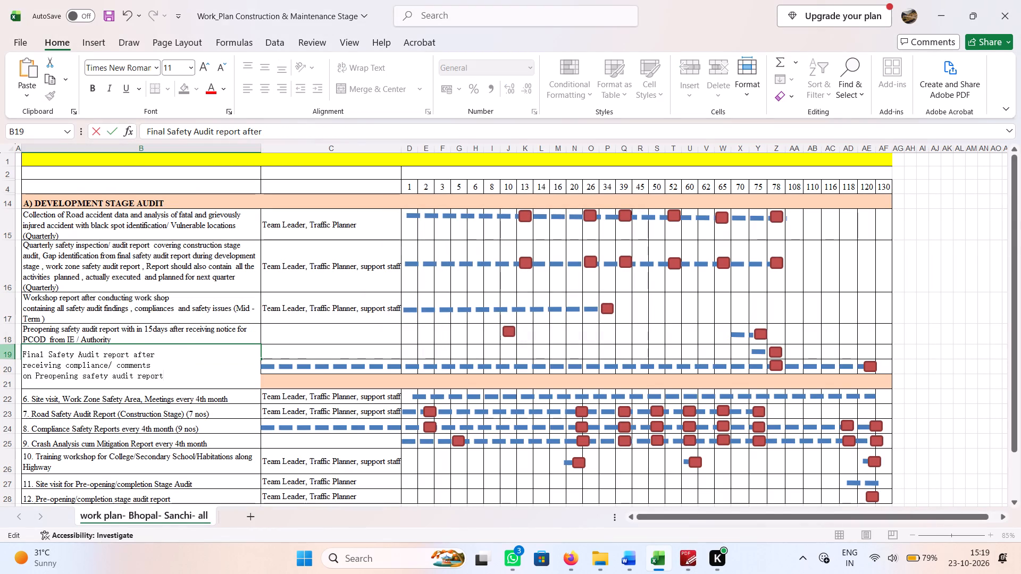
# Remove the line breaks from row 19's text so it reads "Final Safety Audit report after receiving compliance/ comments on Preopening safety audit report".
pyautogui.click(171, 357)
pyautogui.press('Delete')
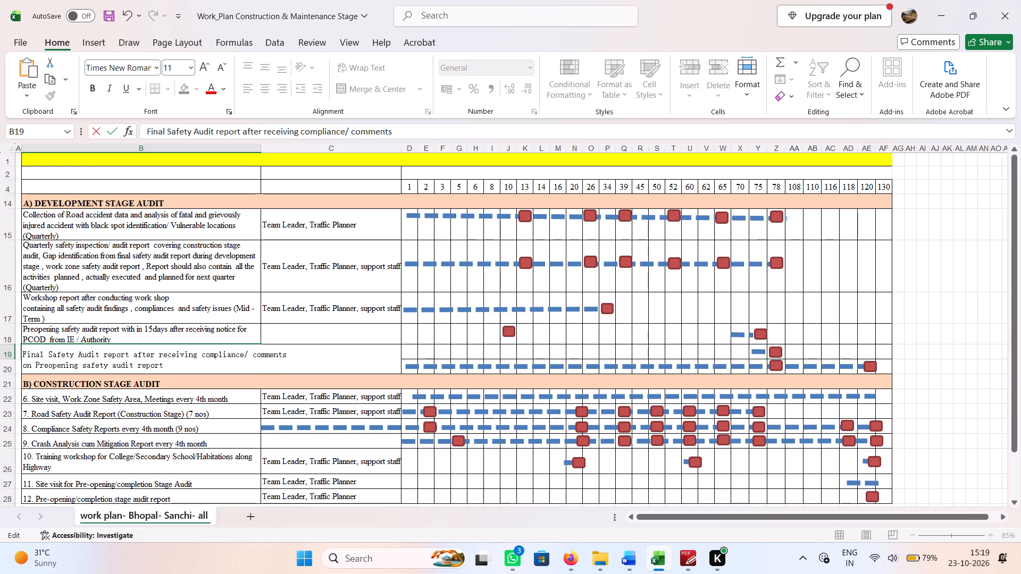
pyautogui.click(199, 367)
pyautogui.press('Delete')
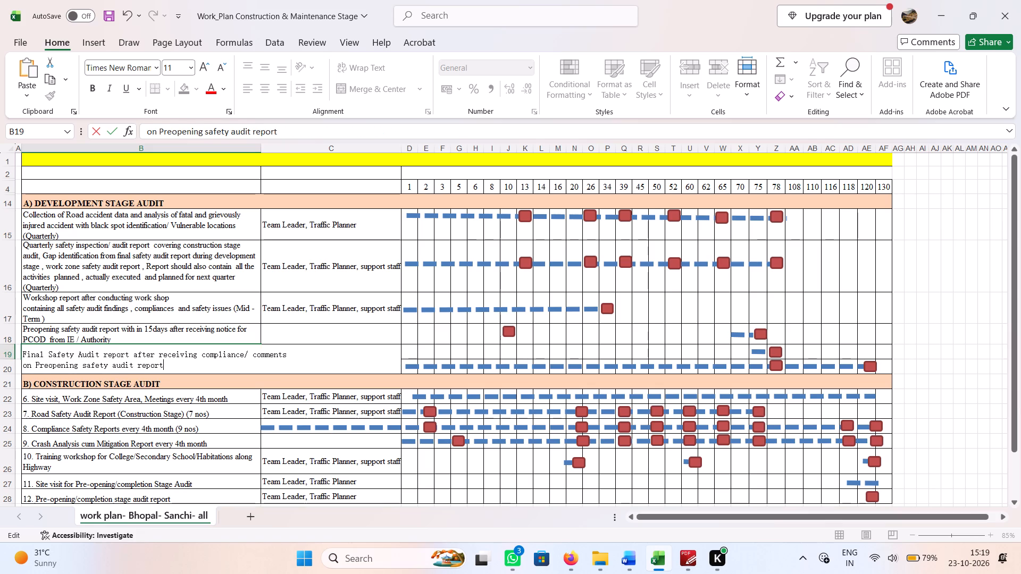
pyautogui.click(322, 356)
pyautogui.press('Delete')
pyautogui.click(173, 296)
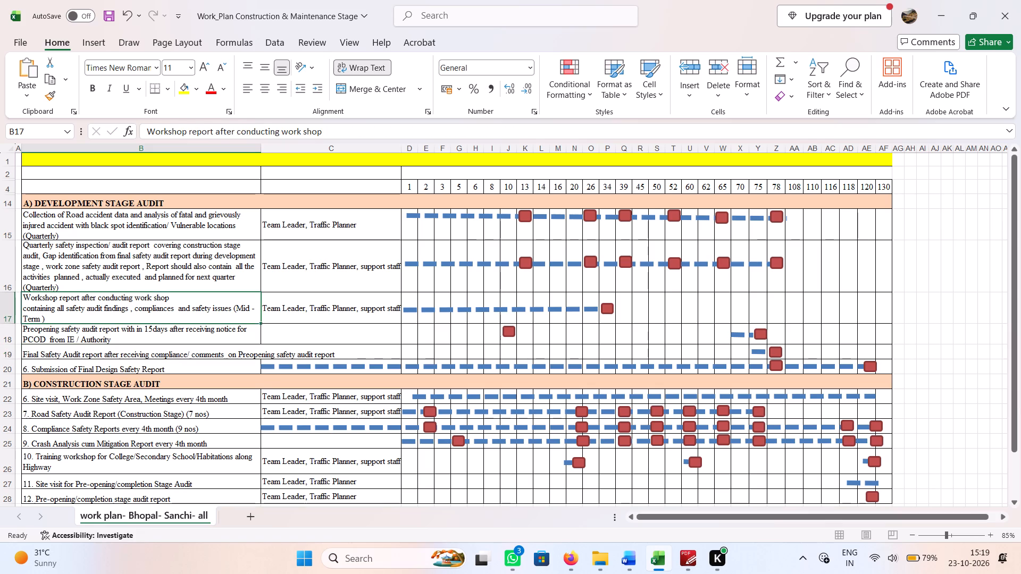
pyautogui.click(179, 385)
# Fit row 19's height to its contents.
pyautogui.doubleClick(11, 359)
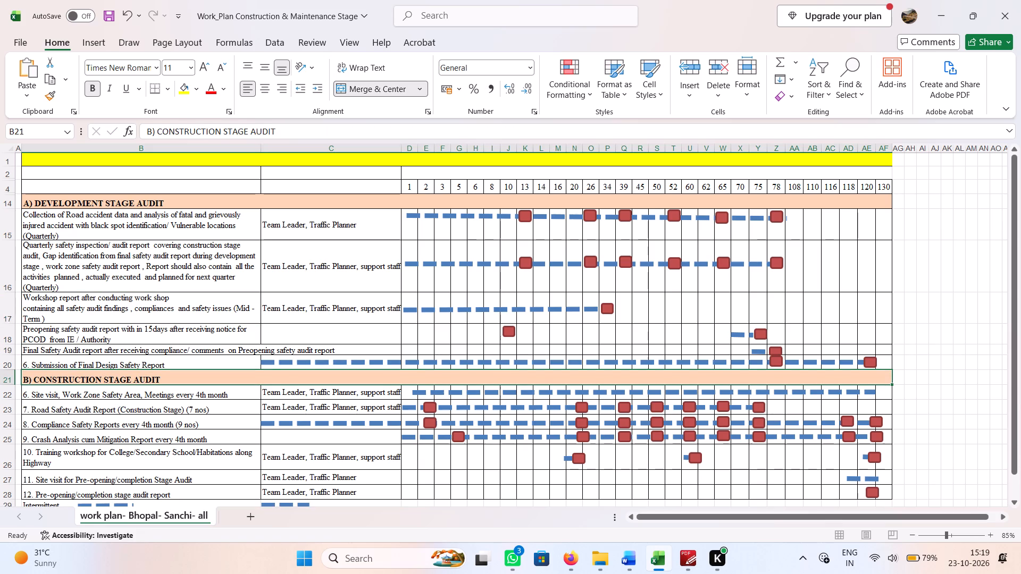
# Wrap row 19's Final Safety Audit report text within its activity cell so the row fits the full wording.
pyautogui.doubleClick(12, 353)
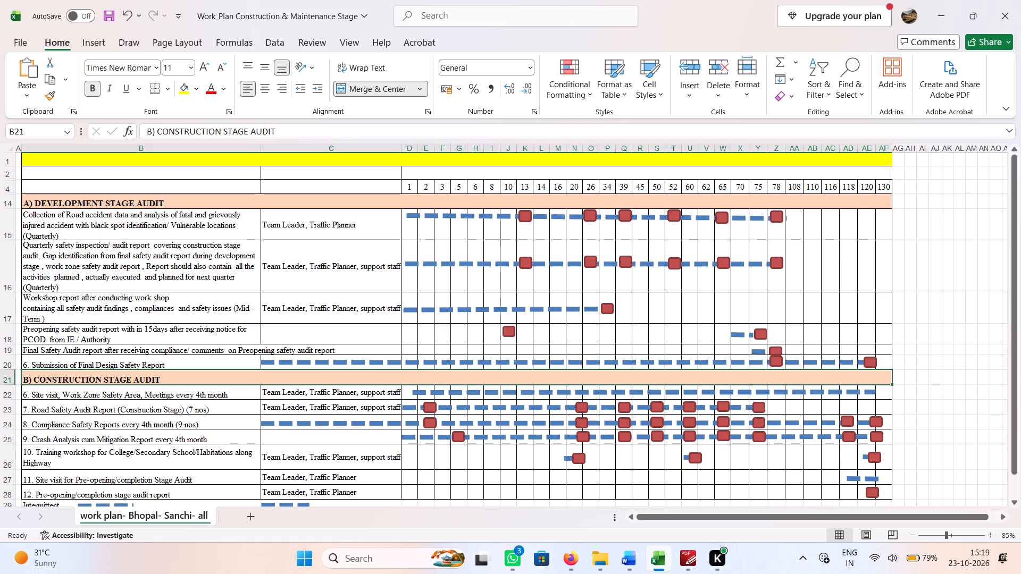
pyautogui.doubleClick(11, 341)
pyautogui.doubleClick(12, 344)
pyautogui.click(57, 350)
pyautogui.click(367, 67)
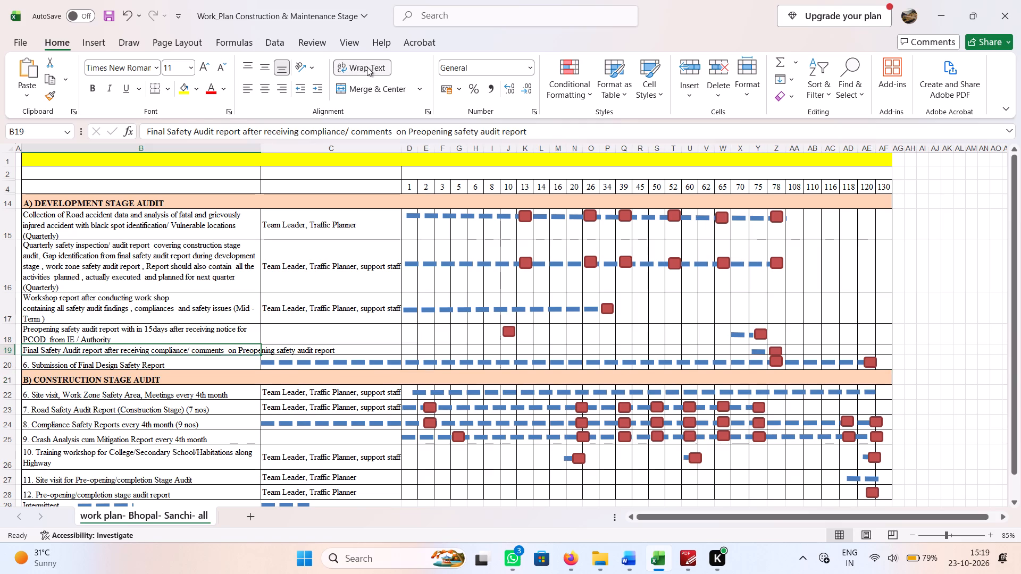
pyautogui.click(174, 320)
pyautogui.click(178, 299)
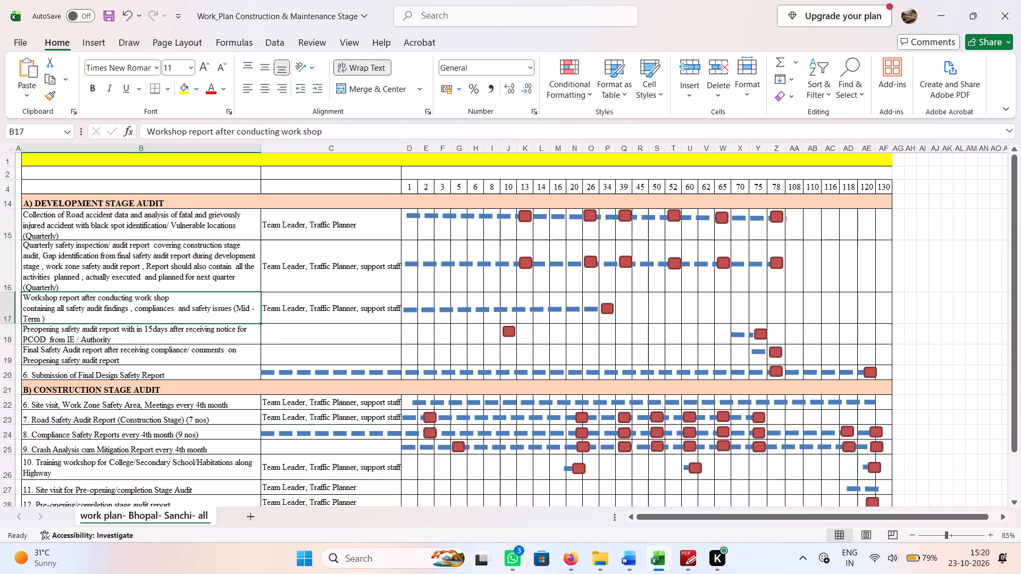
# Delete the stray report marker in the week 10 column of row 18, the Preopening safety audit report.
pyautogui.click(505, 331)
pyautogui.press('Delete')
pyautogui.click(740, 335)
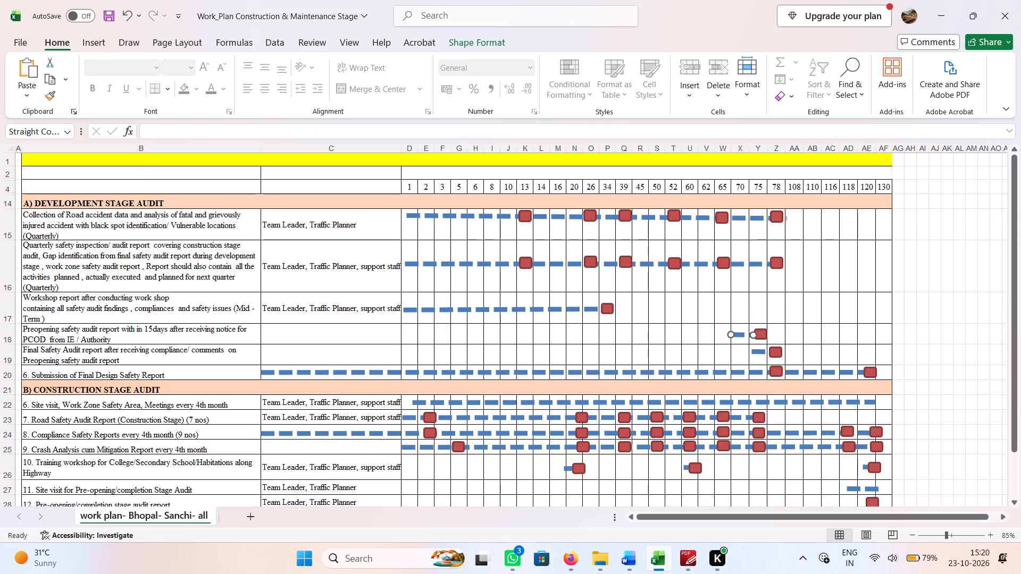
pyautogui.click(790, 324)
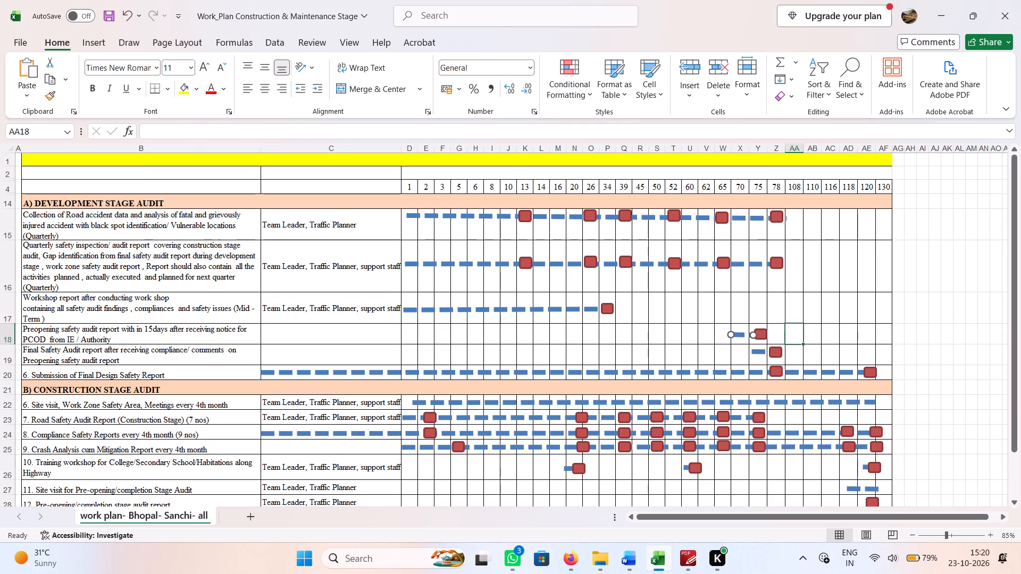
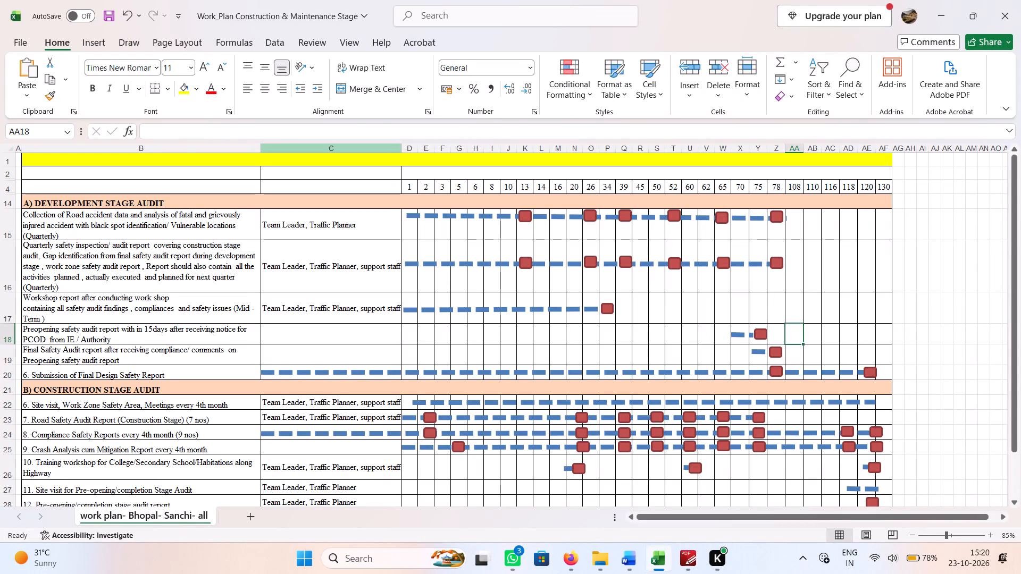
# Delete the week 2, 3 and 5 columns (E to G) from the work plan's timeline.
pyautogui.moveTo(426, 149); pyautogui.dragTo(453, 154)
pyautogui.click(717, 69)
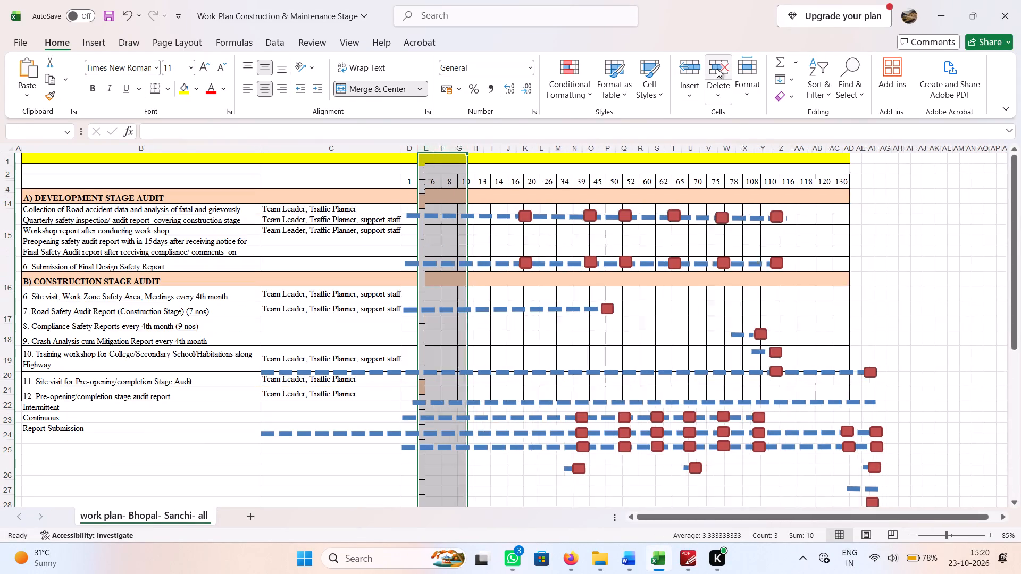
pyautogui.click(420, 188)
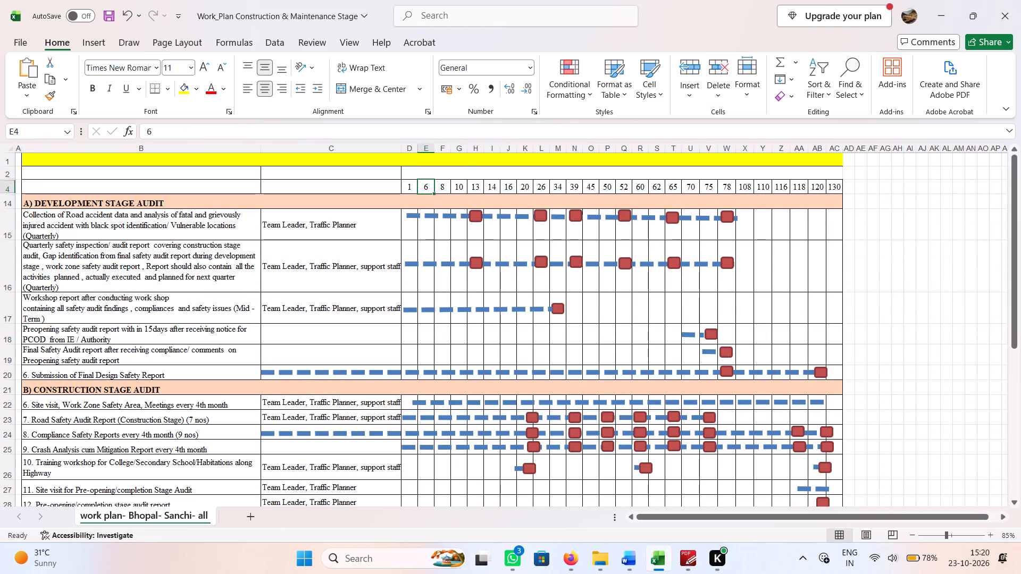
# Delete row 20, Submission of Final Design Safety Report.
pyautogui.click(3, 375)
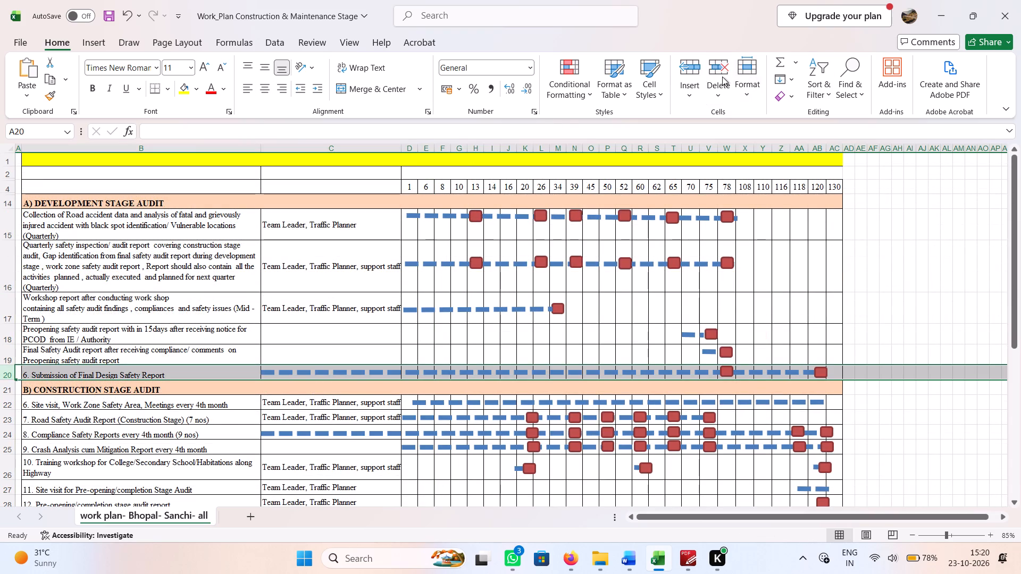
pyautogui.click(722, 77)
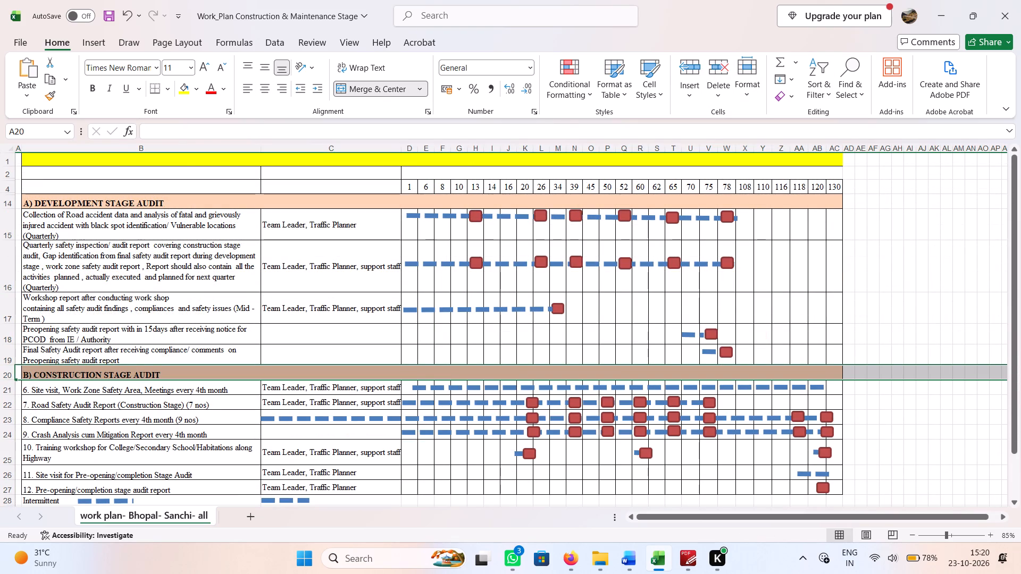
pyautogui.click(494, 373)
# Copy "CONSTRUCTION STAGE AUDIT" from the section B heading and use it to replace the section A heading's wording after "A)".
pyautogui.doubleClick(163, 374)
pyautogui.moveTo(175, 374); pyautogui.dragTo(39, 373)
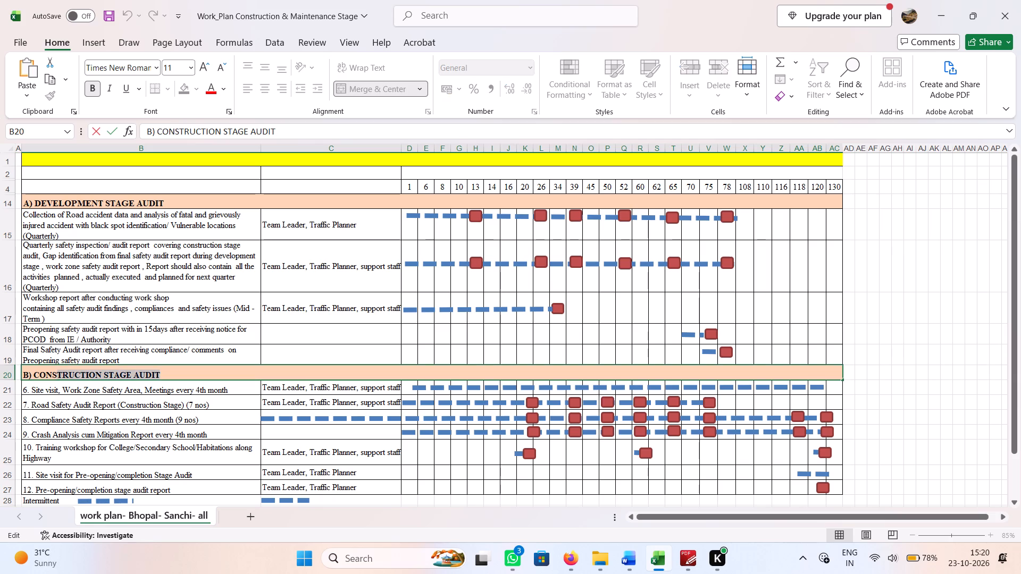
pyautogui.moveTo(39, 373); pyautogui.dragTo(32, 372)
pyautogui.hotkey('ctrl', 'c')
pyautogui.doubleClick(172, 202)
pyautogui.moveTo(173, 201); pyautogui.dragTo(39, 208)
pyautogui.hotkey('ctrl', 'v')
pyautogui.click(104, 250)
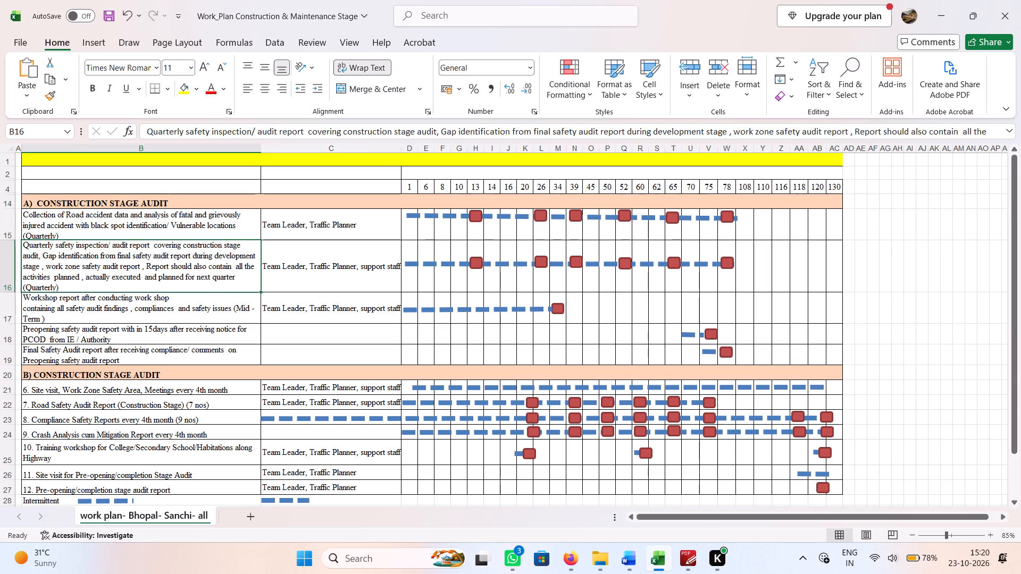
# Copy "operation and maintenance stage" from RFP17's section 6.3 title into the section B heading, replacing "CONSTRUCTION STAGE" before "AUDIT".
pyautogui.click(691, 554)
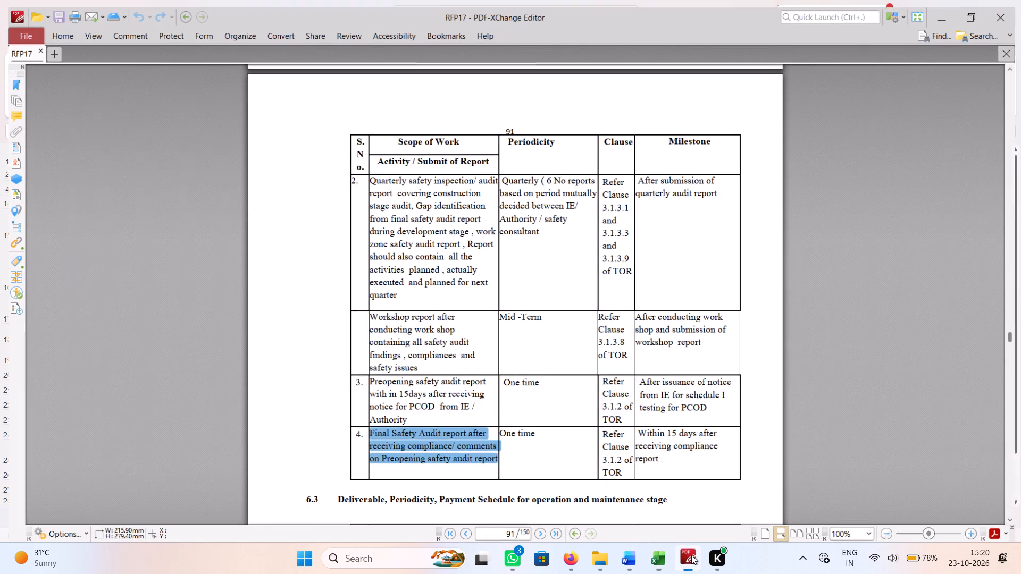
pyautogui.scroll(-2, 539, 350)
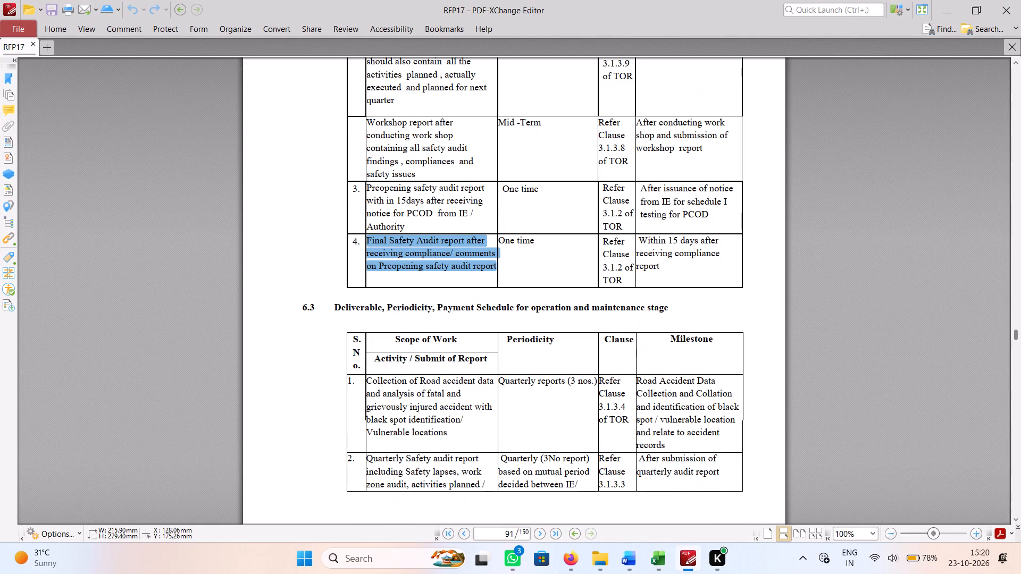
pyautogui.moveTo(530, 306); pyautogui.dragTo(674, 307)
pyautogui.hotkey('ctrl', 'c')
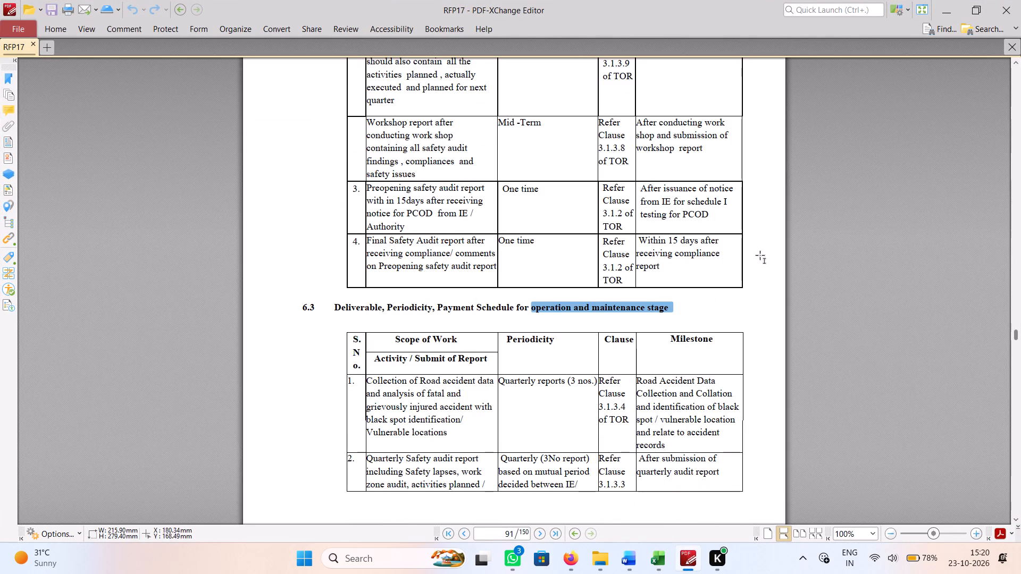
pyautogui.moveTo(943, 7); pyautogui.dragTo(936, 4)
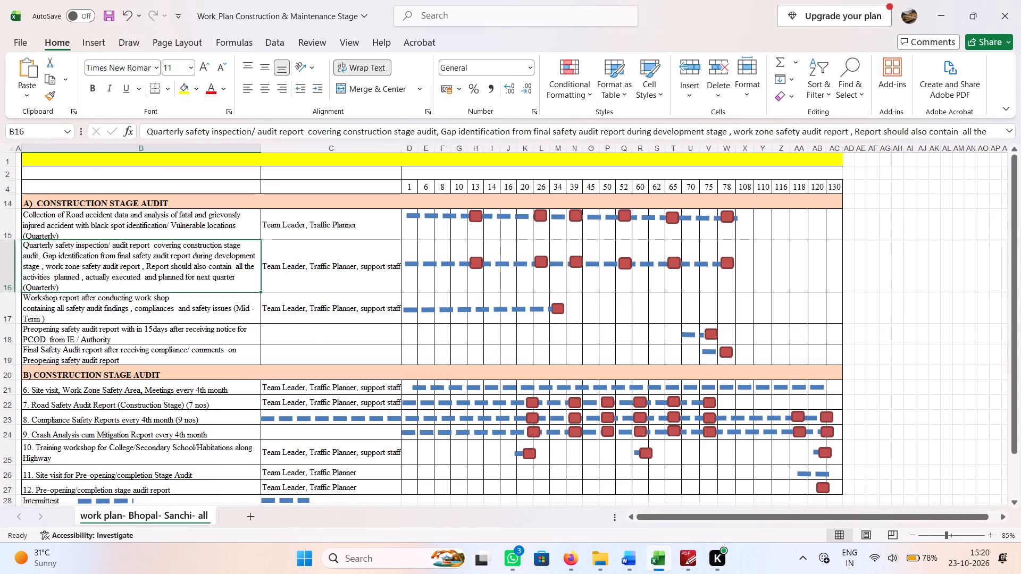
pyautogui.click(151, 363)
pyautogui.doubleClick(165, 377)
pyautogui.moveTo(178, 376); pyautogui.dragTo(65, 376)
pyautogui.click(79, 377)
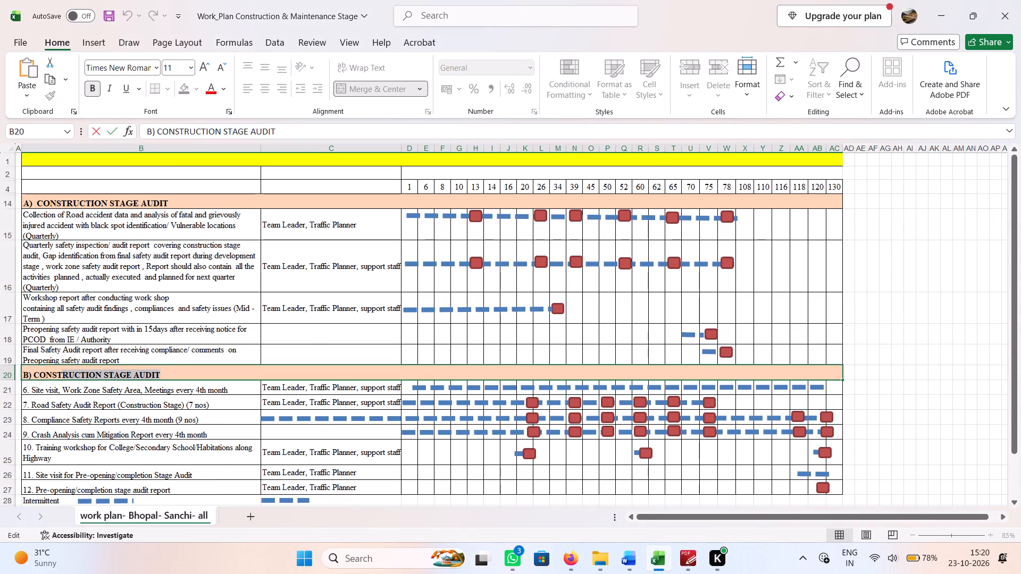
pyautogui.moveTo(131, 375); pyautogui.dragTo(37, 374)
pyautogui.moveTo(37, 374); pyautogui.dragTo(34, 375)
pyautogui.hotkey('ctrl', 'v')
pyautogui.click(143, 348)
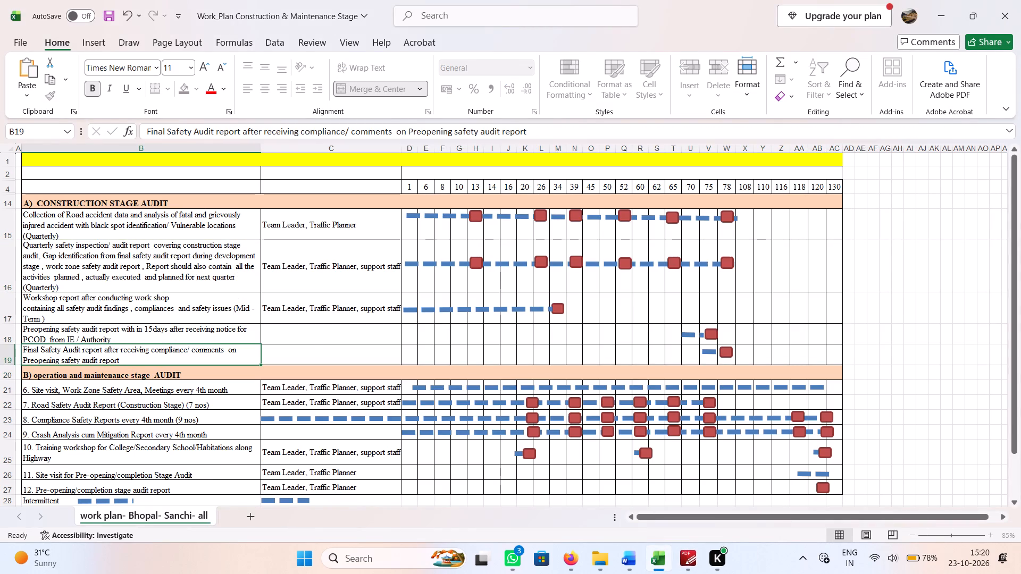
# Apply the section A heading's formatting to the section B heading with Format Painter.
pyautogui.click(95, 202)
pyautogui.click(49, 96)
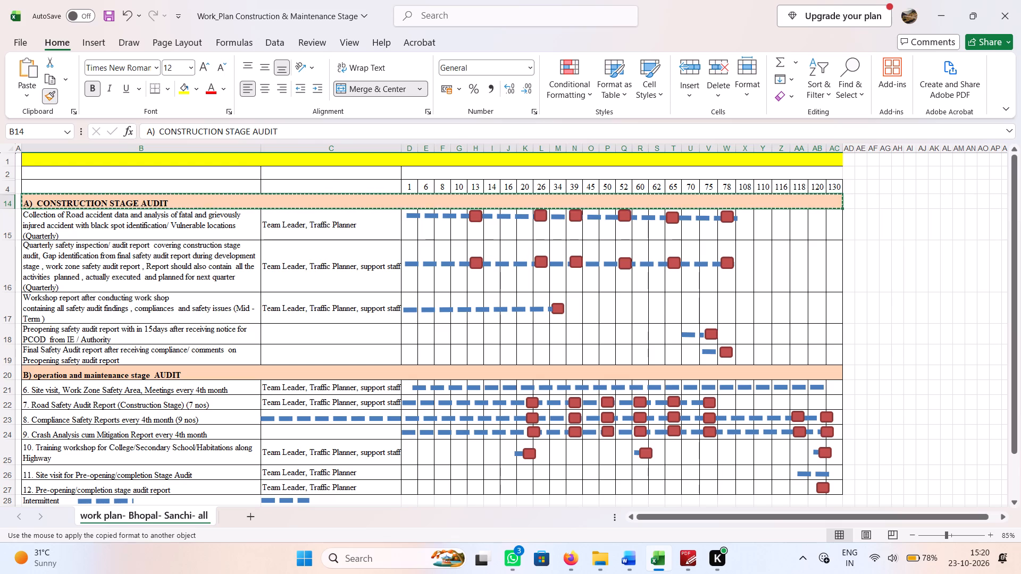
pyautogui.click(107, 378)
pyautogui.click(116, 404)
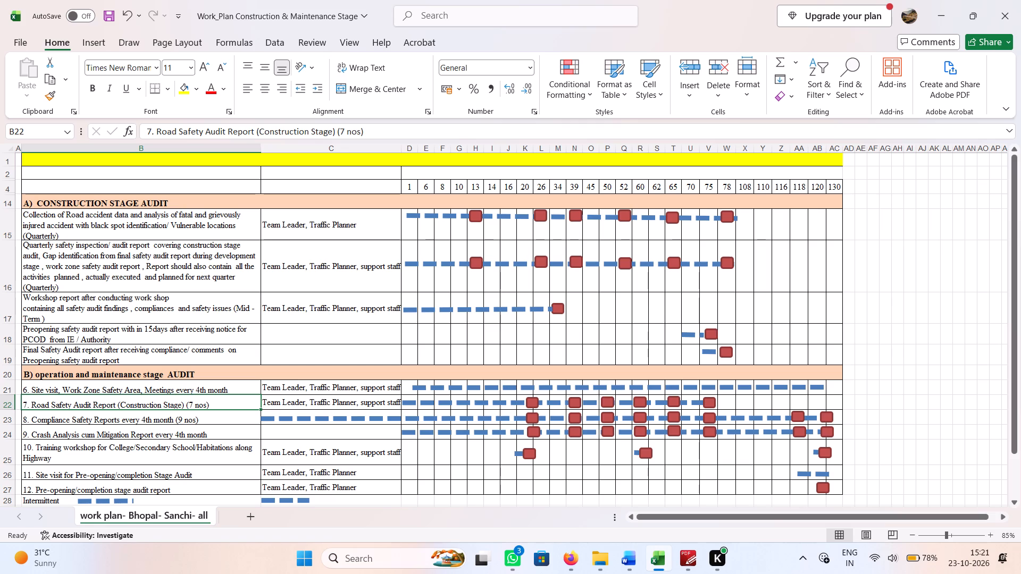
# Wrap the personnel text in C15:C19 and narrow column C so each assignment fits on two lines.
pyautogui.moveTo(319, 225); pyautogui.dragTo(329, 353)
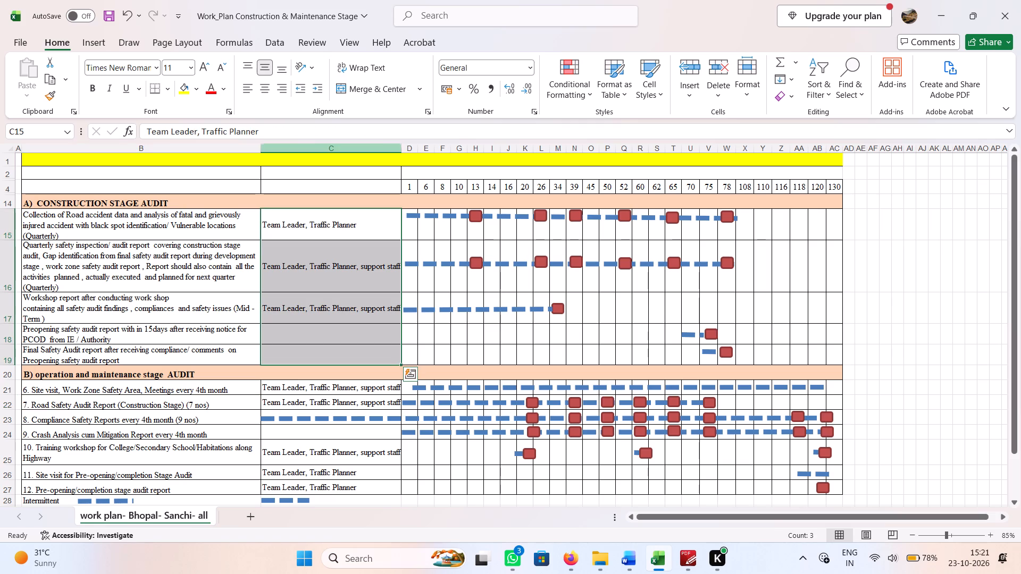
pyautogui.click(371, 69)
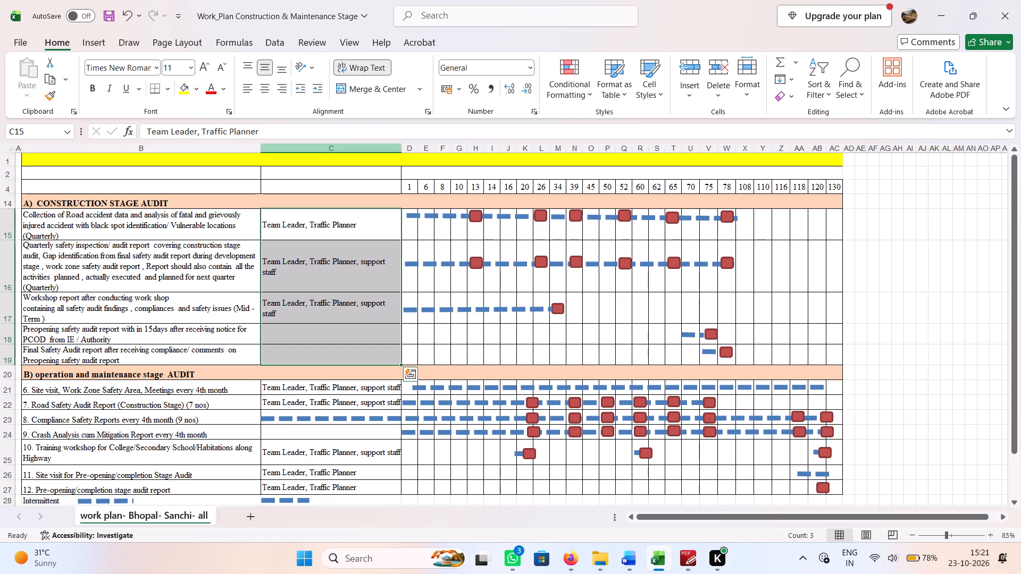
pyautogui.moveTo(404, 149); pyautogui.dragTo(374, 156)
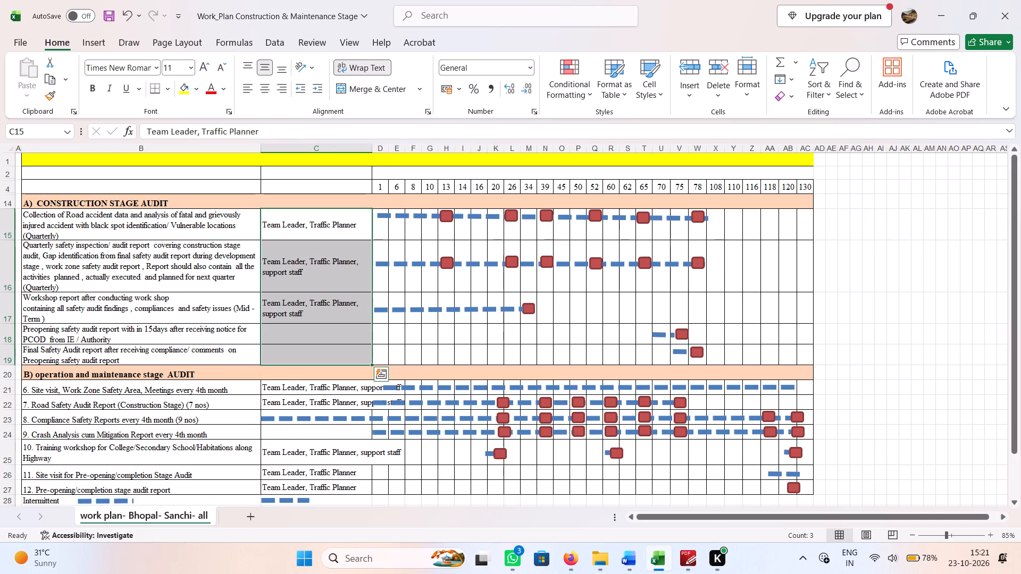
pyautogui.moveTo(373, 153); pyautogui.dragTo(352, 158)
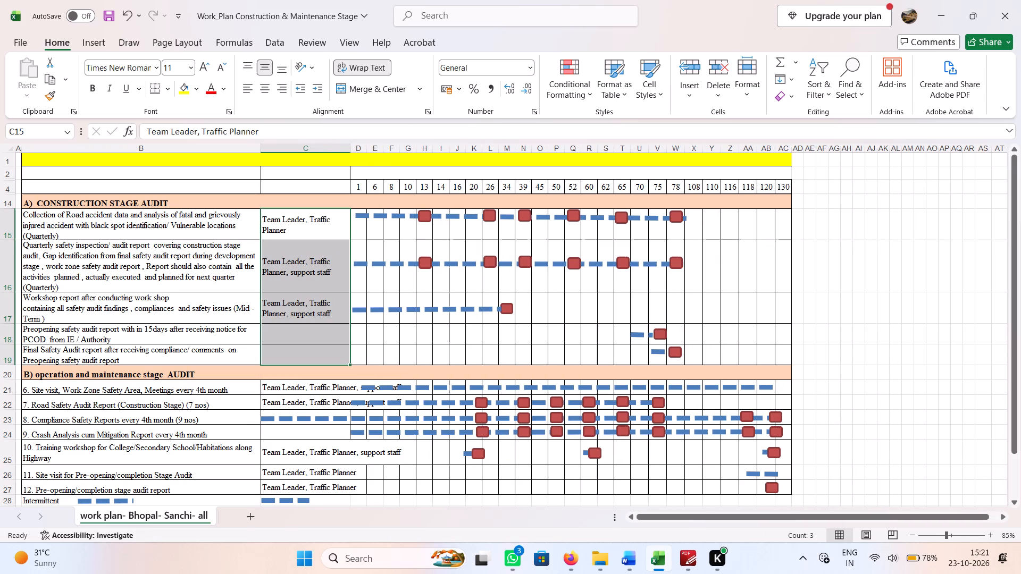
pyautogui.click(297, 344)
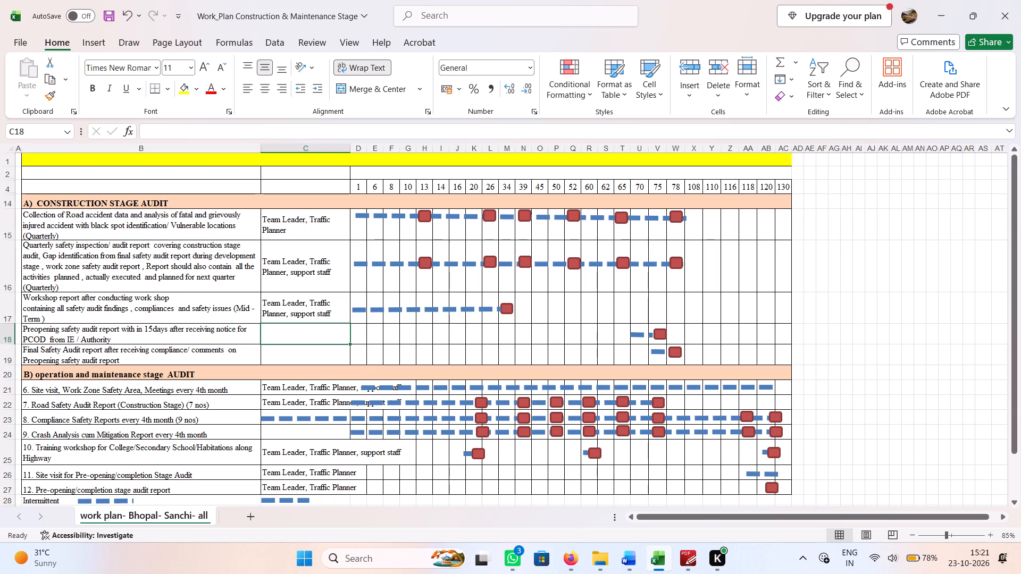
pyautogui.click(395, 387)
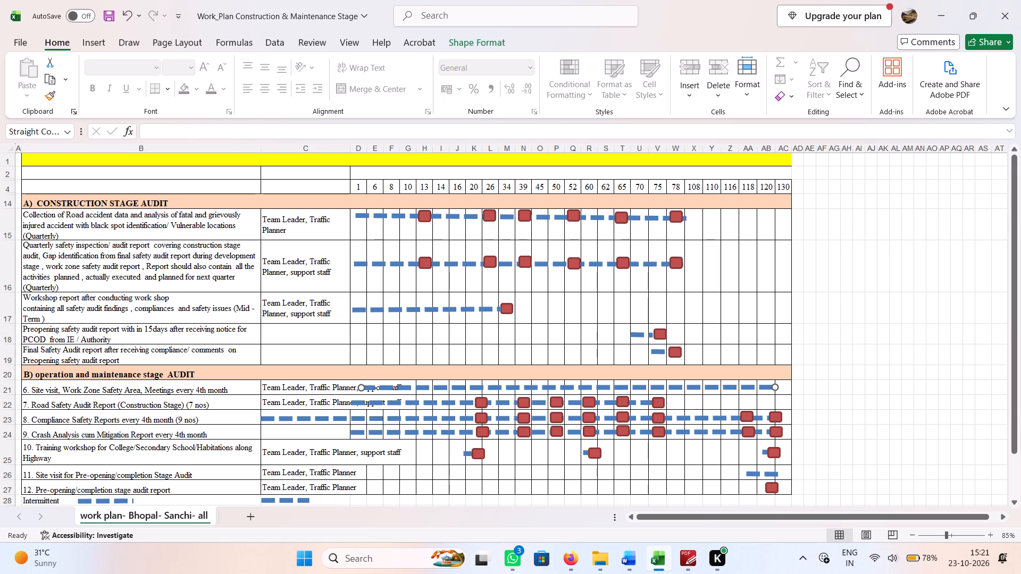
# Copy activity 1 of RFP17 section 6.3, the road accident data collection and black spot analysis, and return to the work plan.
pyautogui.click(690, 558)
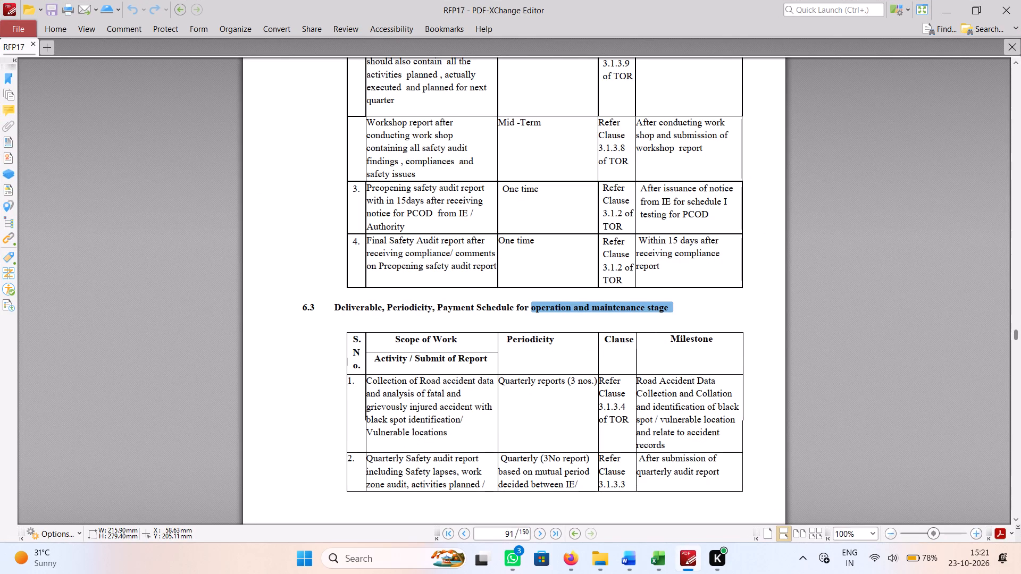
pyautogui.scroll(-1, 390, 391)
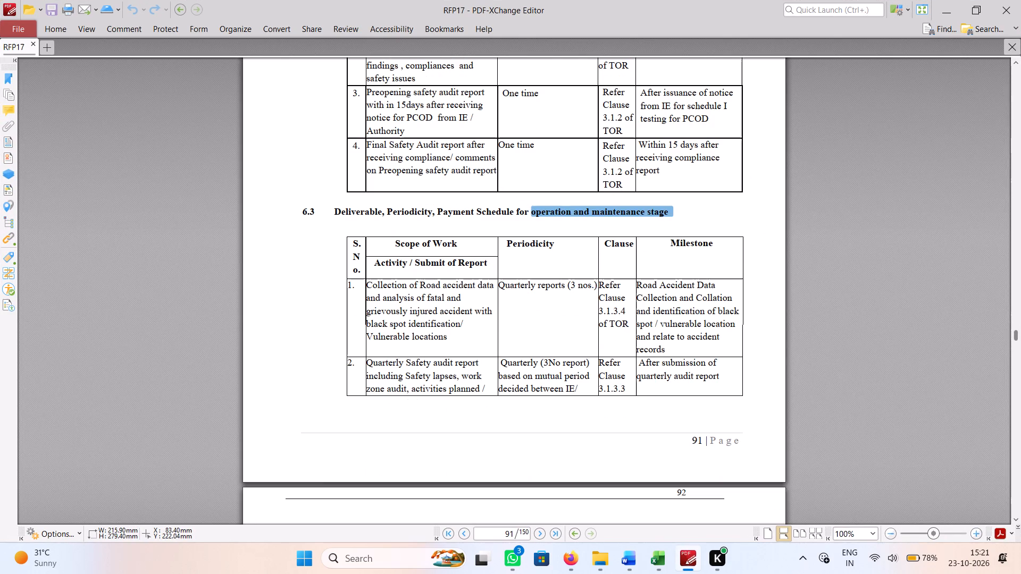
pyautogui.moveTo(449, 337); pyautogui.dragTo(368, 283)
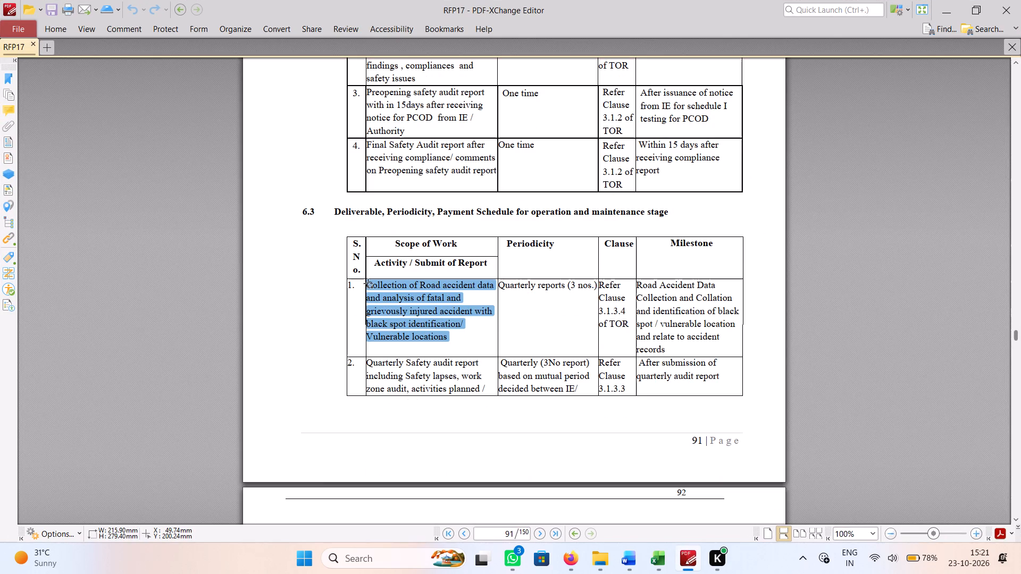
pyautogui.hotkey('ctrl', 'c')
pyautogui.click(661, 561)
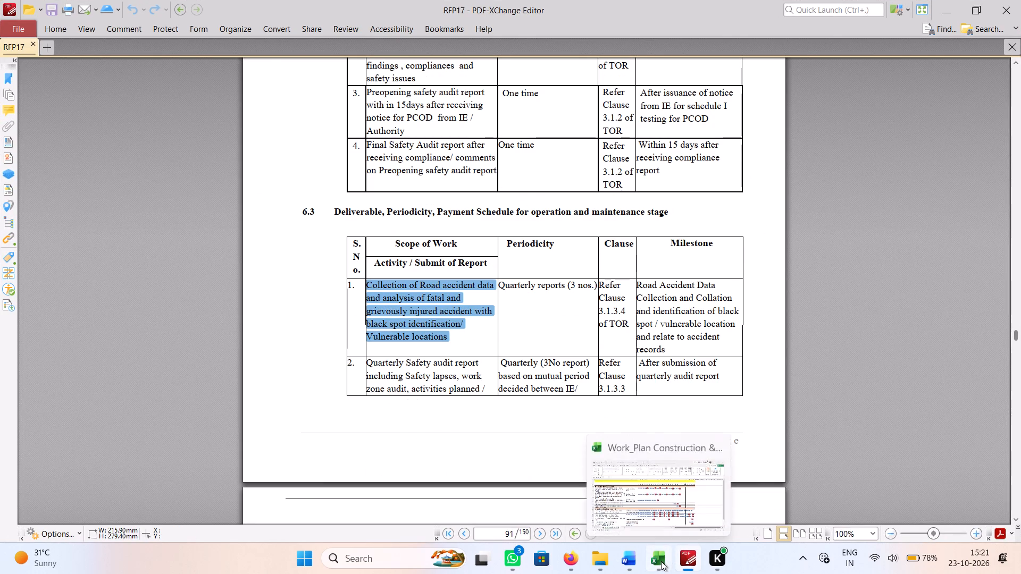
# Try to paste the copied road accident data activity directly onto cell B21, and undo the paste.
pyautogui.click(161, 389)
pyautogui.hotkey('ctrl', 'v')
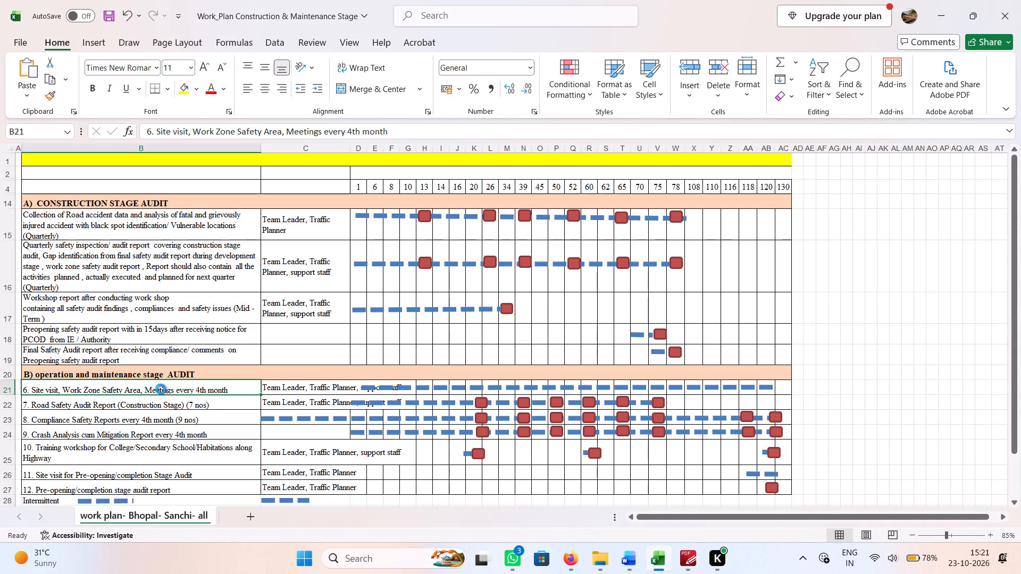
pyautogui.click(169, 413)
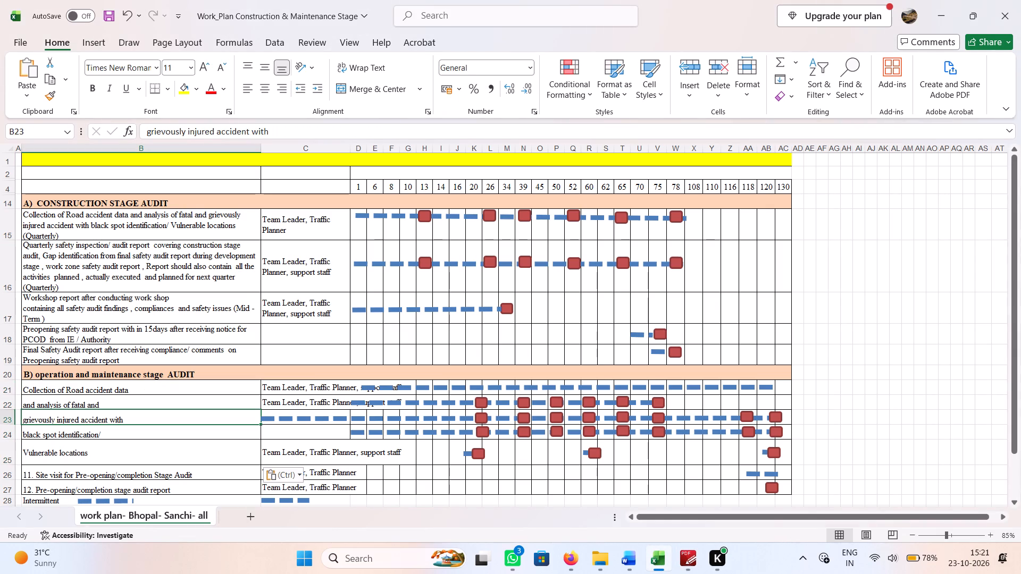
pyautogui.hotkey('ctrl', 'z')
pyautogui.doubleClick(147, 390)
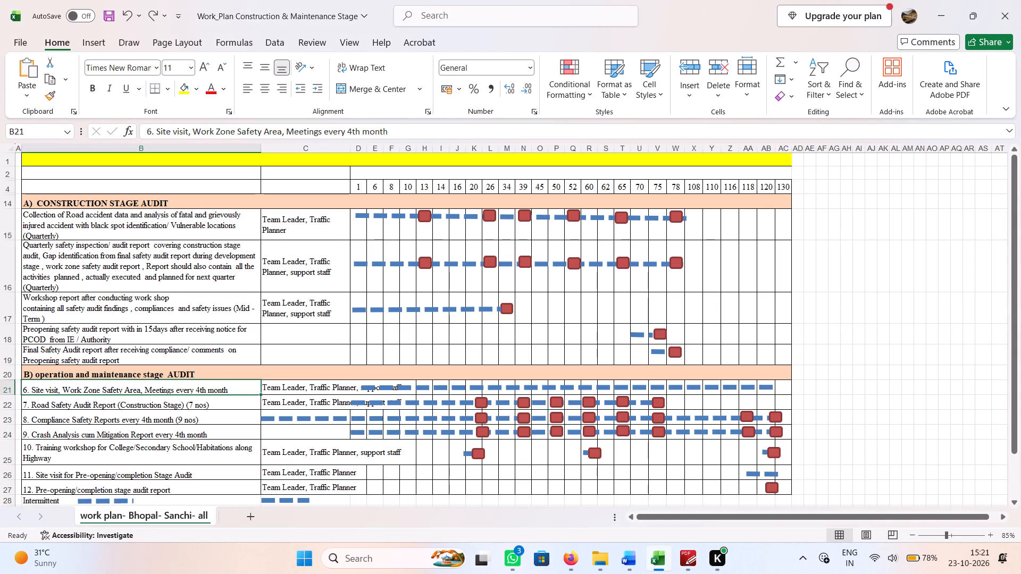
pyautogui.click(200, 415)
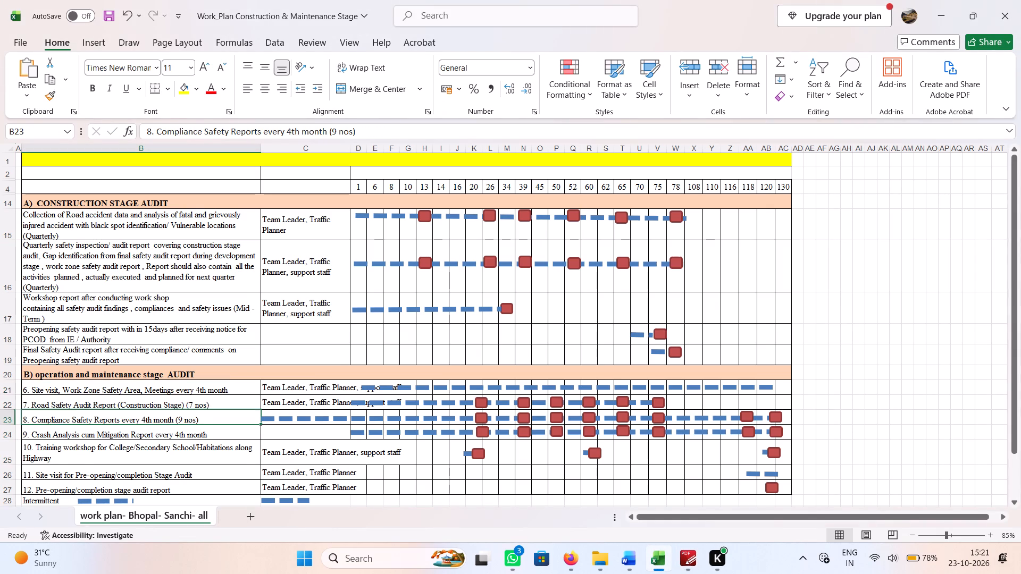
# Replace B21's text with the copied "Collection of Road accident data and analysis of fatal and grievously injured accident" activity, removing line breaks between its lines.
pyautogui.doubleClick(183, 389)
pyautogui.hotkey('ctrl', 'a')
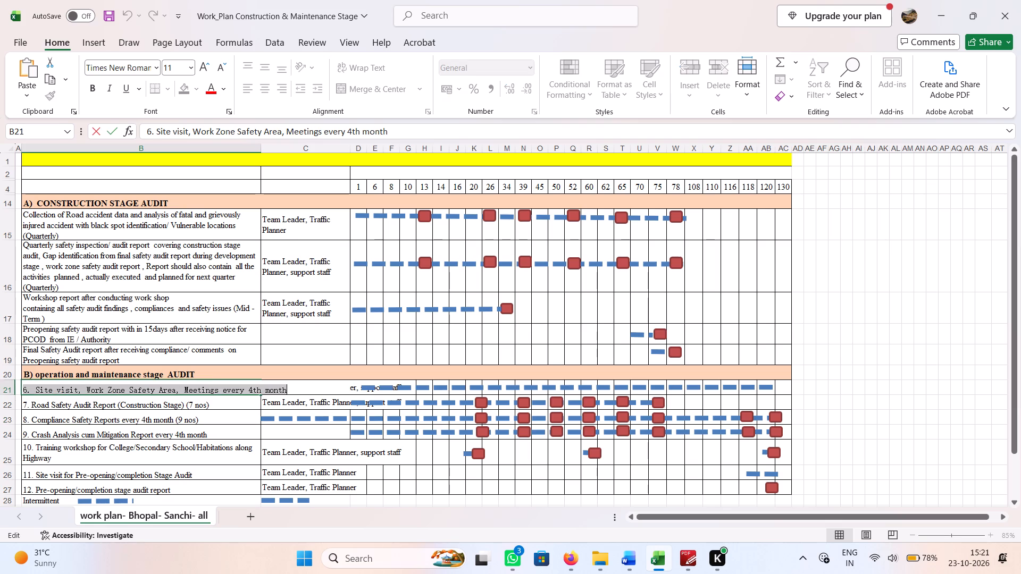
pyautogui.hotkey('ctrl', 'v')
pyautogui.click(183, 393)
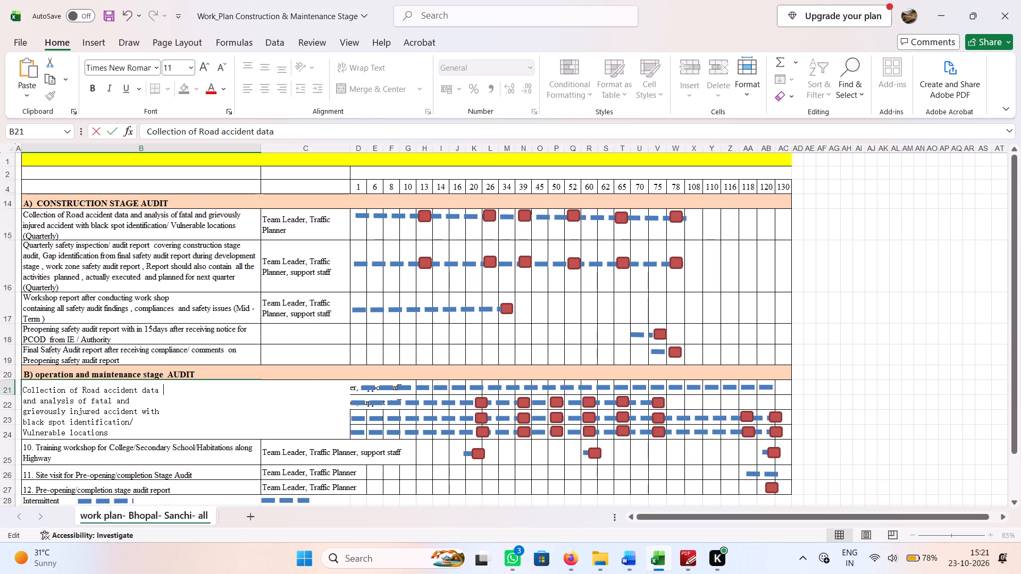
pyautogui.press('Delete')
pyautogui.click(289, 392)
pyautogui.press('Delete')
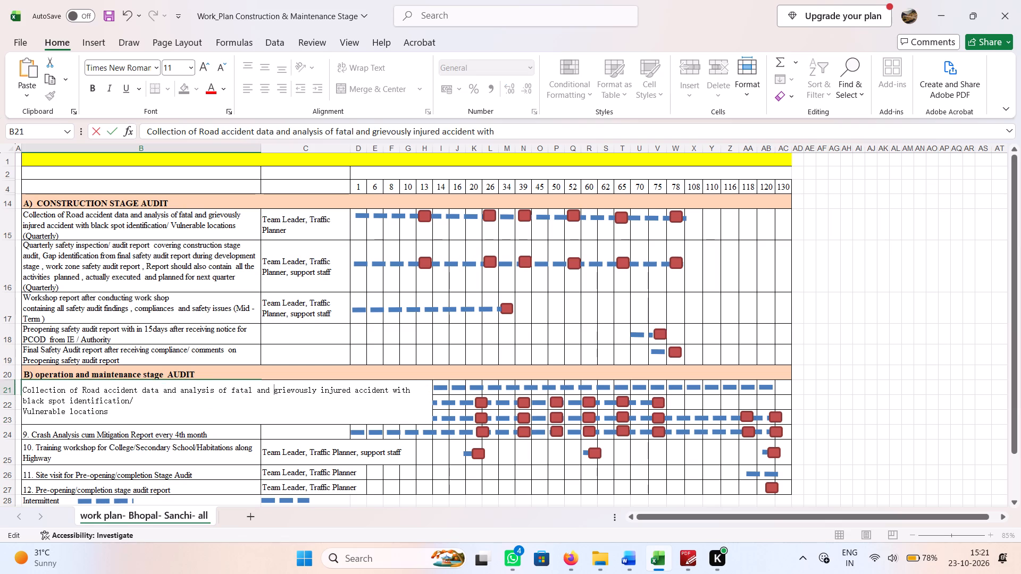
pyautogui.click(263, 404)
pyautogui.press('Delete')
pyautogui.click(232, 443)
# Keep B21's text wrapped and increase row 21's height so two full lines fit.
pyautogui.click(196, 393)
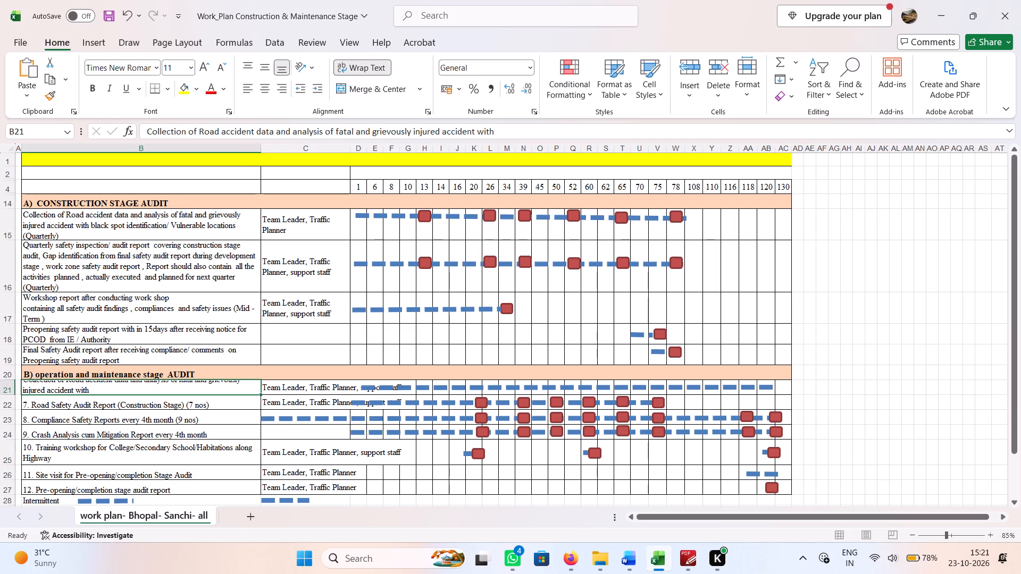
pyautogui.click(356, 63)
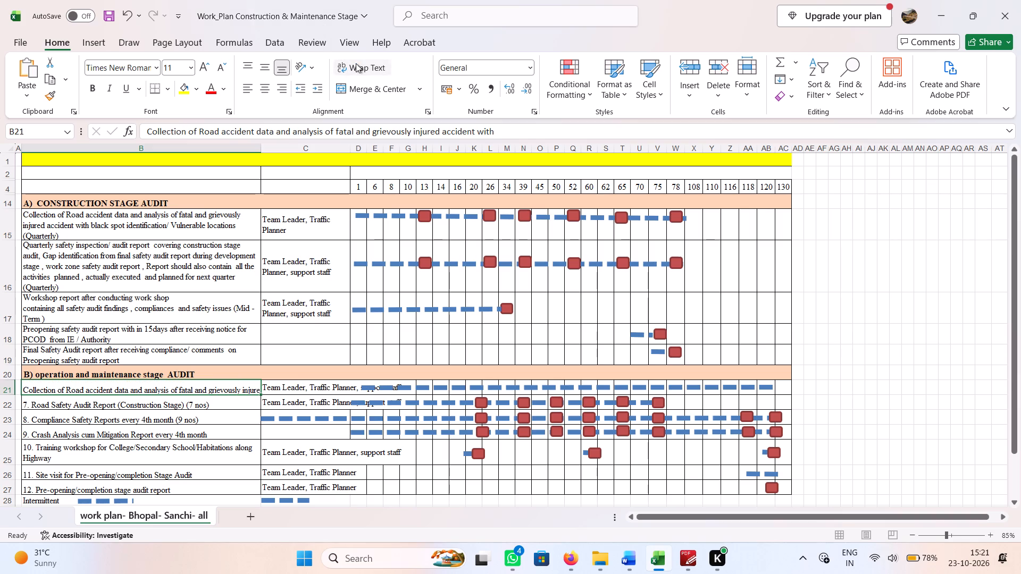
pyautogui.click(356, 63)
pyautogui.moveTo(5, 394); pyautogui.dragTo(4, 398)
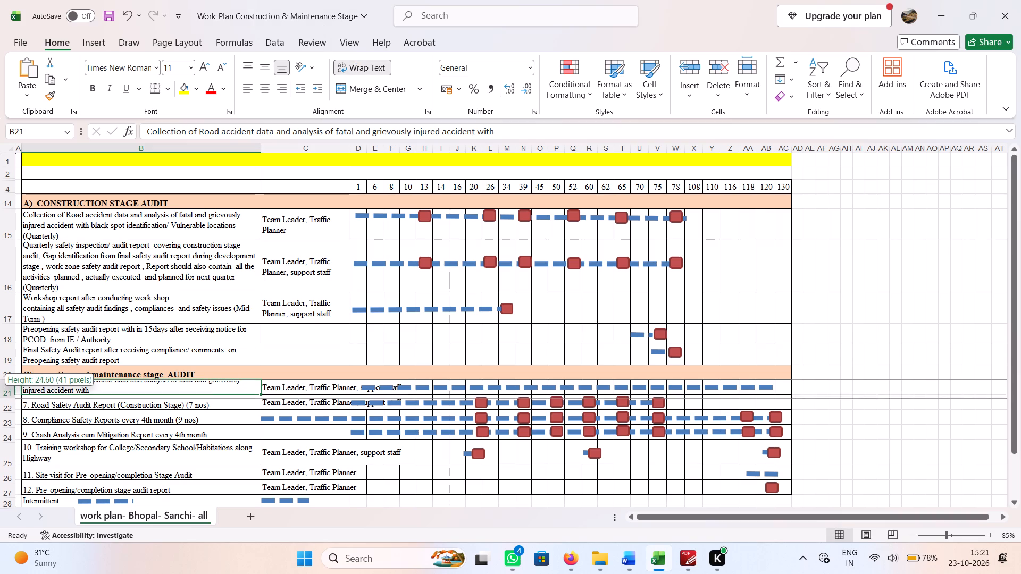
pyautogui.moveTo(4, 398); pyautogui.dragTo(3, 401)
# Remove the remaining line break before "black spot identification/ Vulnerable locations" in B21.
pyautogui.doubleClick(121, 387)
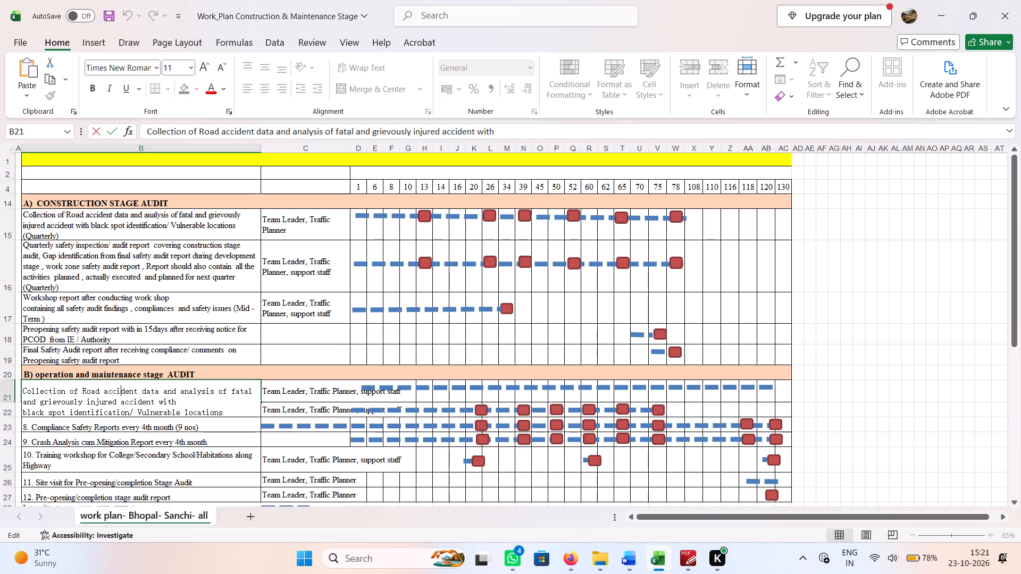
pyautogui.click(199, 401)
pyautogui.press('Delete')
pyautogui.click(200, 433)
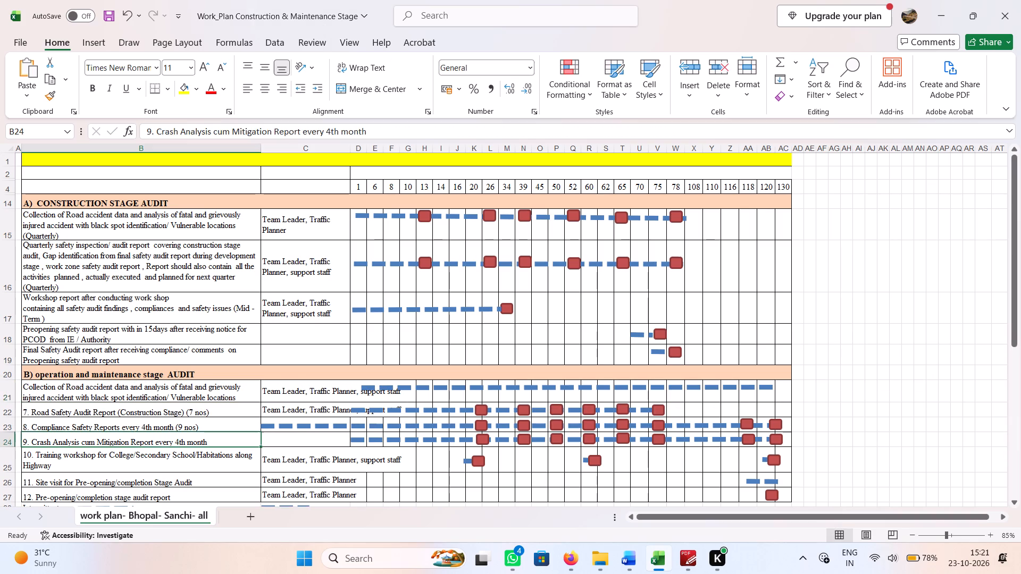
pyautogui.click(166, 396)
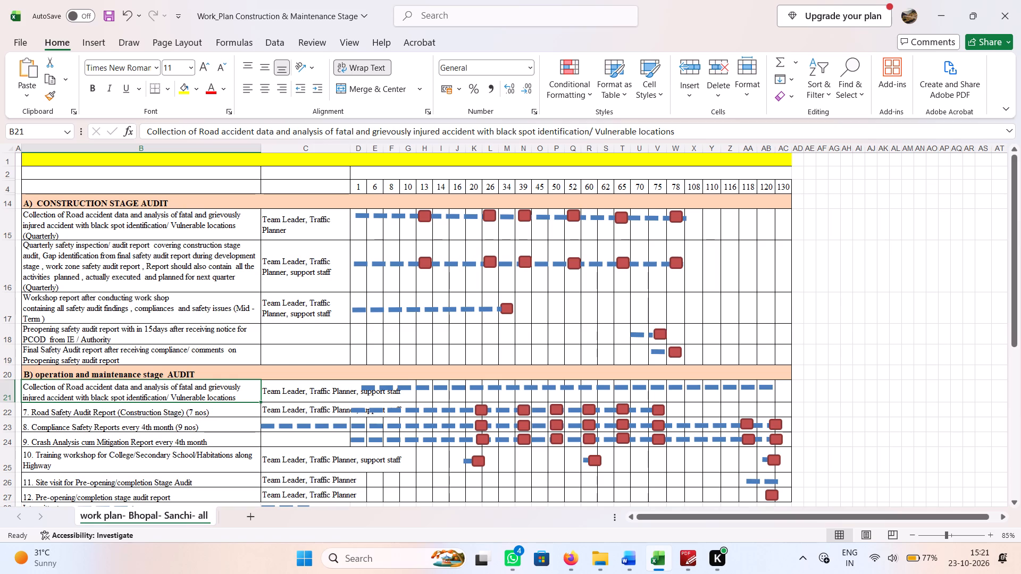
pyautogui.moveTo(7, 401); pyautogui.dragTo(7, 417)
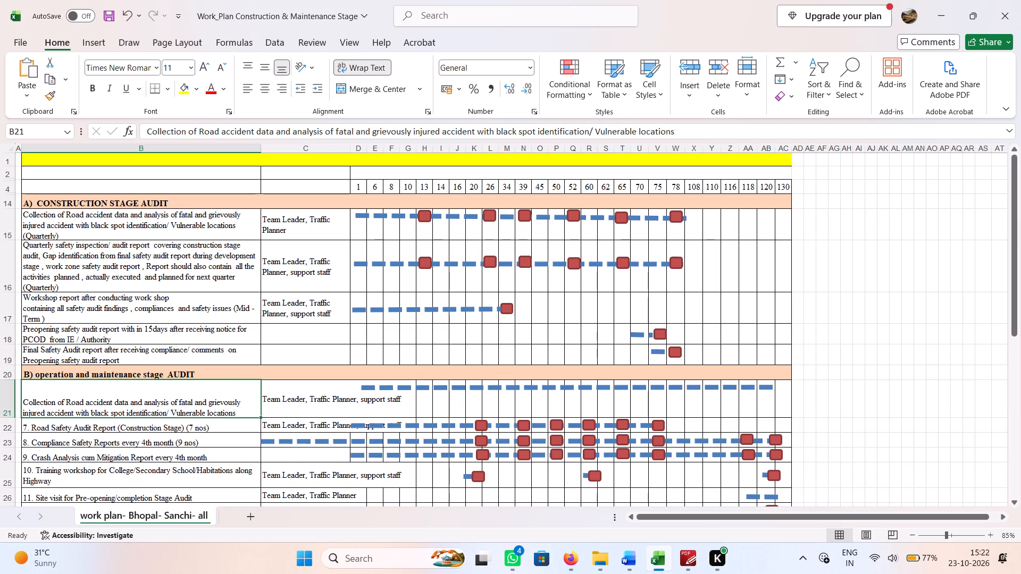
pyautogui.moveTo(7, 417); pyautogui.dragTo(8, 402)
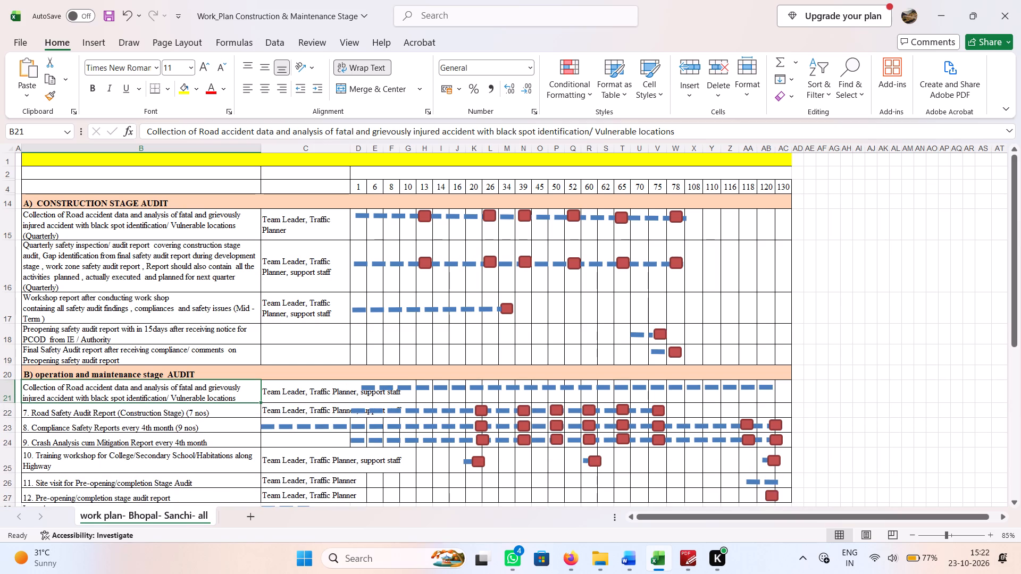
# Check the periodicity of activity 1 in RFP17 section 6.3 and return to the work plan.
pyautogui.click(184, 394)
pyautogui.click(688, 556)
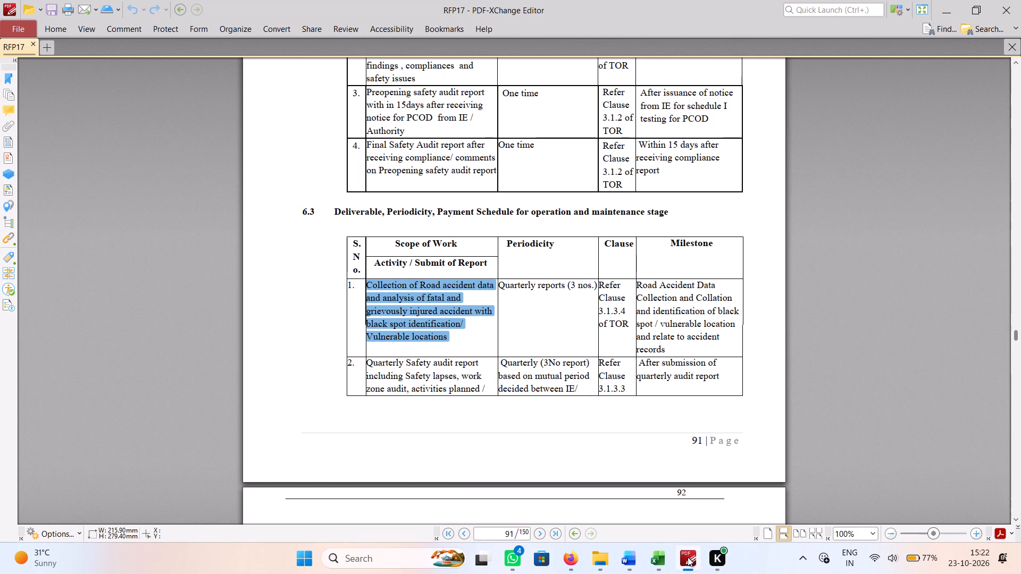
pyautogui.click(688, 557)
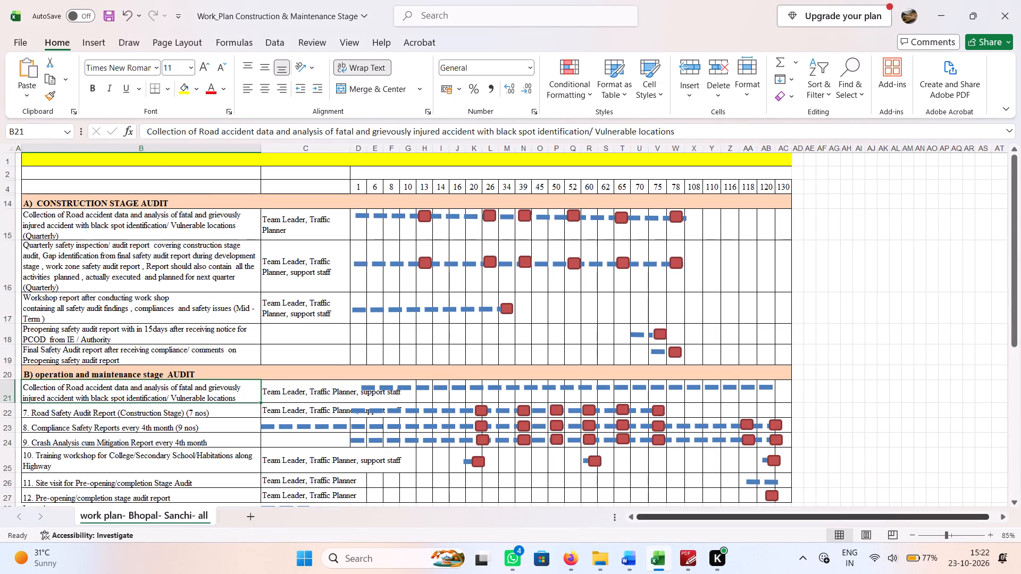
# Wrap the personnel text in C21:C27 of the operation and maintenance stage.
pyautogui.click(307, 404)
pyautogui.click(310, 396)
pyautogui.moveTo(309, 395); pyautogui.dragTo(309, 427)
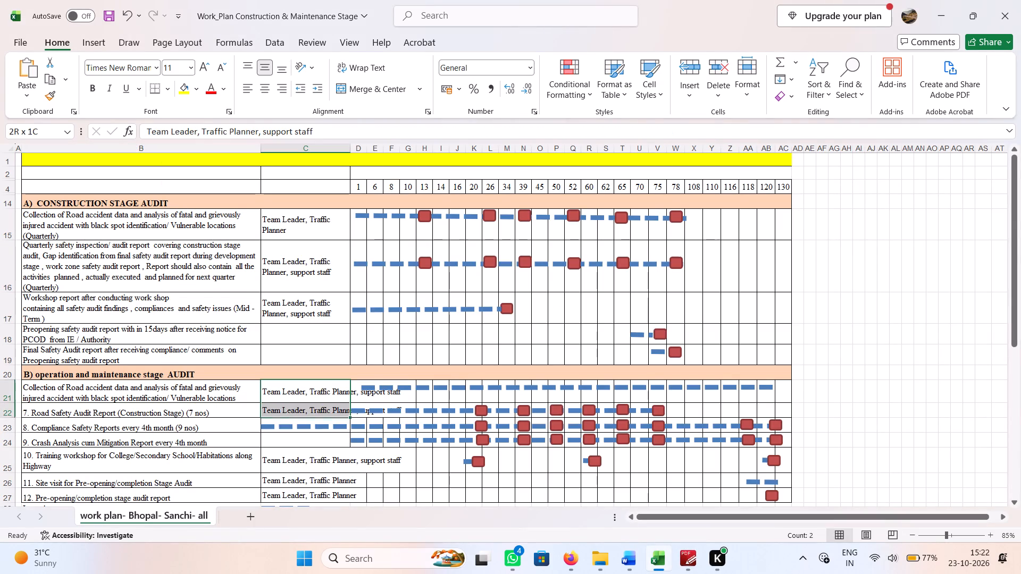
pyautogui.moveTo(309, 427); pyautogui.dragTo(314, 452)
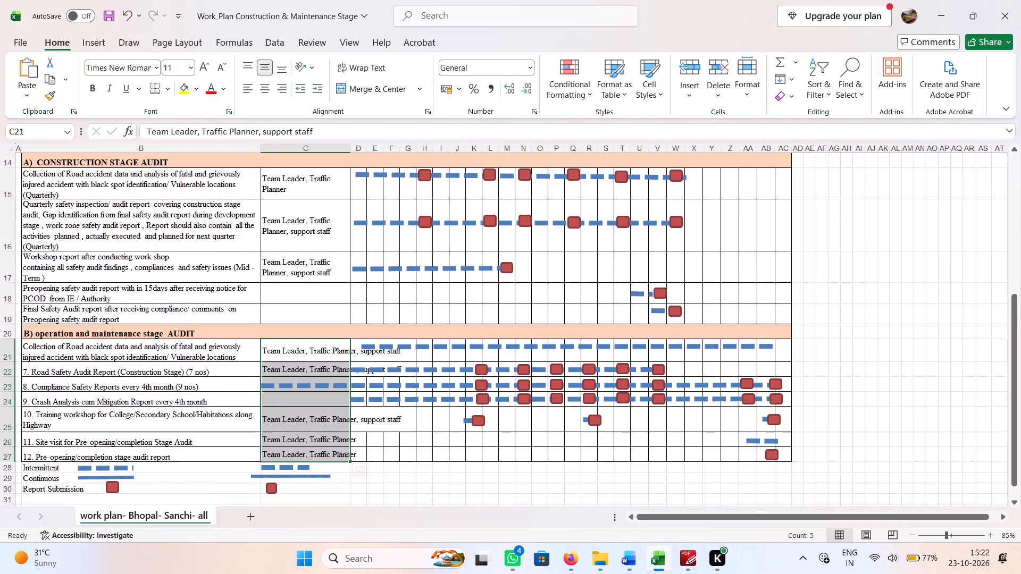
pyautogui.click(354, 74)
# Delete the dashed timeline bar in row 23, Compliance Safety Reports, leaving its report markers in place.
pyautogui.click(336, 386)
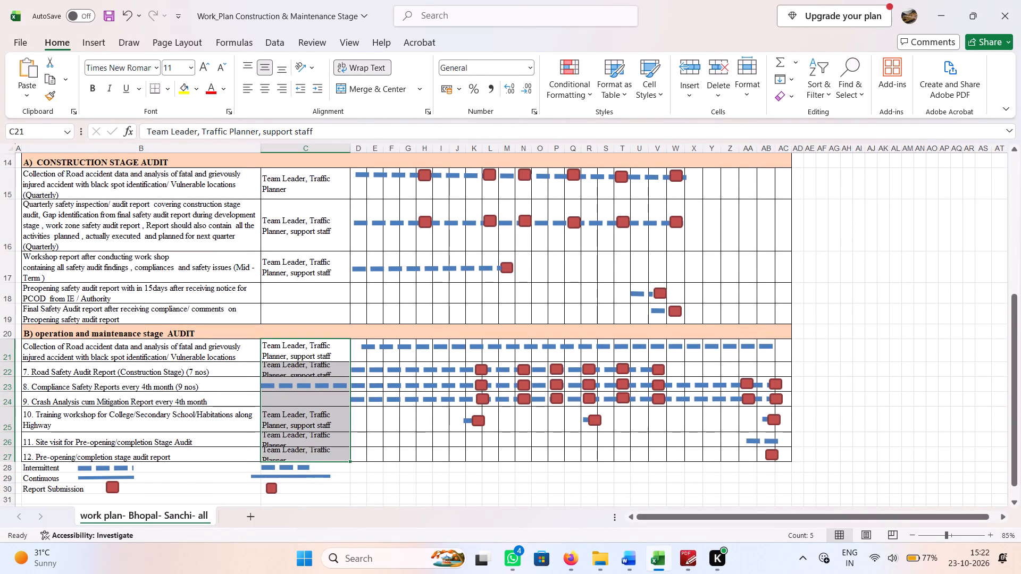
pyautogui.click(341, 385)
pyautogui.press('Delete')
pyautogui.click(375, 381)
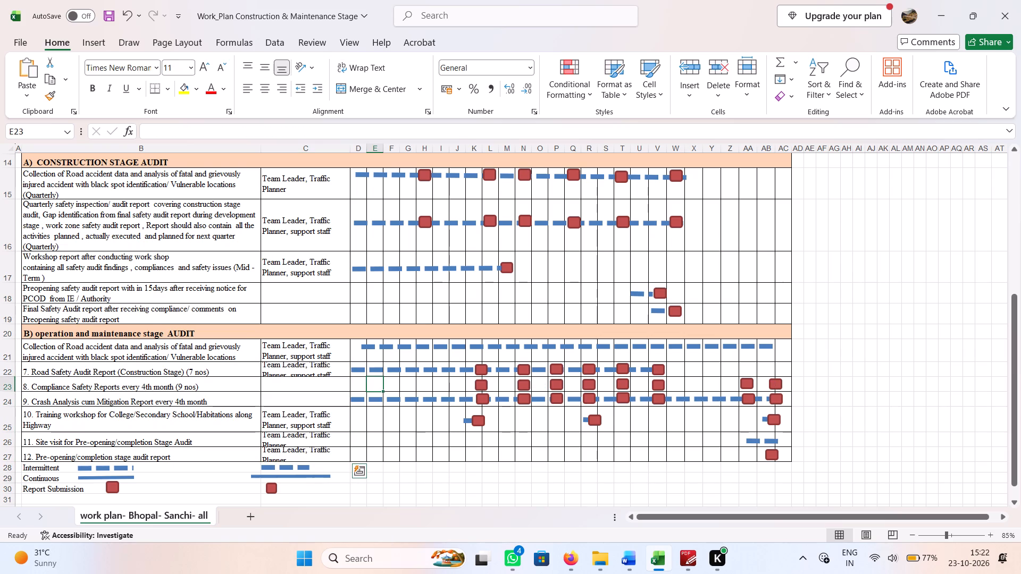
pyautogui.scroll(1, 582, 365)
pyautogui.scroll(1, 688, 364)
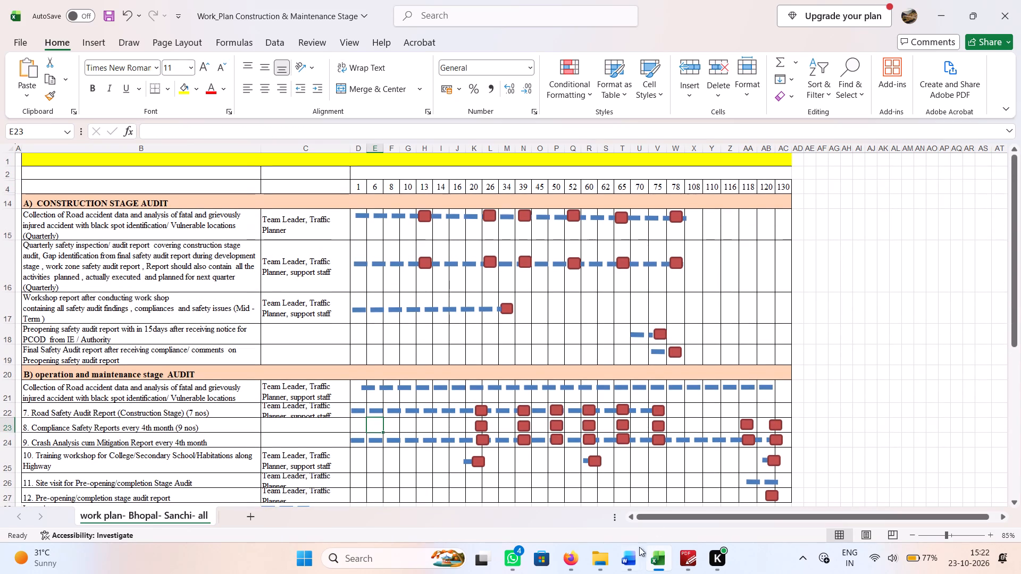
pyautogui.click(554, 561)
pyautogui.click(566, 562)
pyautogui.scroll(-1, 598, 430)
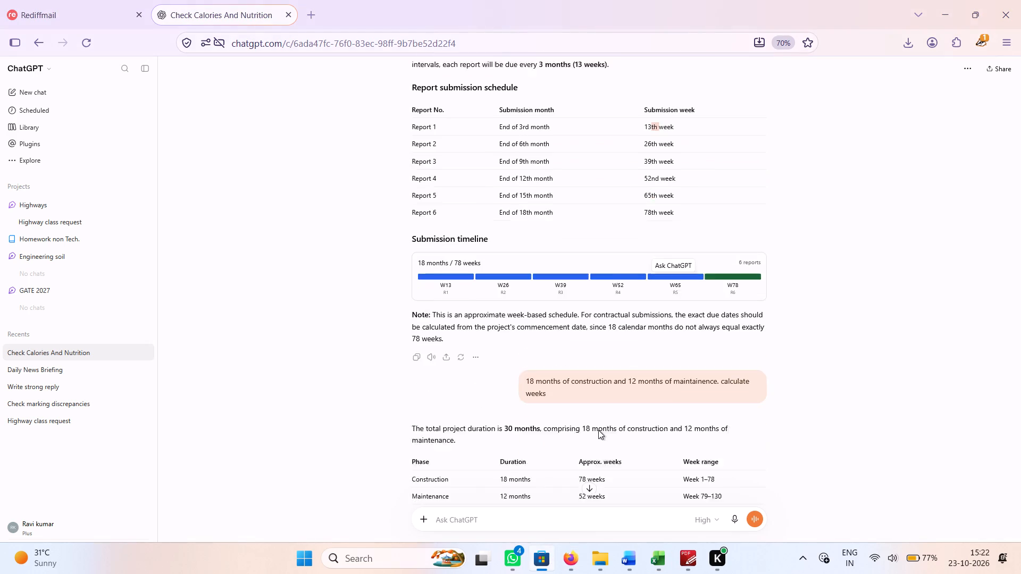
pyautogui.scroll(-1, 598, 430)
pyautogui.click(1010, 2)
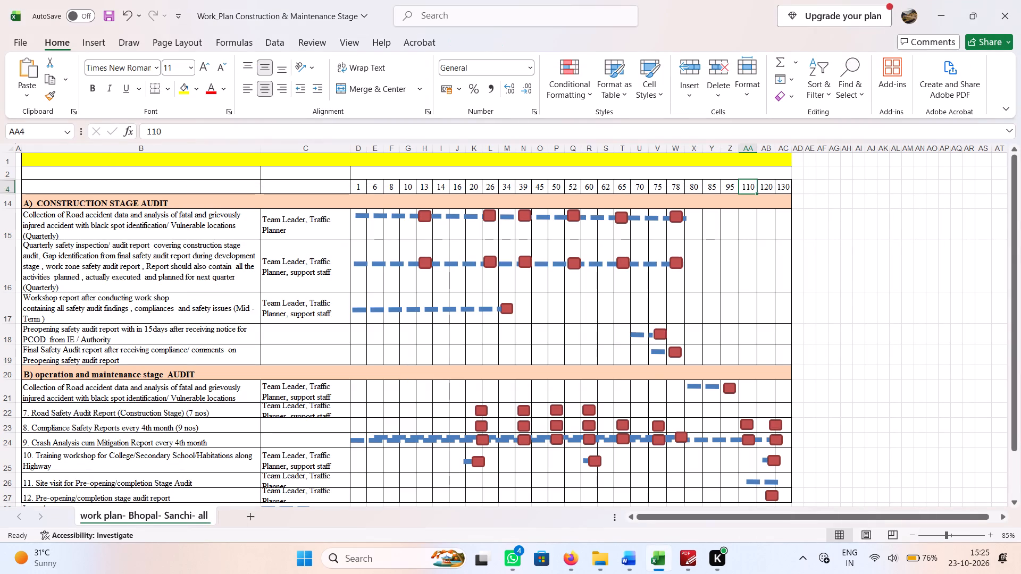
pyautogui.click(769, 185)
pyautogui.doubleClick(770, 187)
pyautogui.click(773, 207)
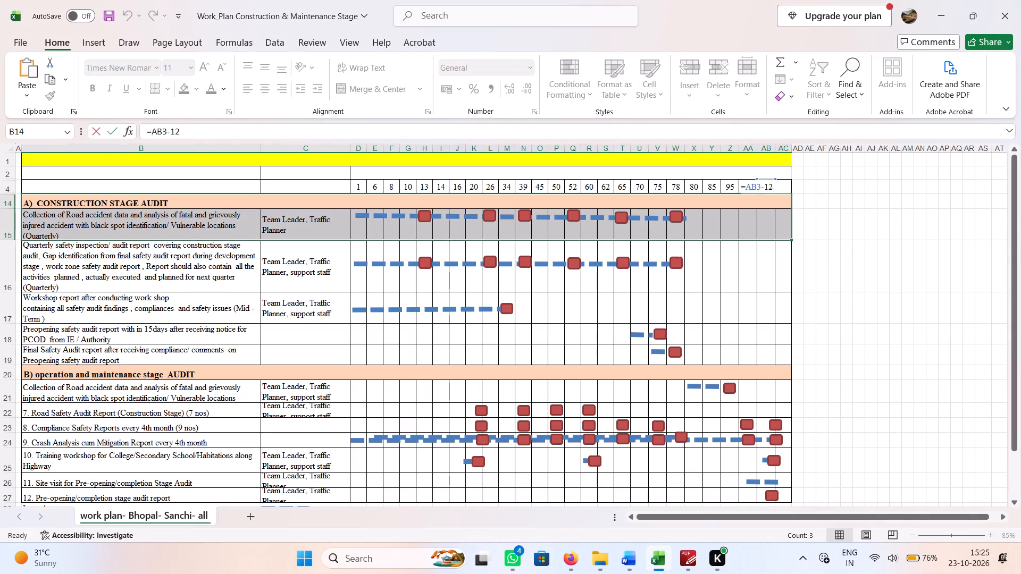
pyautogui.click(768, 189)
pyautogui.write('112')
pyautogui.click(774, 223)
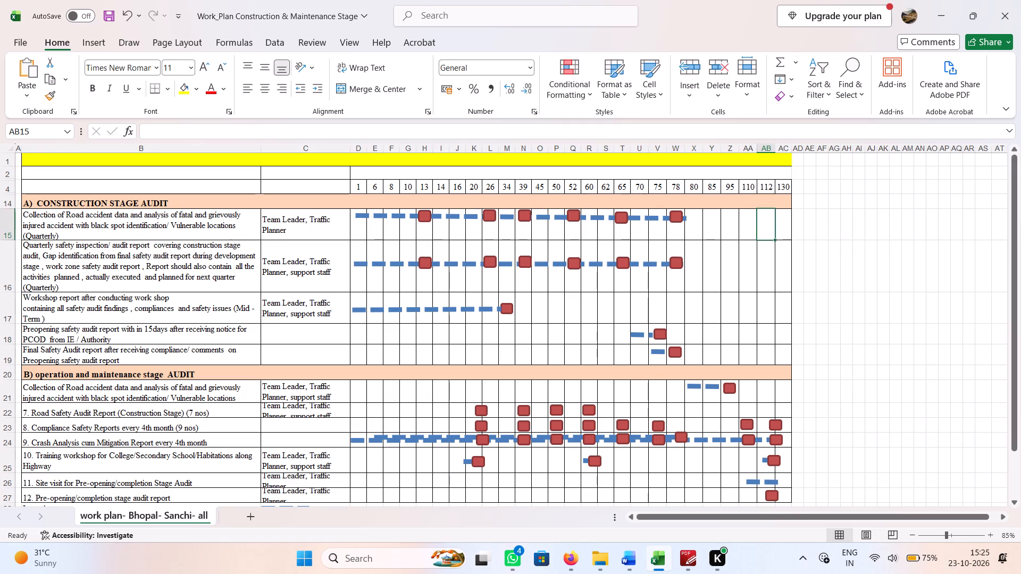
pyautogui.click(784, 188)
pyautogui.write('112')
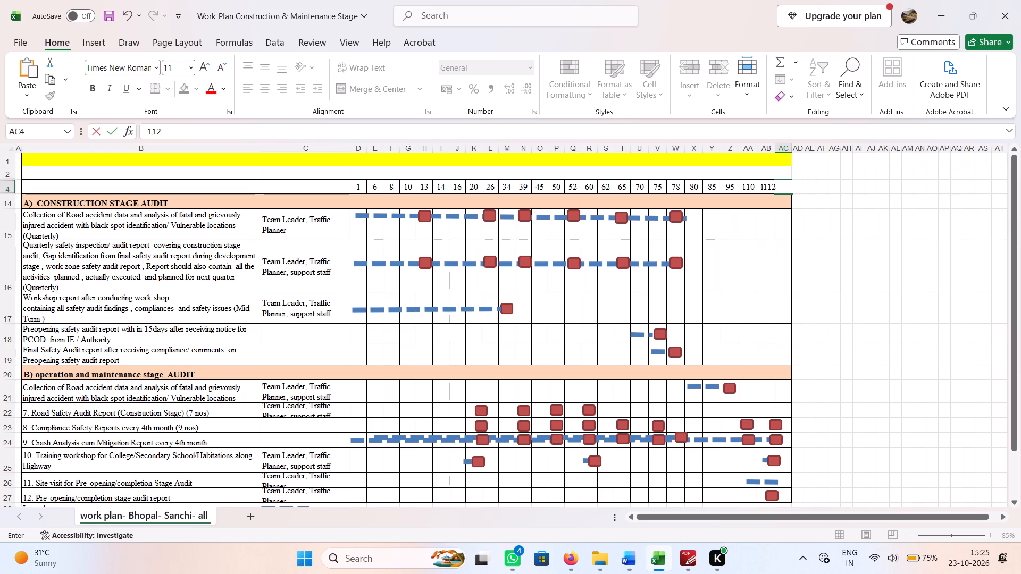
pyautogui.click(764, 215)
pyautogui.click(785, 187)
pyautogui.write('130')
pyautogui.click(782, 260)
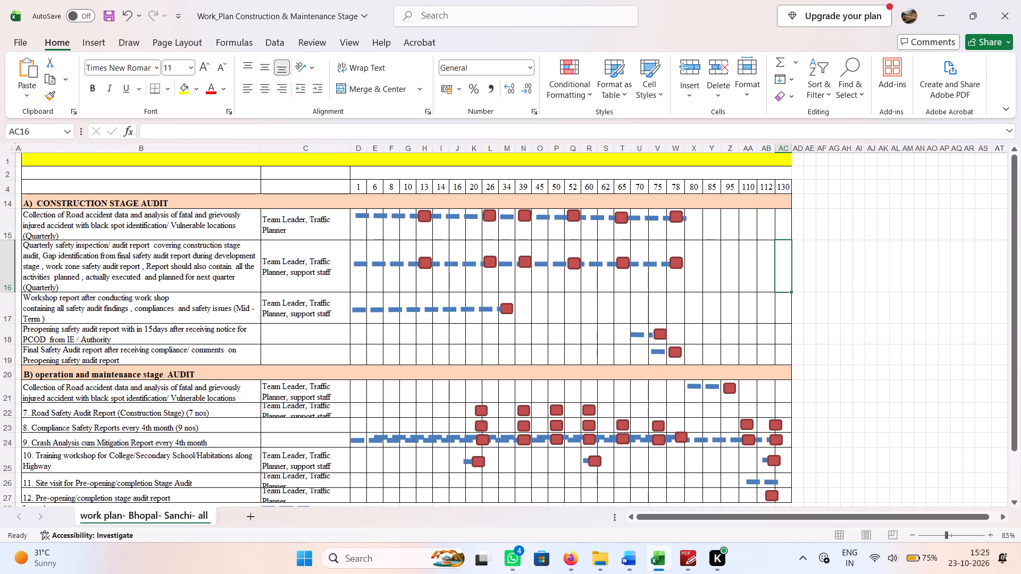
# Move the week headings 85 through 130 one column back so that they start directly after week 78, replacing 80.
pyautogui.moveTo(709, 187); pyautogui.dragTo(781, 189)
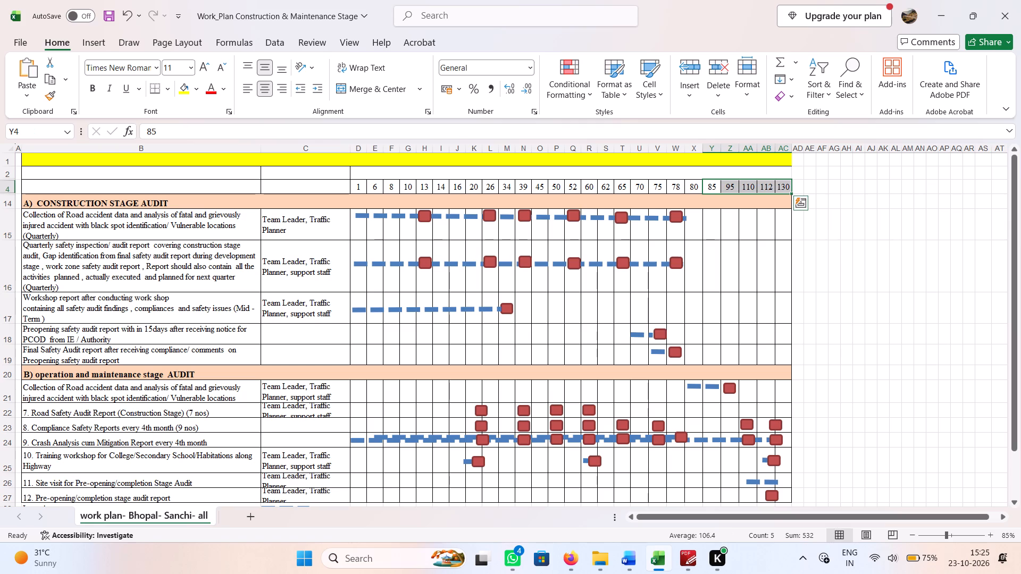
pyautogui.hotkey('ctrl', 'x')
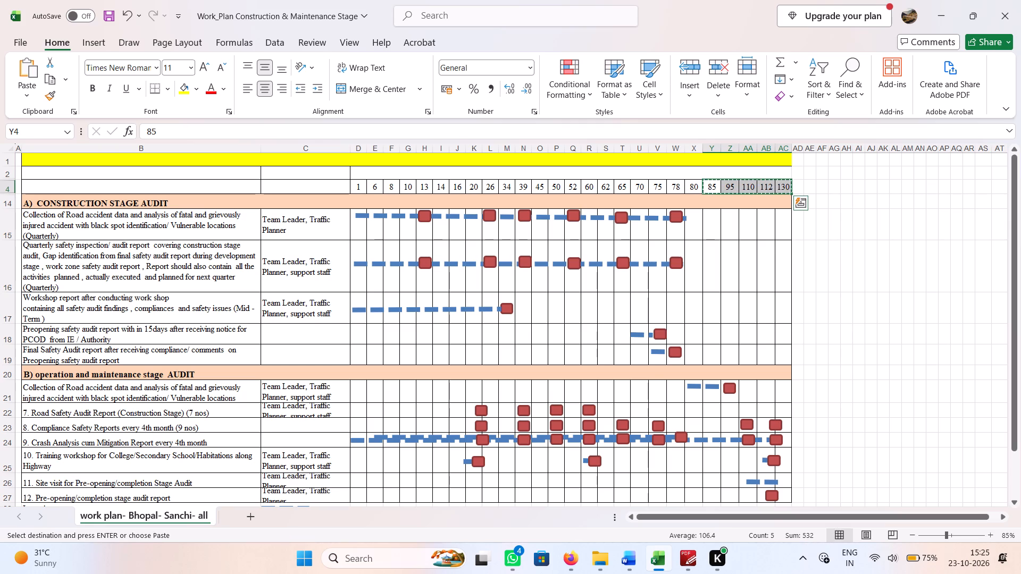
pyautogui.moveTo(692, 184); pyautogui.dragTo(785, 181)
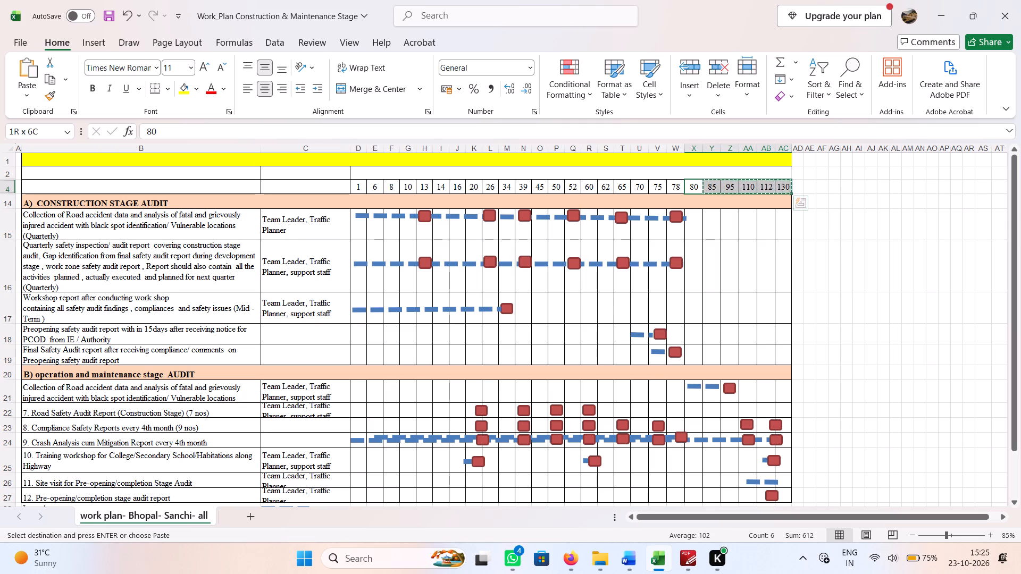
pyautogui.moveTo(785, 181); pyautogui.dragTo(773, 185)
pyautogui.hotkey('ctrl', 'v')
pyautogui.click(721, 216)
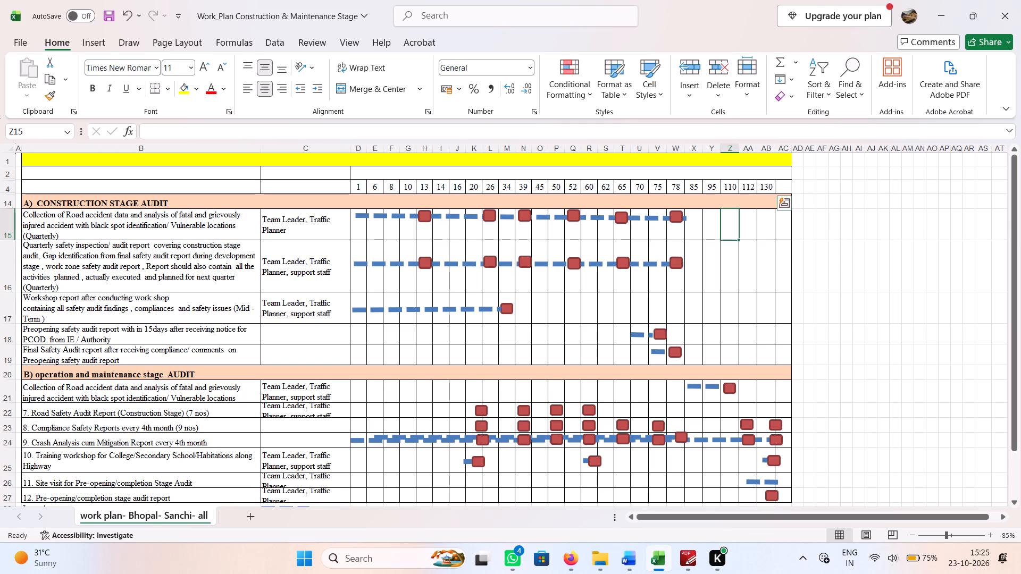
# Reposition and shorten the operation-stage accident data row's dashed bar so it covers only the week 85 column.
pyautogui.moveTo(714, 387); pyautogui.dragTo(710, 387)
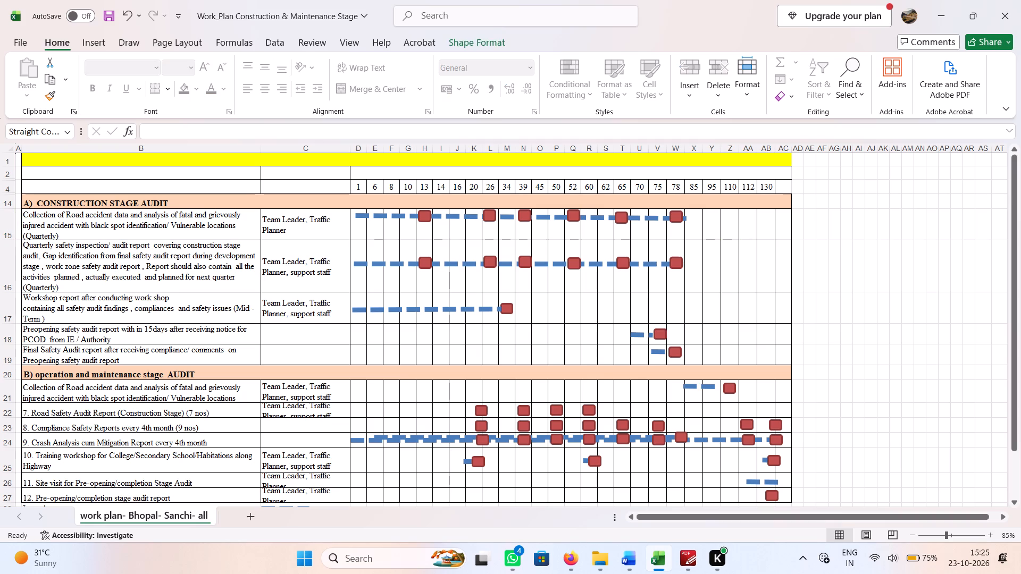
pyautogui.moveTo(710, 387); pyautogui.dragTo(699, 391)
pyautogui.moveTo(699, 391); pyautogui.dragTo(699, 391)
pyautogui.moveTo(674, 390); pyautogui.dragTo(683, 392)
pyautogui.moveTo(683, 392); pyautogui.dragTo(685, 390)
# In the operation-stage accident data row, move the report marker to week 95 and extend the dashed bar through the week 130 column.
pyautogui.moveTo(731, 389); pyautogui.dragTo(713, 389)
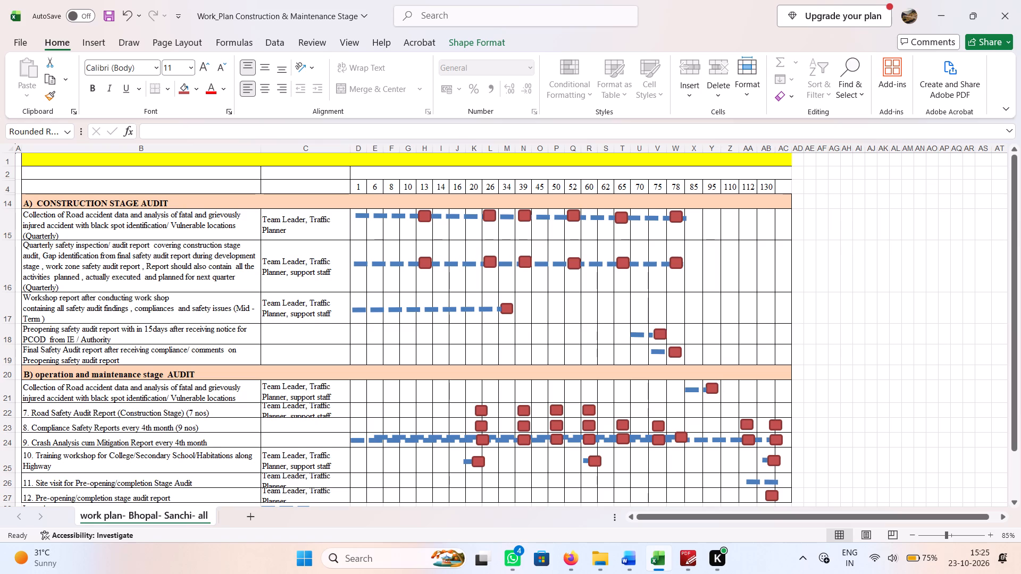
pyautogui.moveTo(713, 389); pyautogui.dragTo(714, 389)
pyautogui.click(700, 389)
pyautogui.moveTo(708, 390); pyautogui.dragTo(766, 391)
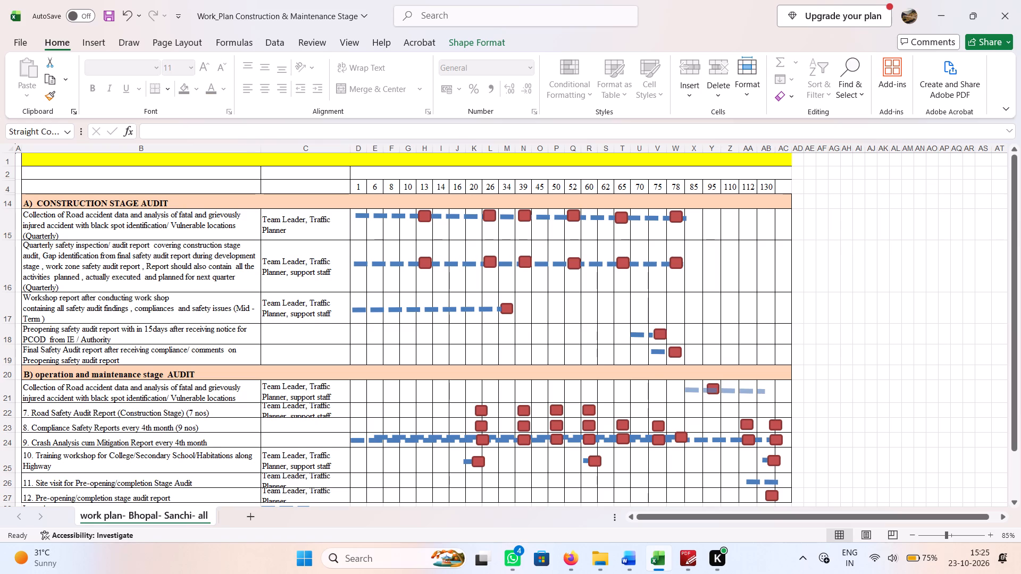
pyautogui.moveTo(766, 391); pyautogui.dragTo(773, 390)
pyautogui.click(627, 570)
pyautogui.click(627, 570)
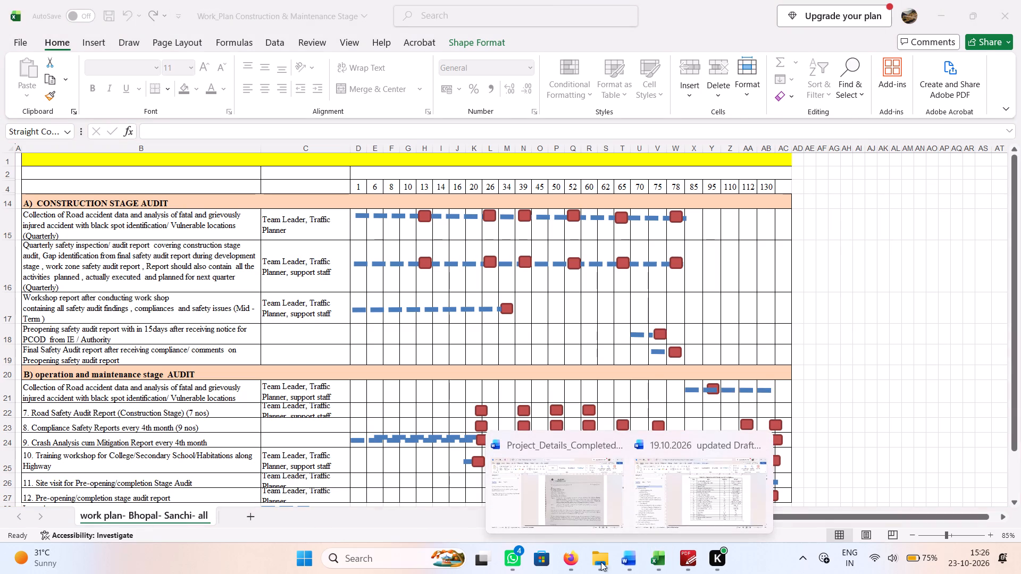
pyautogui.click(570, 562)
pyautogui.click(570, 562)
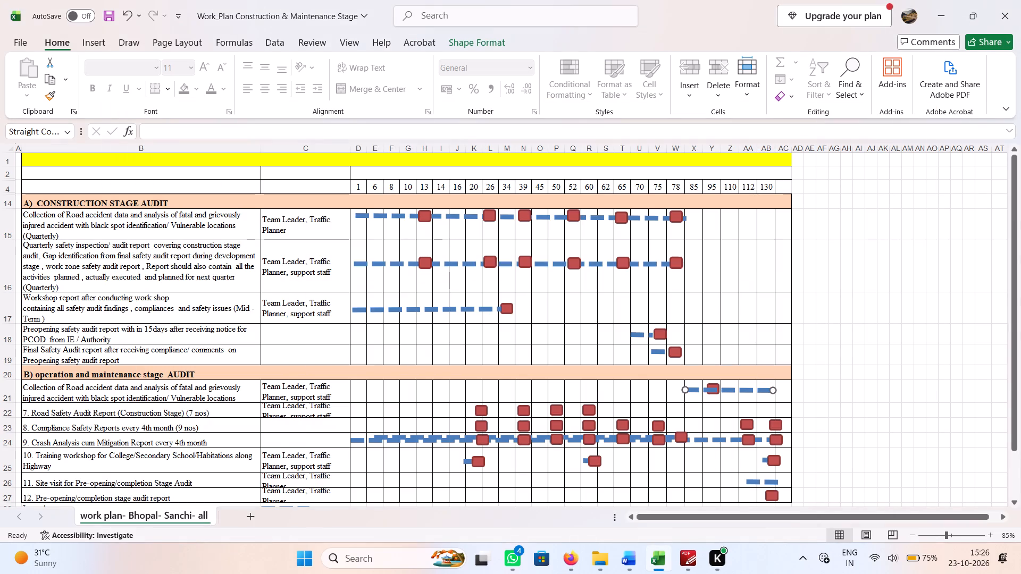
# Change the last week heading to 125 and add a week 130 heading in the empty column after it.
pyautogui.click(761, 190)
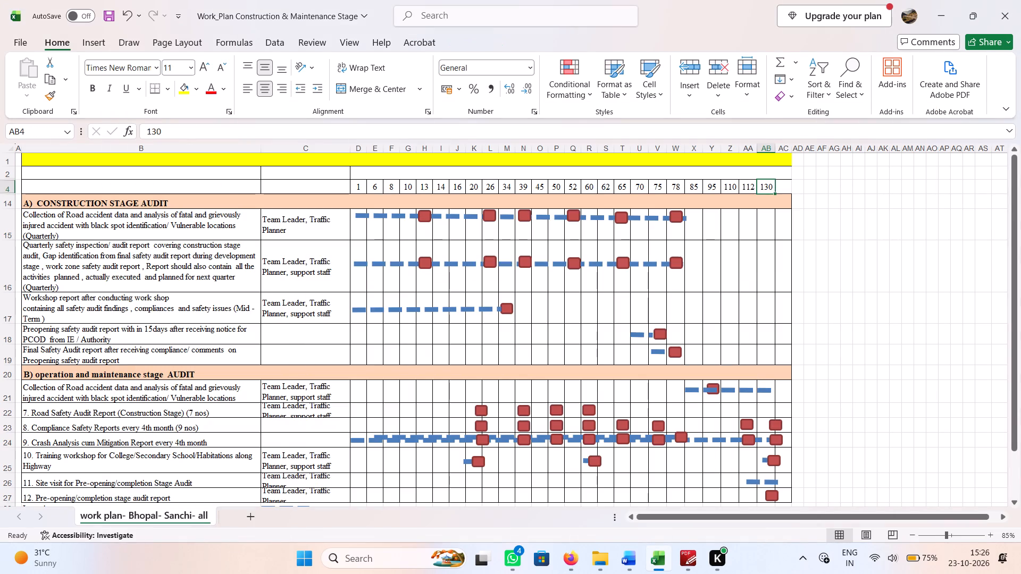
pyautogui.write('12')
pyautogui.press('5')
pyautogui.press('Right')
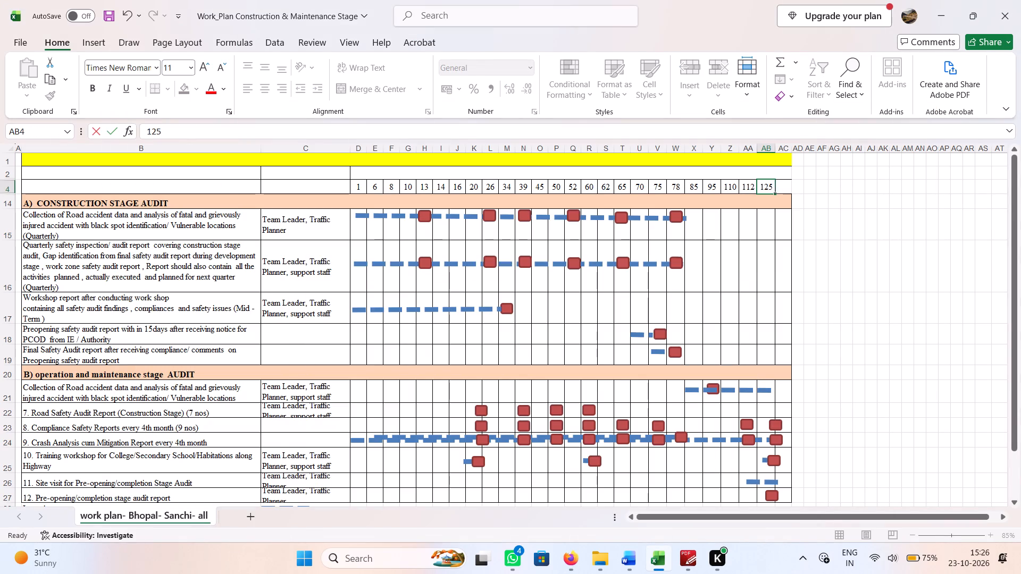
pyautogui.write('130')
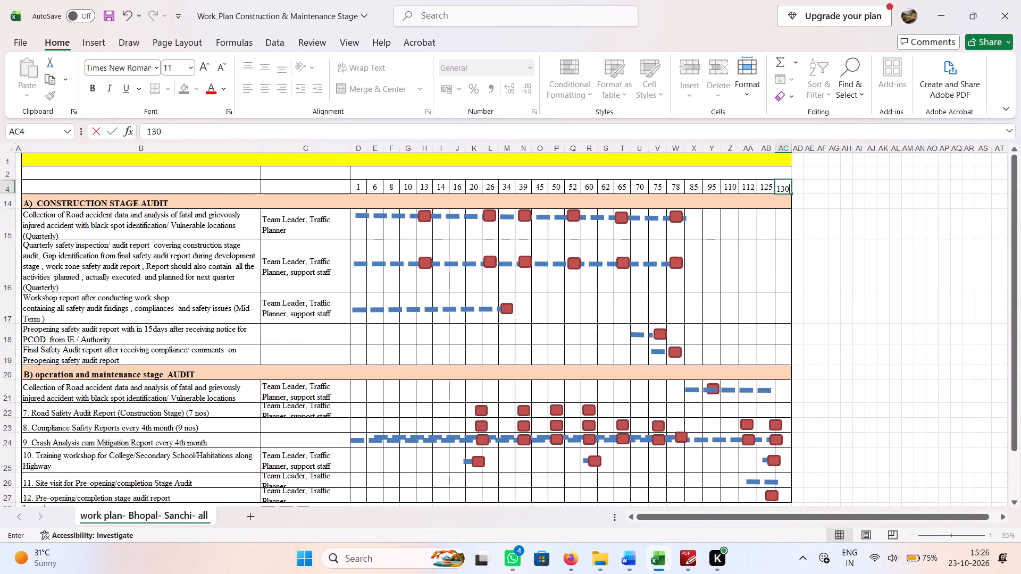
pyautogui.click(768, 251)
# Extend the operation-stage accident data row's dashed bar horizontally into the new week 130 column.
pyautogui.click(767, 391)
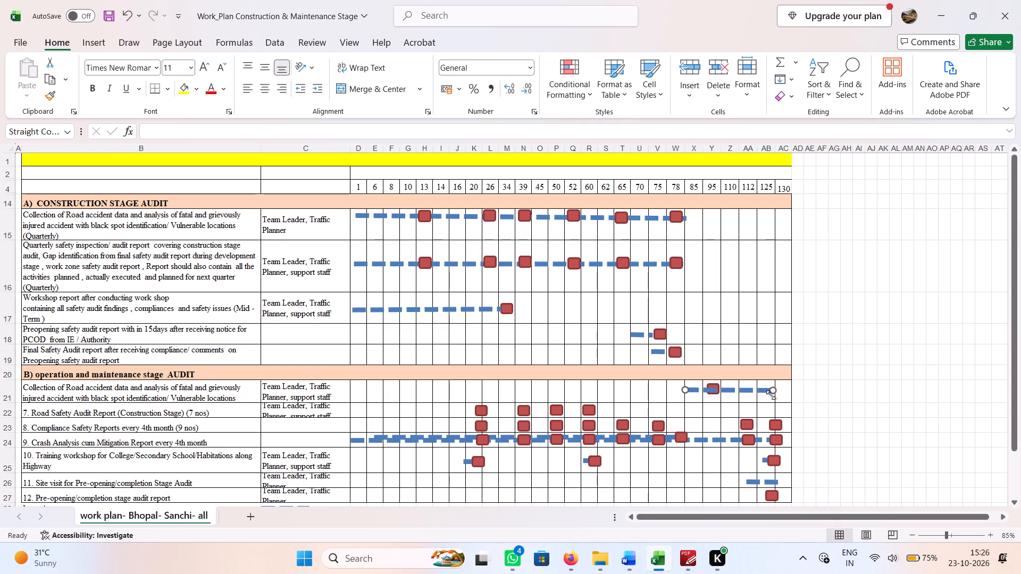
pyautogui.moveTo(773, 391); pyautogui.dragTo(784, 392)
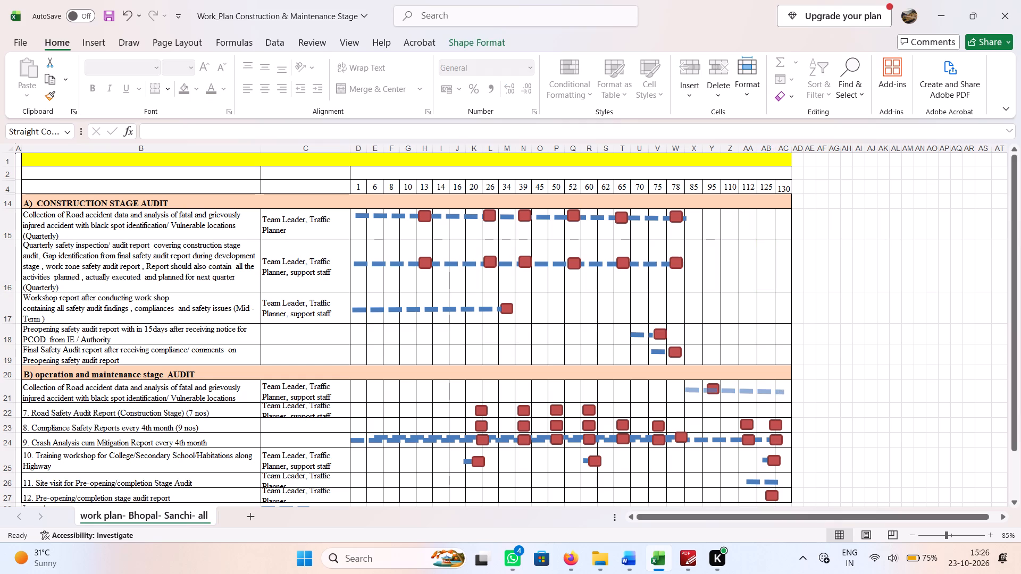
pyautogui.moveTo(784, 392); pyautogui.dragTo(786, 387)
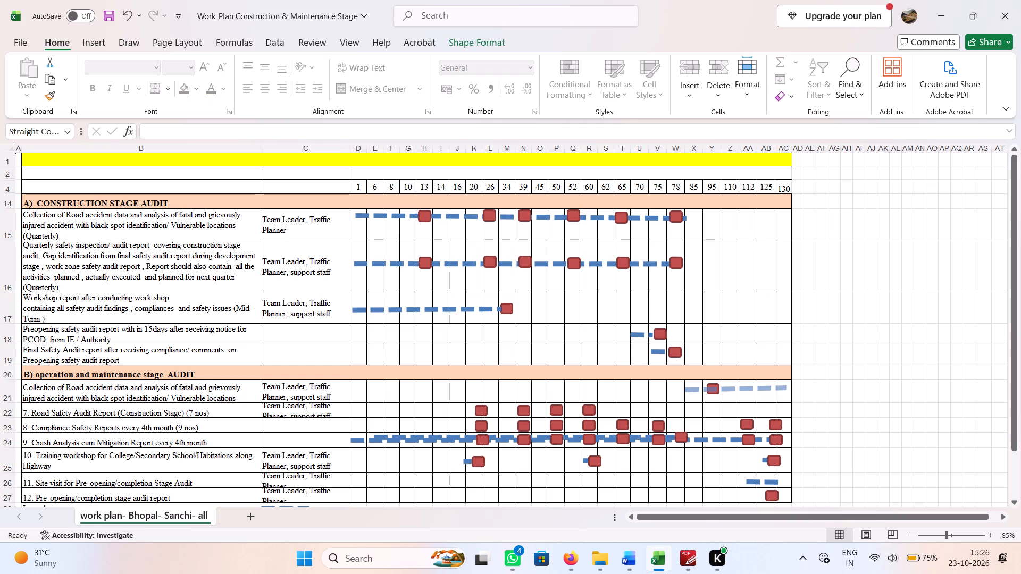
pyautogui.moveTo(786, 387); pyautogui.dragTo(786, 390)
# Send the operation-stage accident data row's dashed bar to the back, behind its week 95 report marker.
pyautogui.click(713, 401)
pyautogui.click(717, 385)
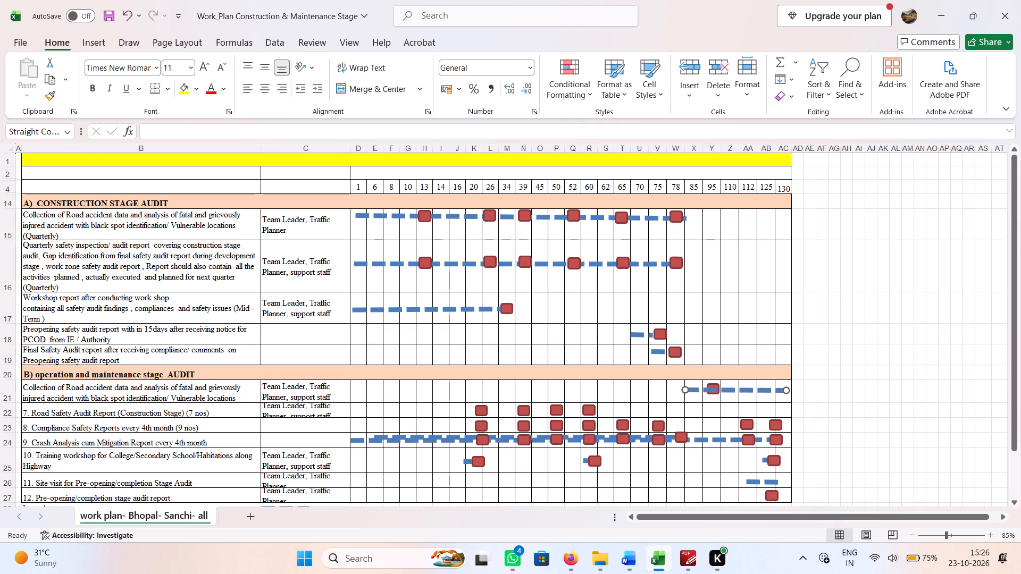
pyautogui.click(717, 391)
pyautogui.click(729, 389)
pyautogui.rightClick(730, 389)
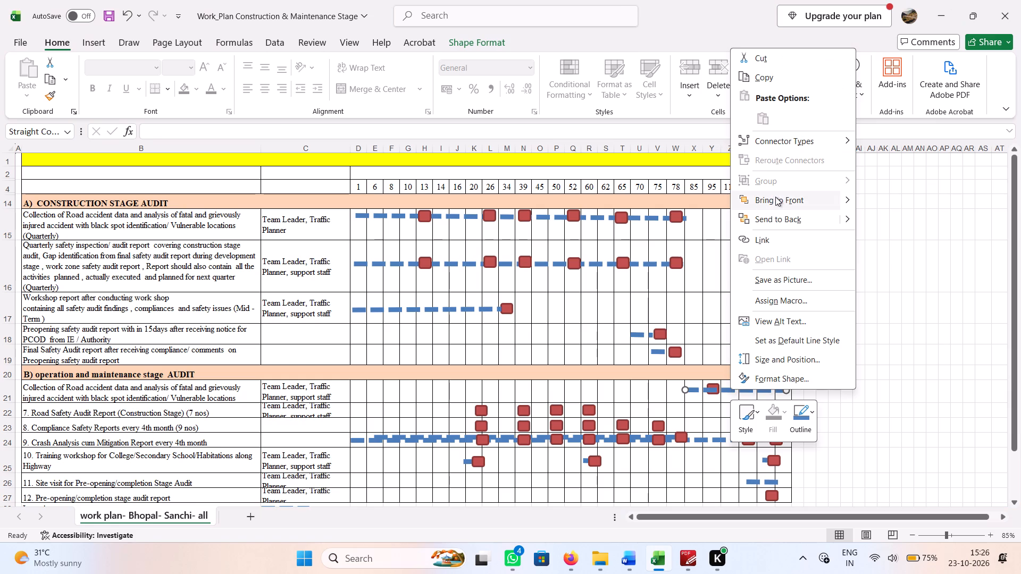
pyautogui.click(788, 215)
# Copy the week 95 report marker in the operation-stage accident data row to weeks 112 and 130 on the dashed bar.
pyautogui.click(713, 387)
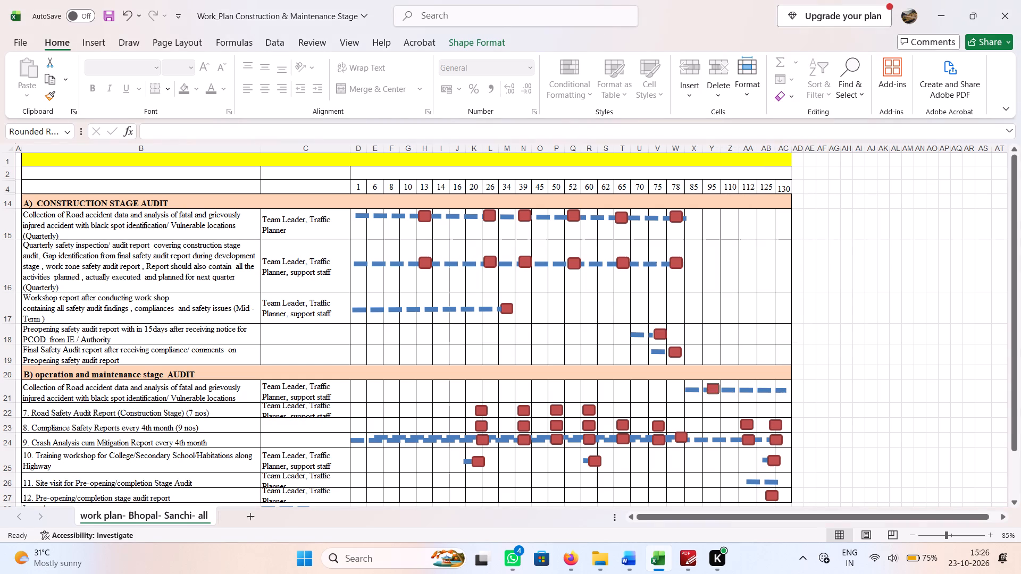
pyautogui.hotkey('ctrl', 'c')
pyautogui.hotkey('ctrl', 'v')
pyautogui.moveTo(722, 400); pyautogui.dragTo(724, 400)
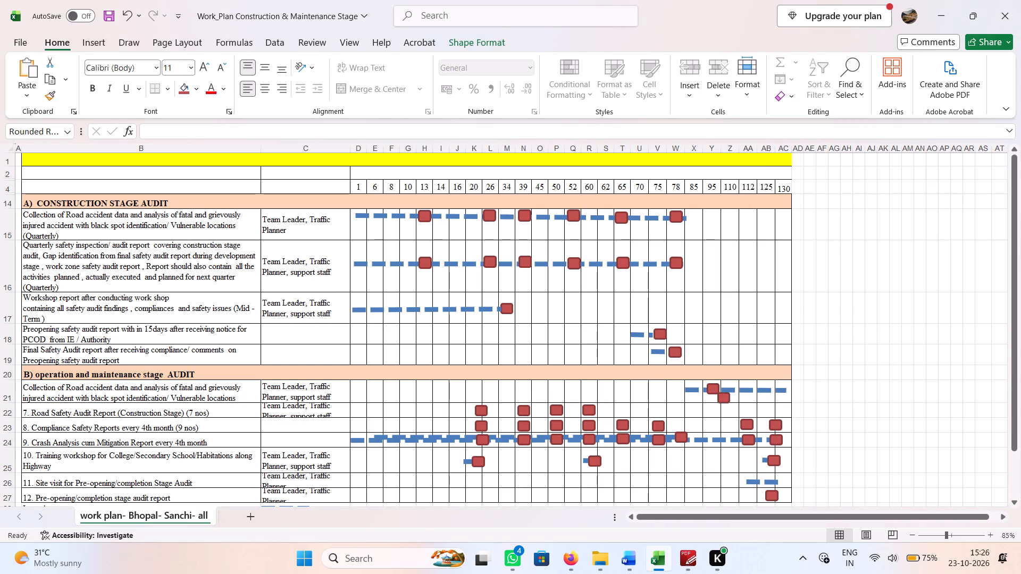
pyautogui.moveTo(724, 400); pyautogui.dragTo(747, 392)
pyautogui.hotkey('ctrl', 'v')
pyautogui.moveTo(755, 399); pyautogui.dragTo(784, 391)
pyautogui.click(708, 410)
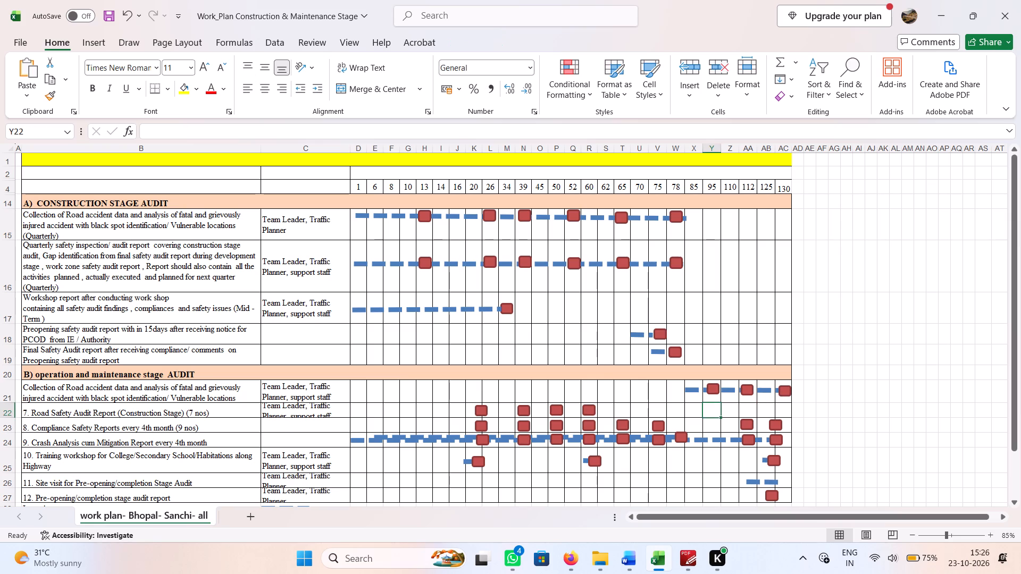
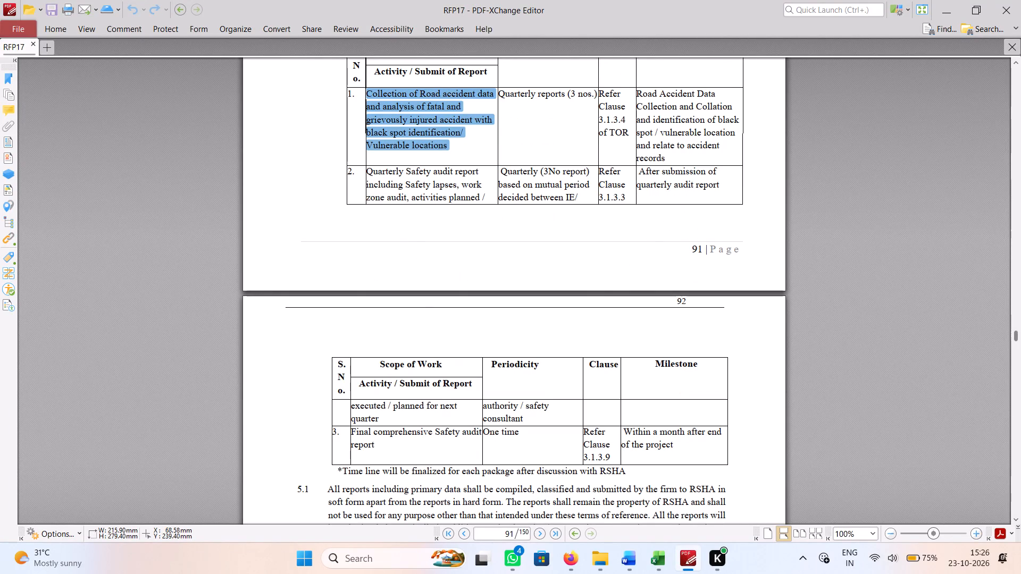
pyautogui.moveTo(416, 184); pyautogui.dragTo(458, 185)
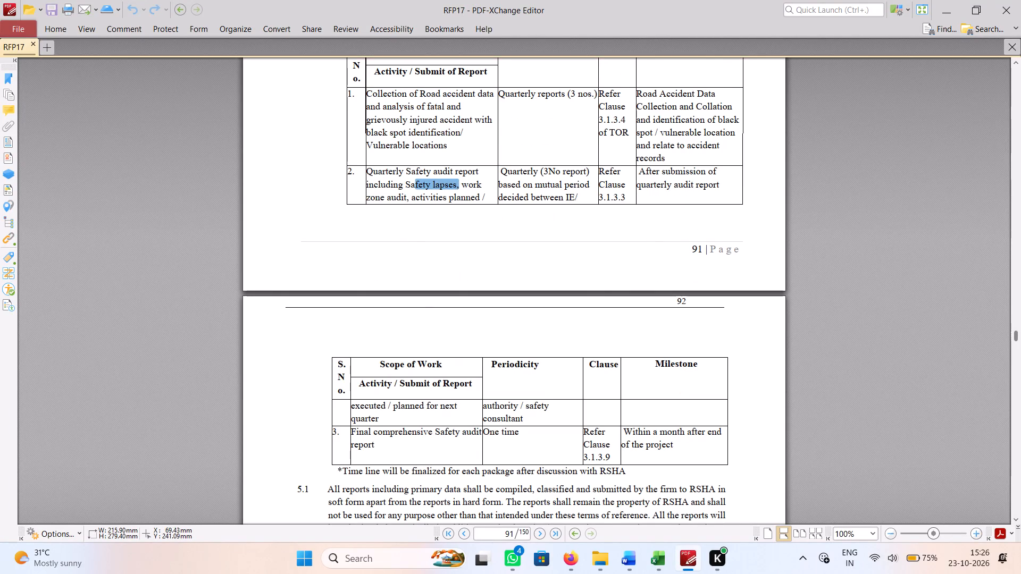
pyautogui.click(388, 199)
pyautogui.scroll(1, 394, 195)
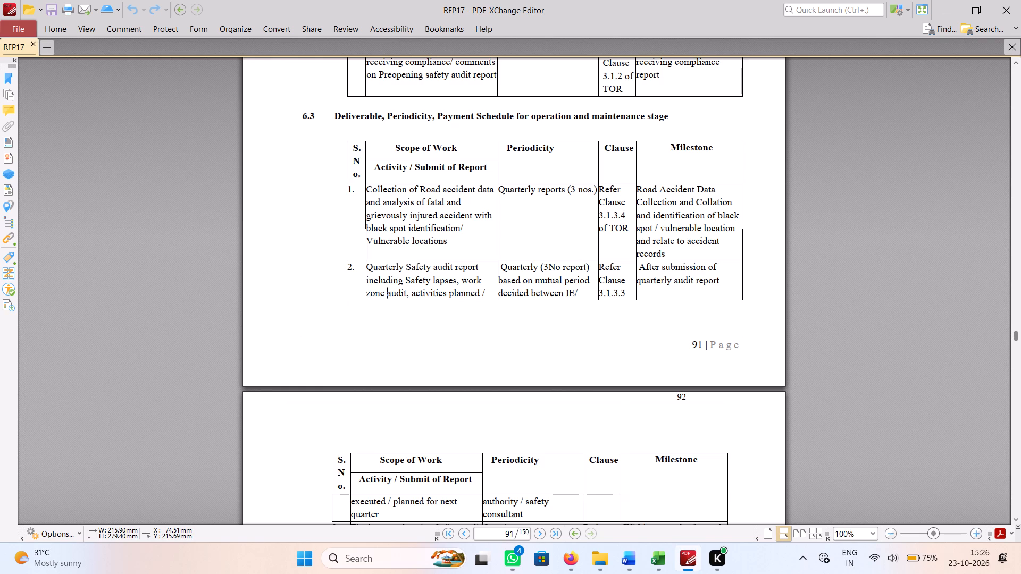
pyautogui.scroll(-1, 430, 226)
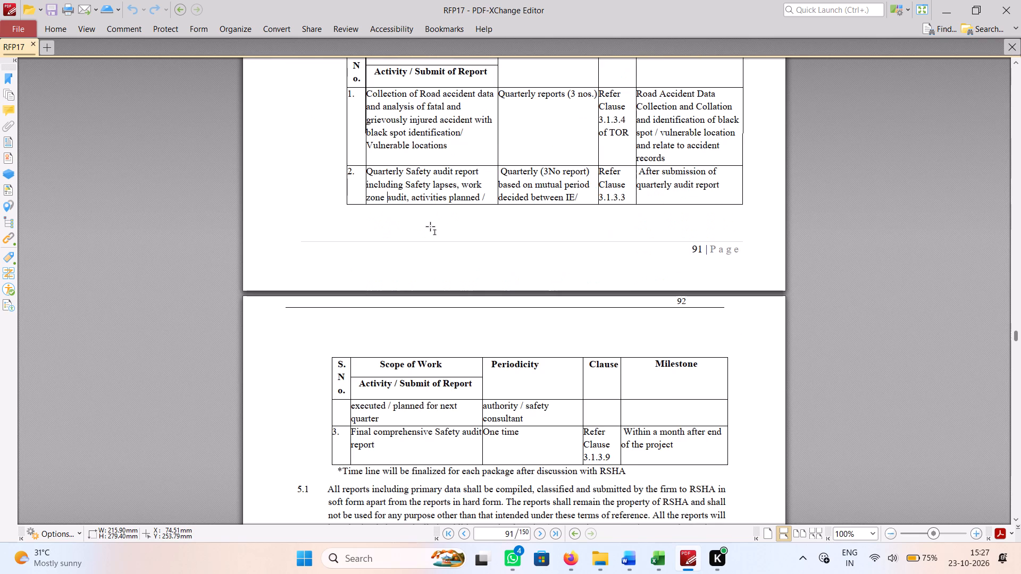
pyautogui.scroll(1, 430, 226)
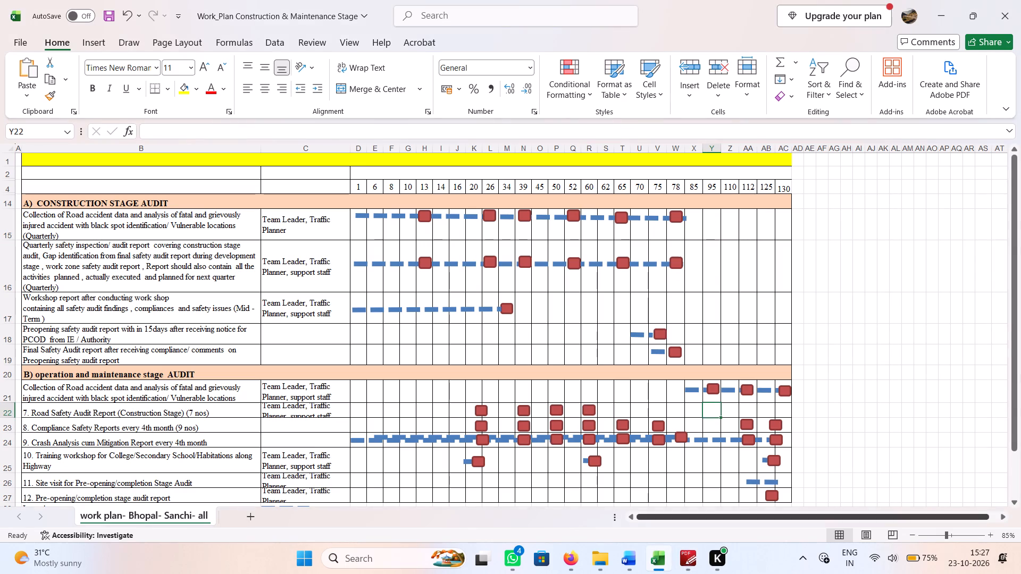
pyautogui.click(785, 188)
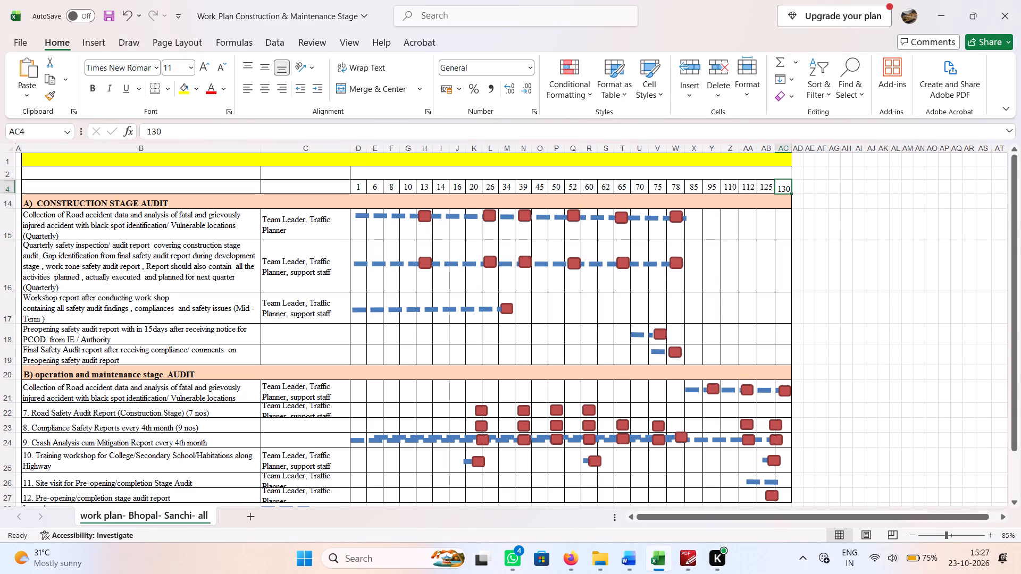
pyautogui.write('128')
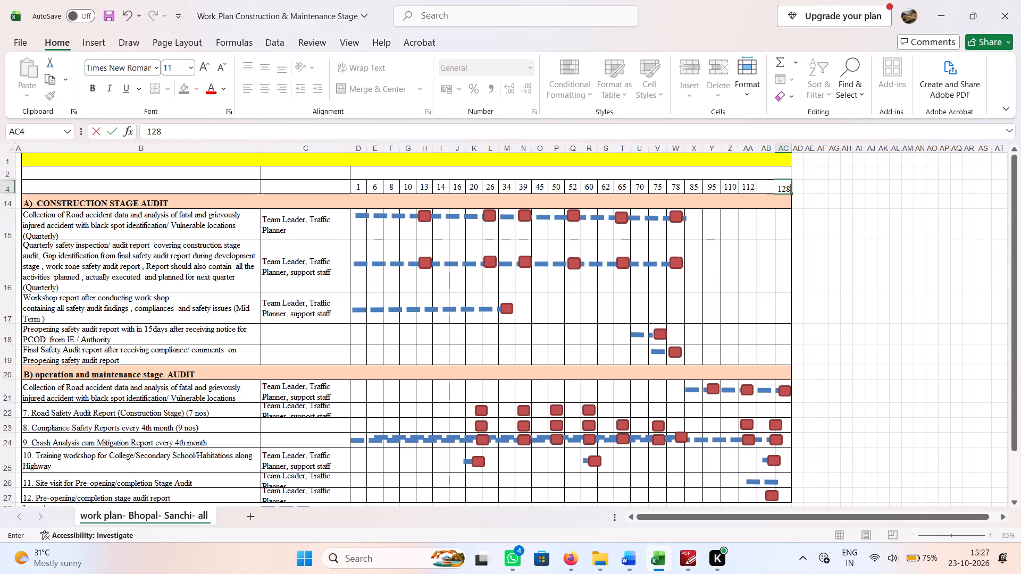
pyautogui.click(767, 249)
pyautogui.click(801, 184)
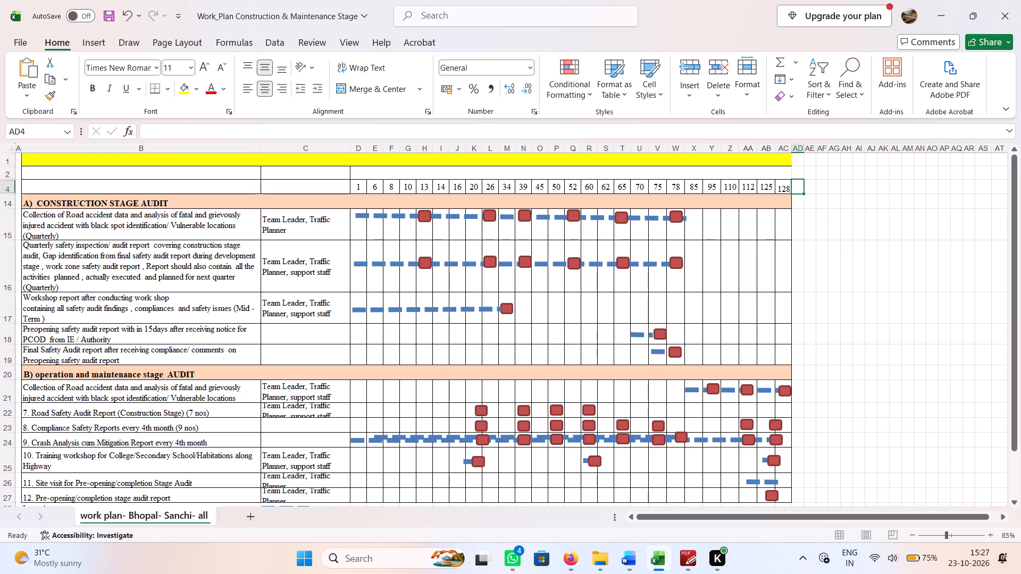
pyautogui.write('129')
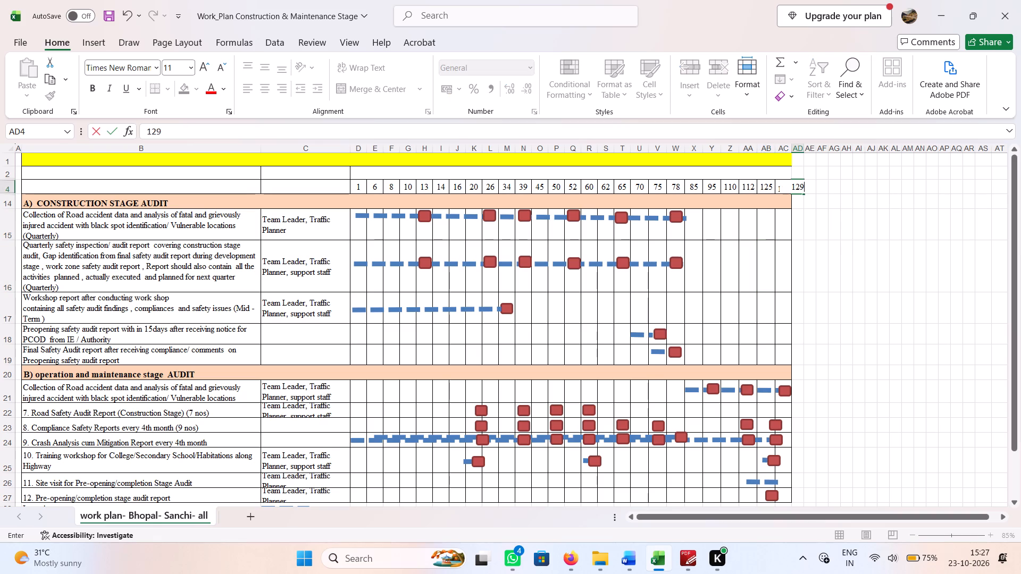
pyautogui.click(814, 206)
pyautogui.click(804, 187)
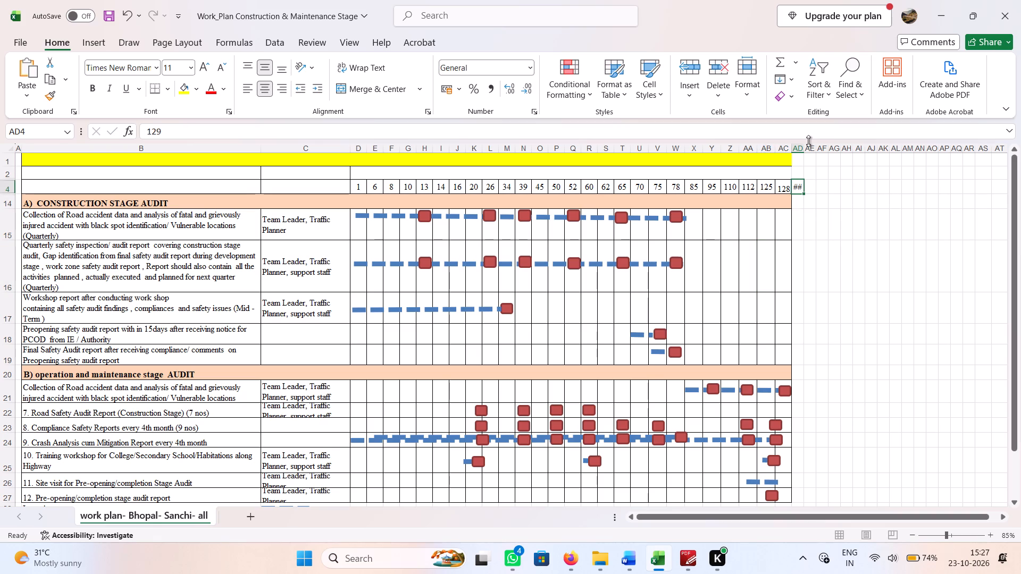
pyautogui.moveTo(804, 144); pyautogui.dragTo(811, 147)
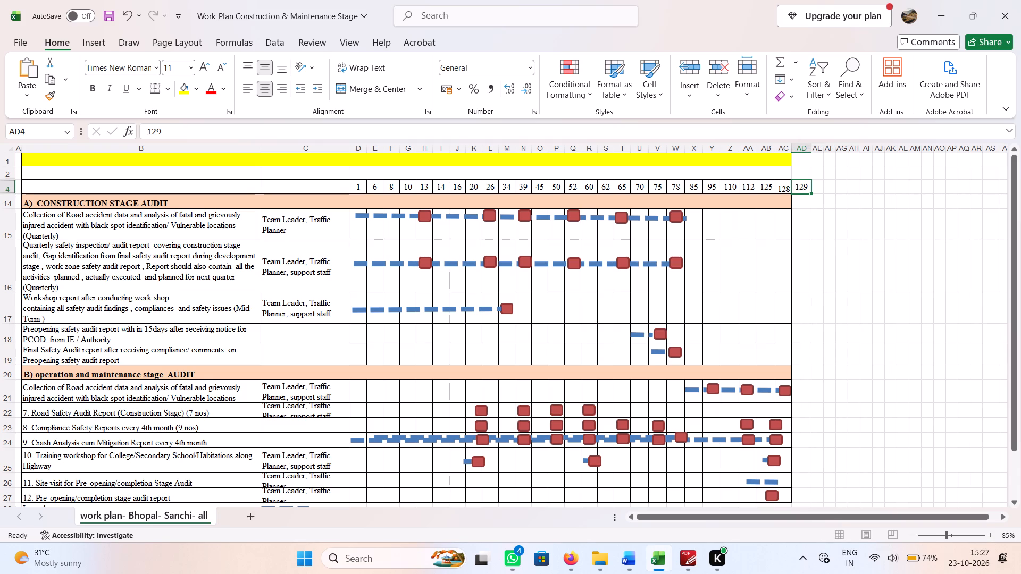
pyautogui.click(817, 184)
pyautogui.write('130')
pyautogui.click(801, 251)
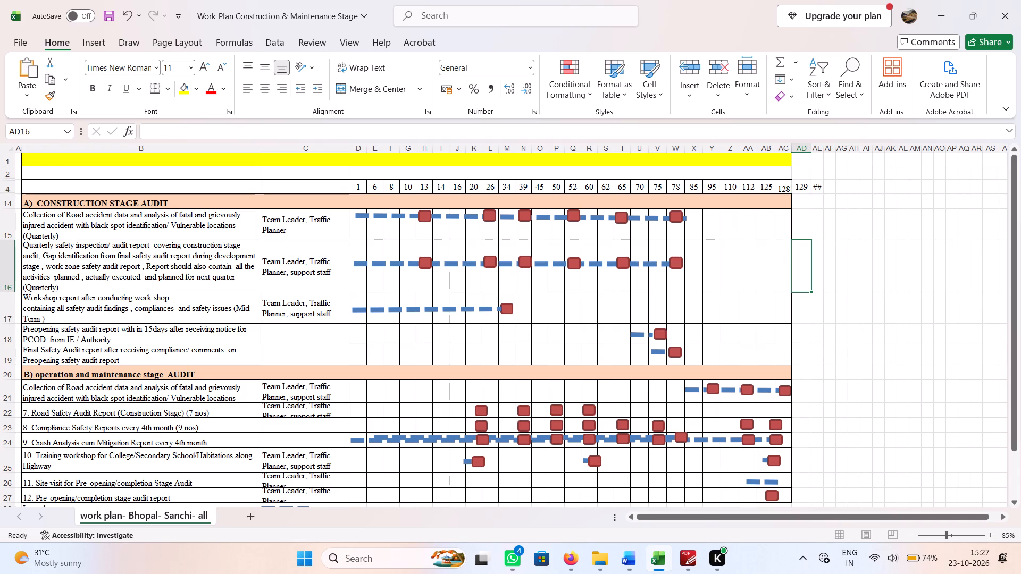
pyautogui.moveTo(824, 146); pyautogui.dragTo(832, 146)
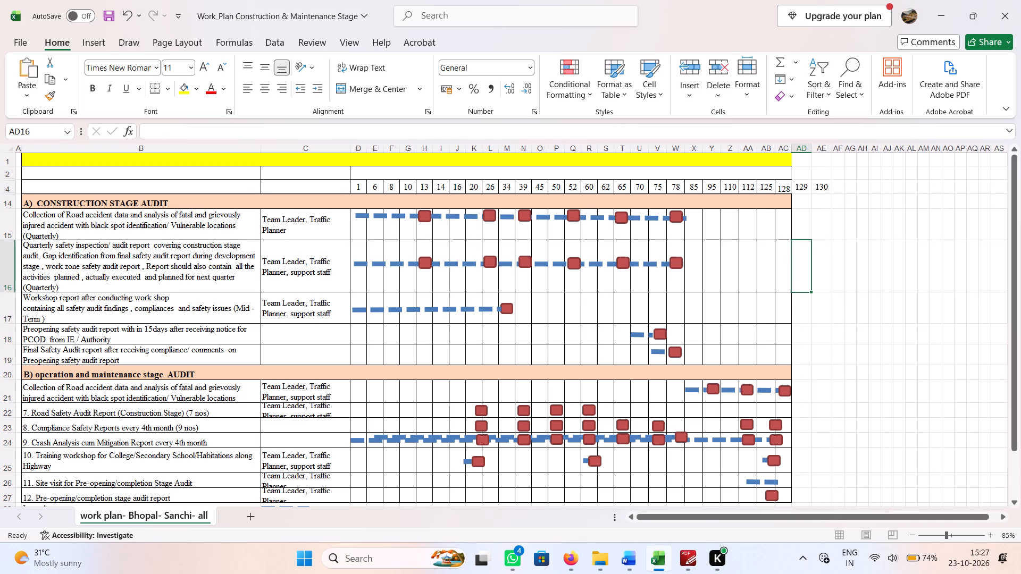
pyautogui.click(777, 237)
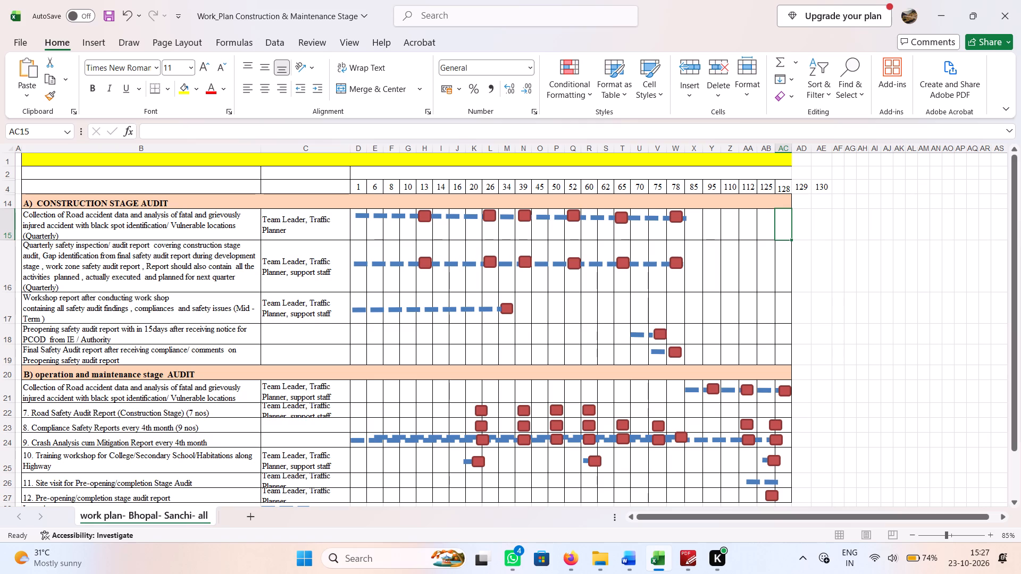
# Middle-align the week headings from 110 to 130 vertically.
pyautogui.moveTo(726, 187); pyautogui.dragTo(824, 189)
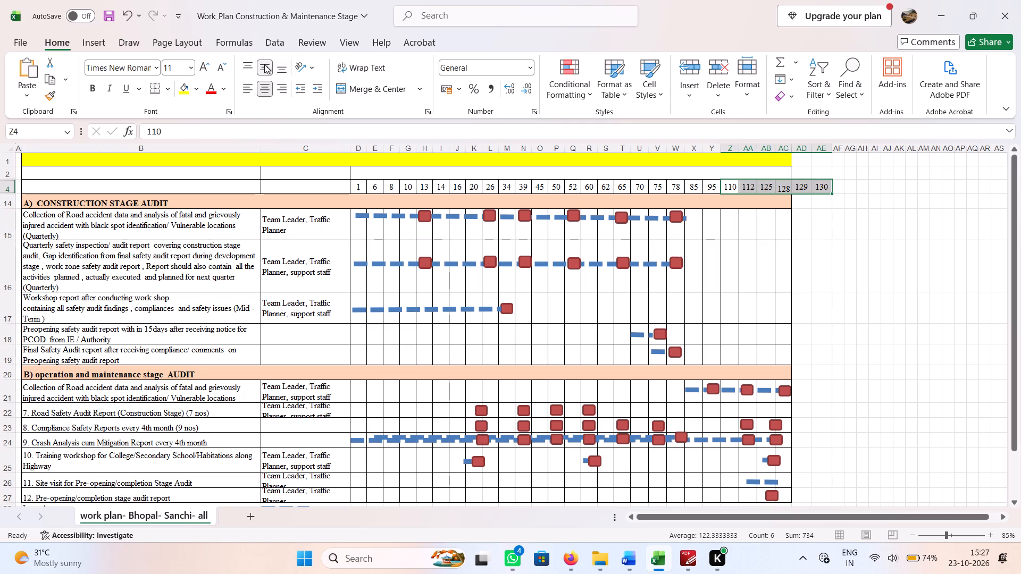
pyautogui.click(262, 64)
pyautogui.click(262, 64)
pyautogui.click(718, 274)
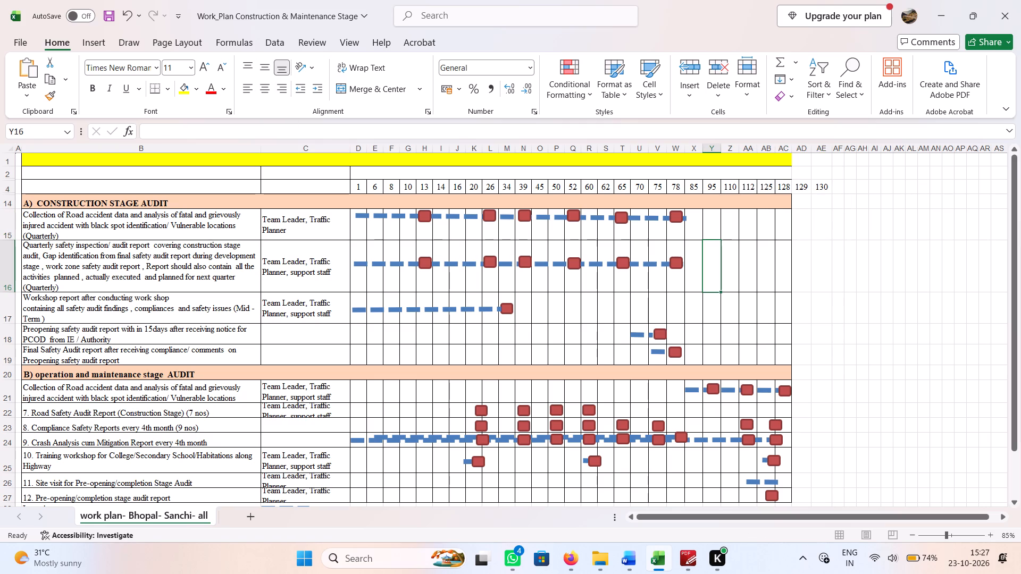
# Extend the operation-stage accident data row's dashed bar into the week 129 column and move its last report marker there.
pyautogui.click(773, 391)
pyautogui.moveTo(789, 389); pyautogui.dragTo(806, 389)
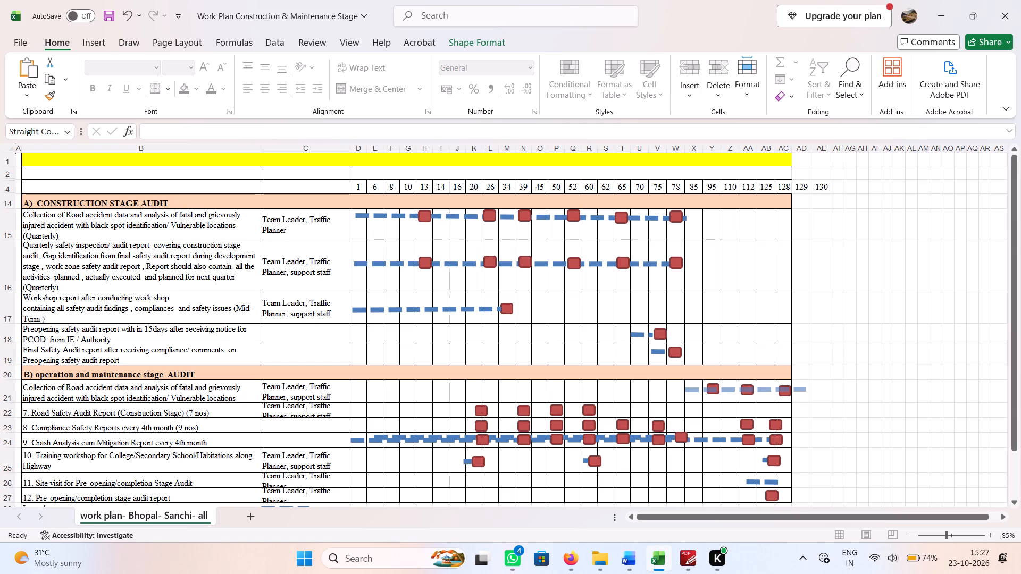
pyautogui.moveTo(806, 389); pyautogui.dragTo(808, 389)
pyautogui.moveTo(783, 393); pyautogui.dragTo(804, 390)
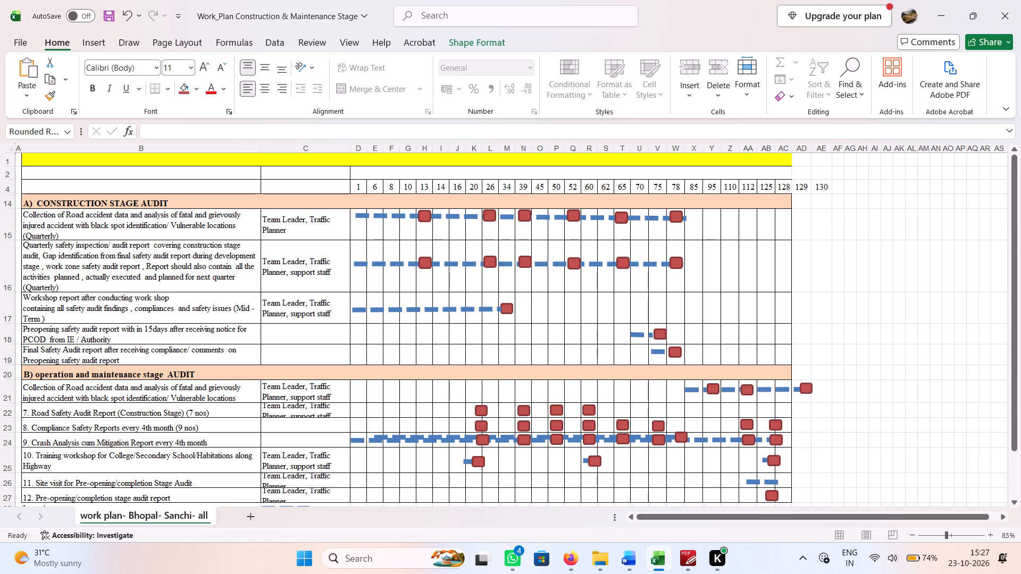
pyautogui.moveTo(804, 390); pyautogui.dragTo(800, 391)
# Copy the Quarterly Safety audit report scope text from item 2 of RFP17's section 6.3 table and return to the work plan.
pyautogui.click(692, 562)
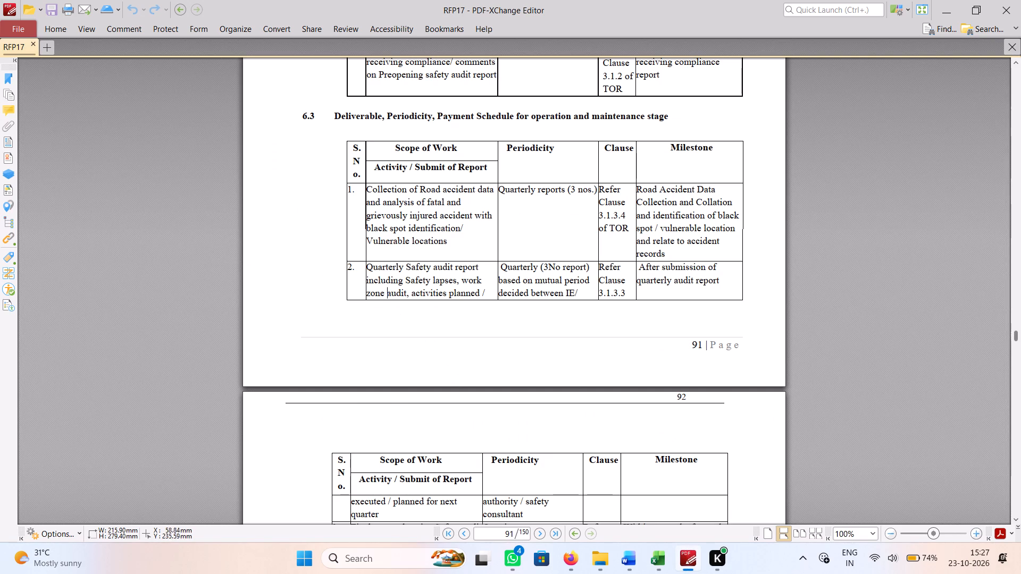
pyautogui.moveTo(368, 266); pyautogui.dragTo(490, 294)
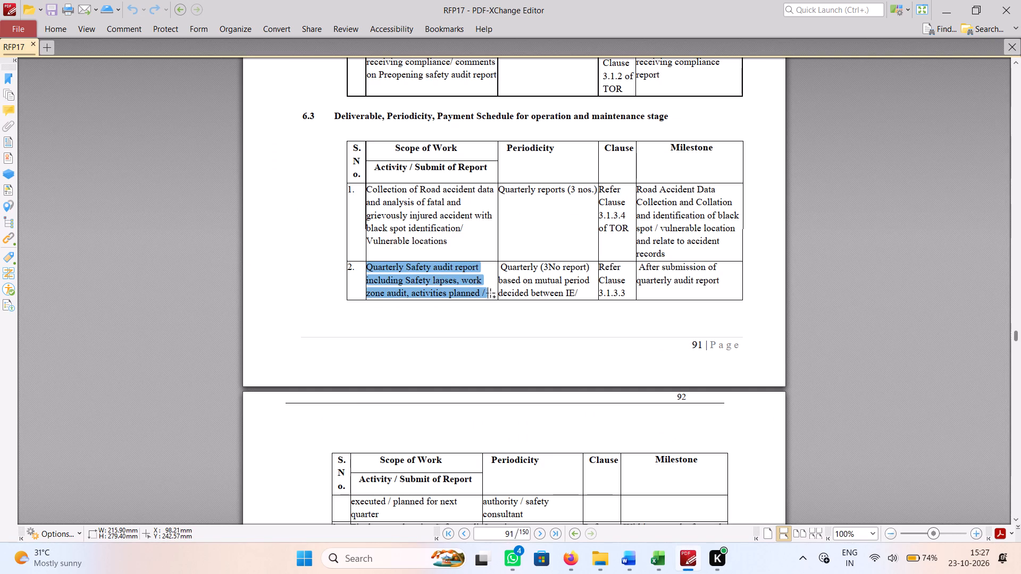
pyautogui.hotkey('ctrl', 'c')
pyautogui.click(686, 558)
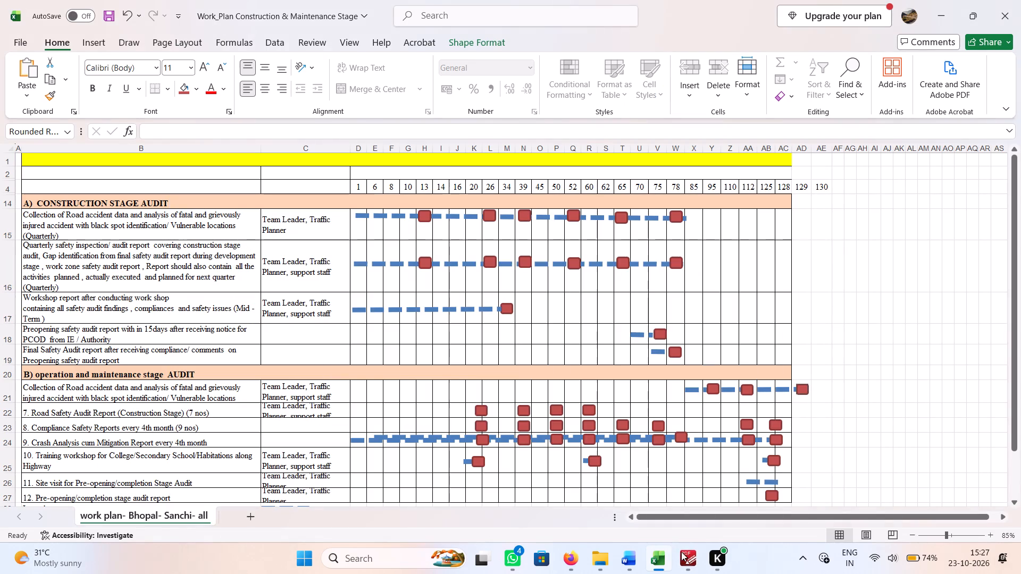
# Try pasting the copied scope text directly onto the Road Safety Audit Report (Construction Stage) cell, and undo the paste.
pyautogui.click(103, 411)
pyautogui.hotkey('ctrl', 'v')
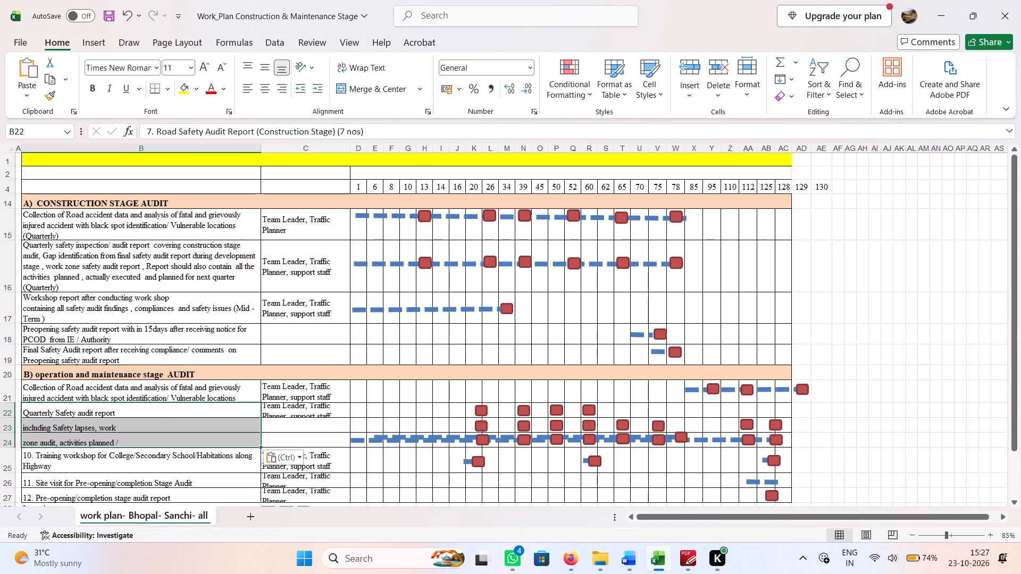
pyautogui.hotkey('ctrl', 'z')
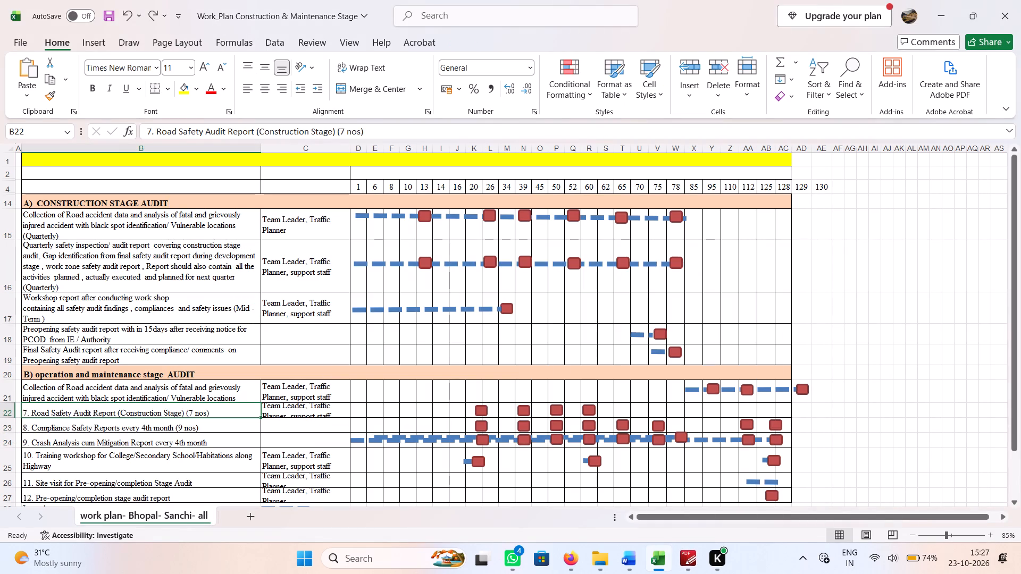
# Replace the text of activity 7, Road Safety Audit Report, with the copied quarterly safety audit scope, removing its line breaks.
pyautogui.tripleClick(222, 415)
pyautogui.moveTo(219, 410); pyautogui.dragTo(27, 415)
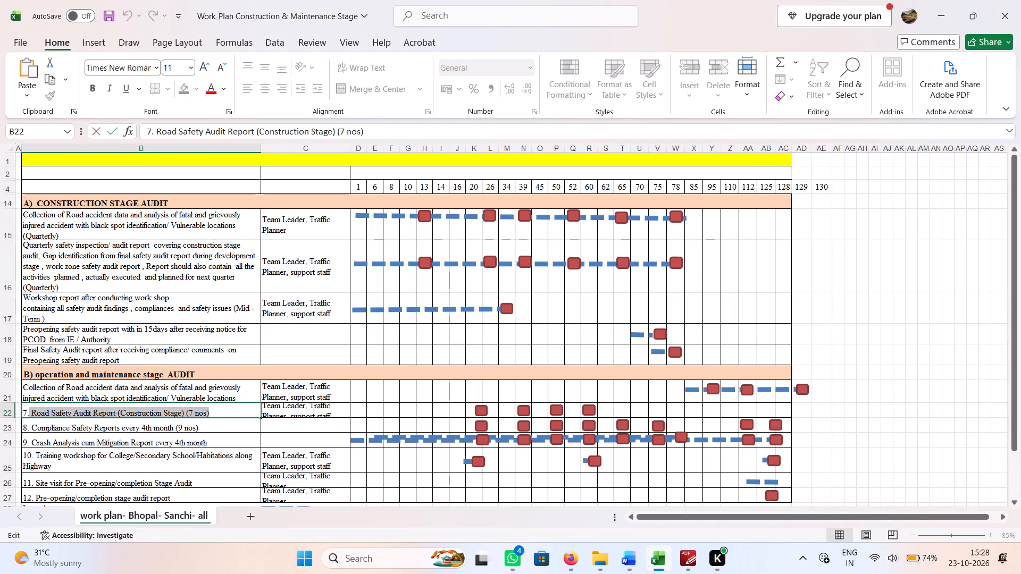
pyautogui.moveTo(27, 415); pyautogui.dragTo(21, 417)
pyautogui.hotkey('ctrl', 'v')
pyautogui.click(148, 411)
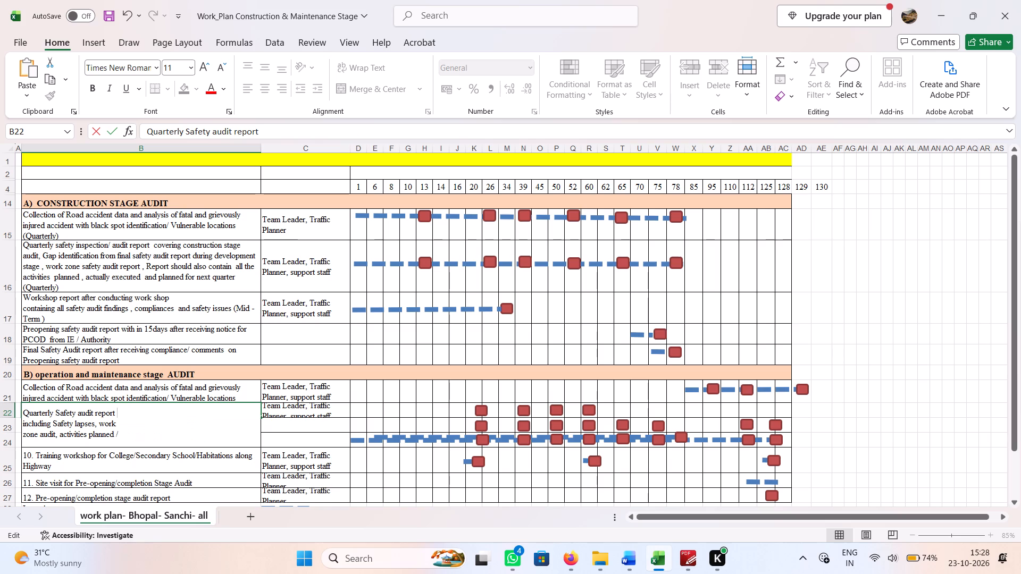
pyautogui.press('Delete')
pyautogui.click(224, 415)
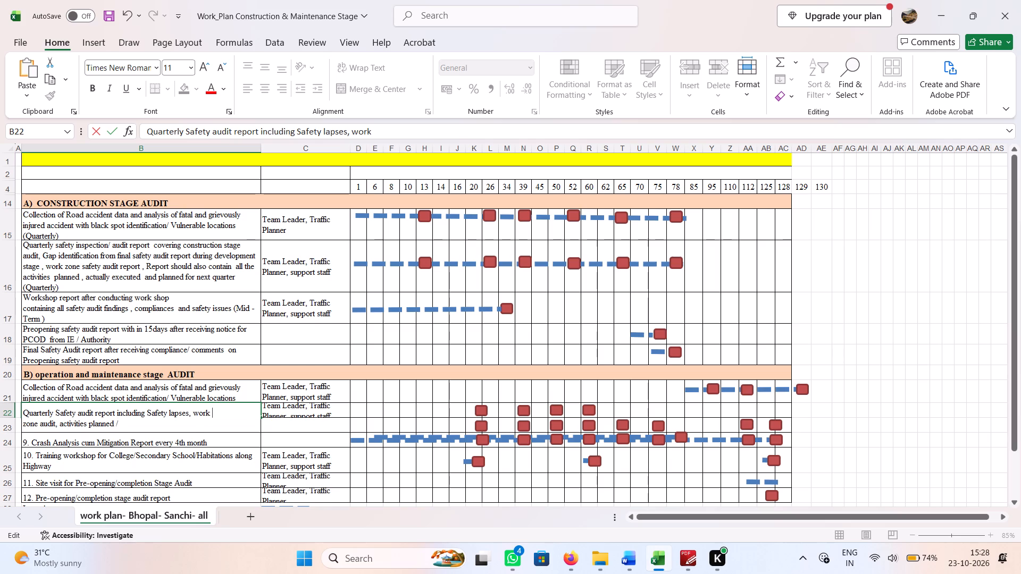
pyautogui.press('Delete')
pyautogui.click(204, 440)
# Wrap the quarterly safety audit activity text in row 22 and increase the row's height to fit two lines.
pyautogui.click(201, 413)
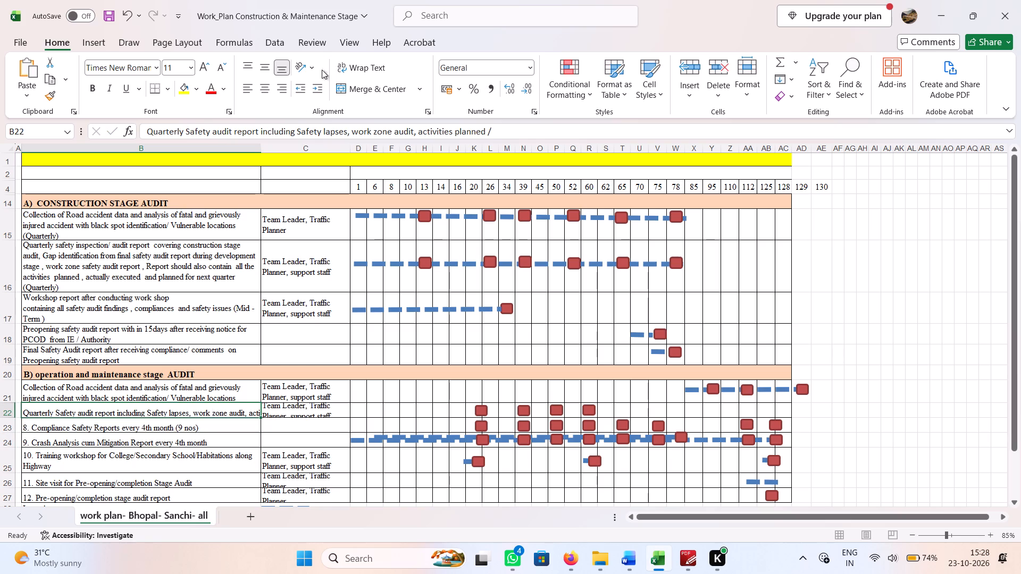
pyautogui.click(358, 65)
pyautogui.moveTo(6, 415); pyautogui.dragTo(8, 425)
pyautogui.click(72, 417)
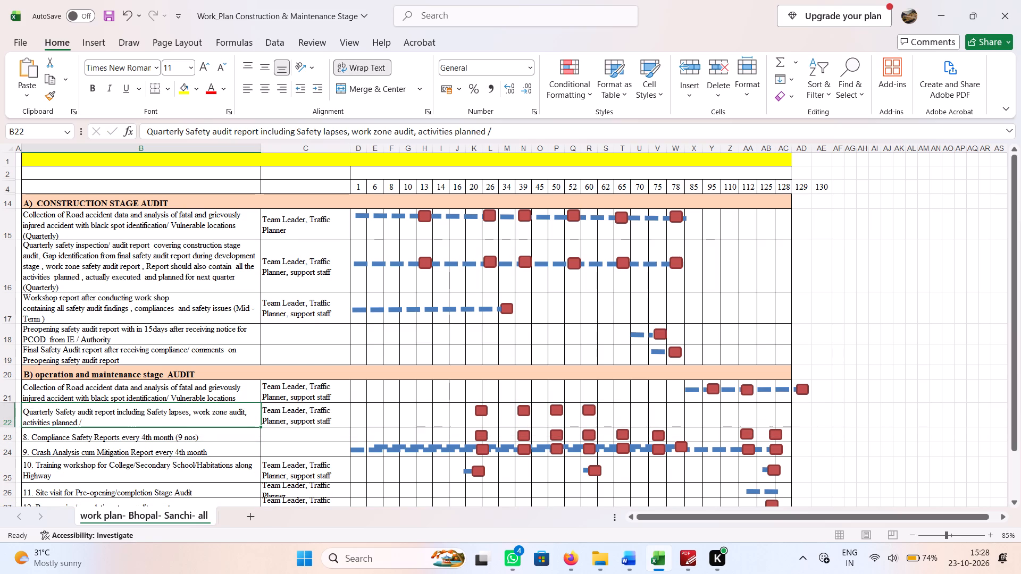
pyautogui.click(322, 417)
# Copy the operation-stage accident data row's dashed bar into the quarterly safety audit row below, spanning weeks 85 to 129.
pyautogui.click(693, 391)
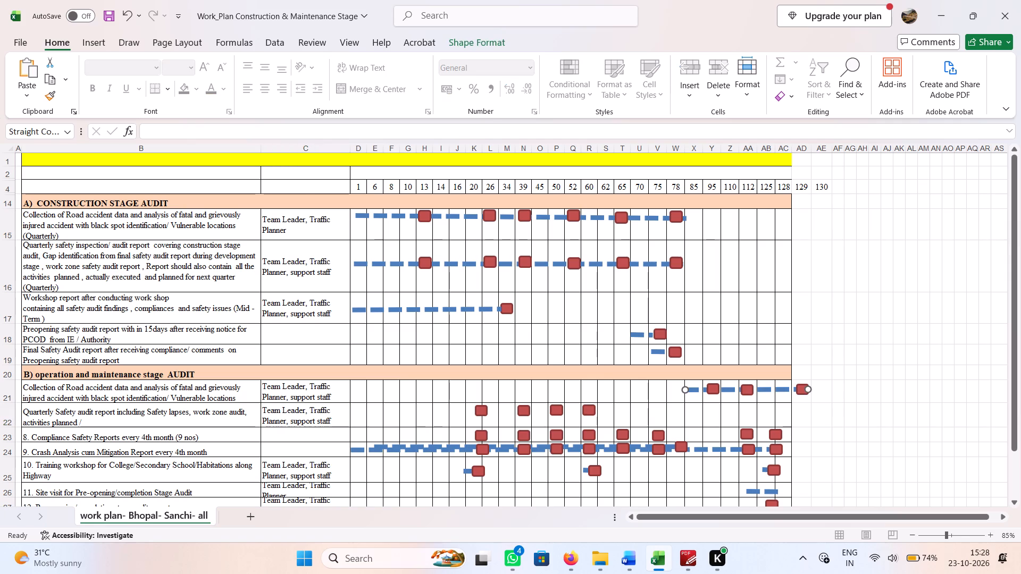
pyautogui.hotkey('ctrl', 'c')
pyautogui.hotkey('ctrl', 'v')
pyautogui.moveTo(703, 399); pyautogui.dragTo(697, 415)
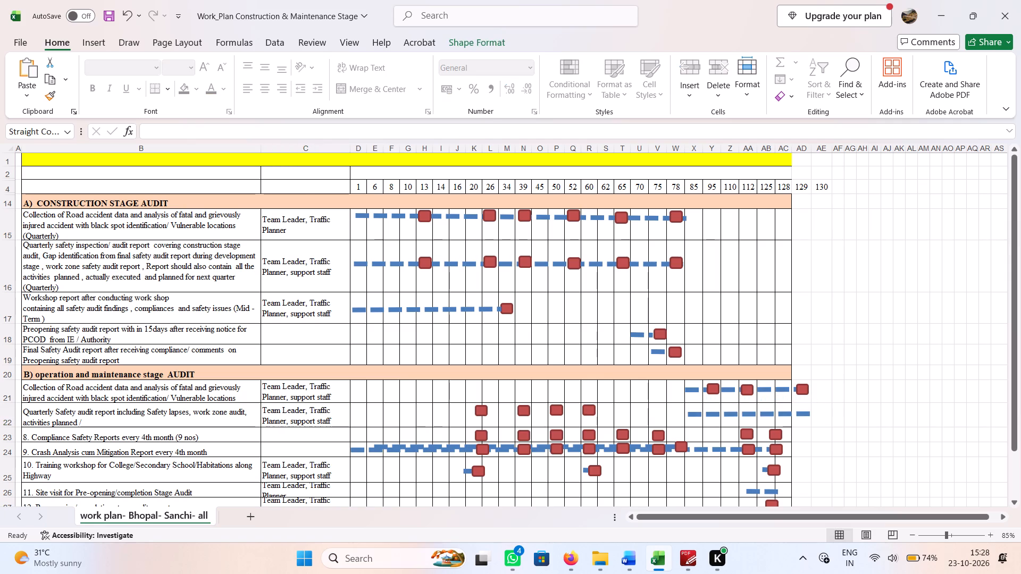
pyautogui.moveTo(697, 415); pyautogui.dragTo(697, 415)
# Delete the two week columns headed 6 and 8 from the work plan.
pyautogui.click(729, 185)
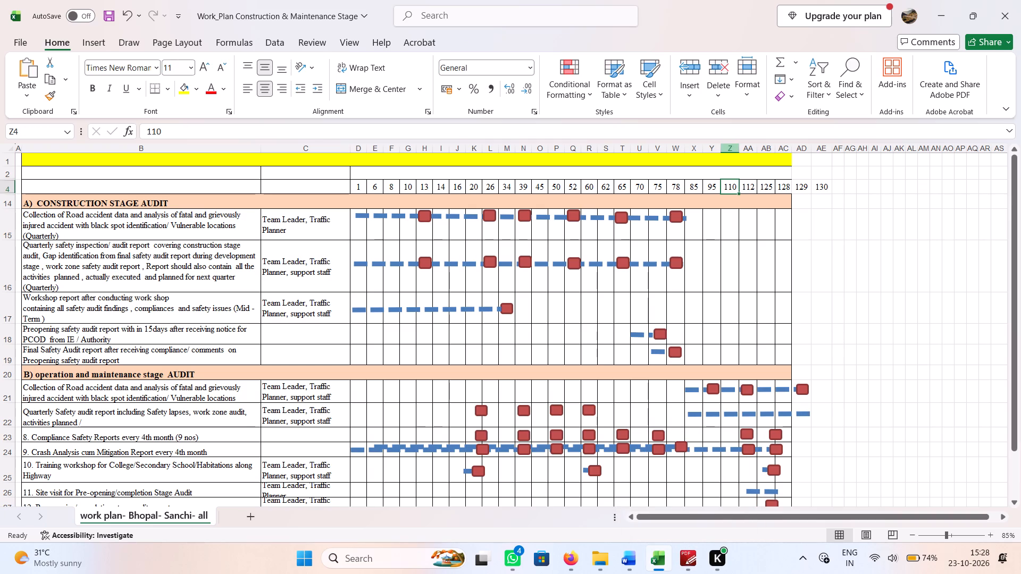
pyautogui.moveTo(373, 147); pyautogui.dragTo(388, 153)
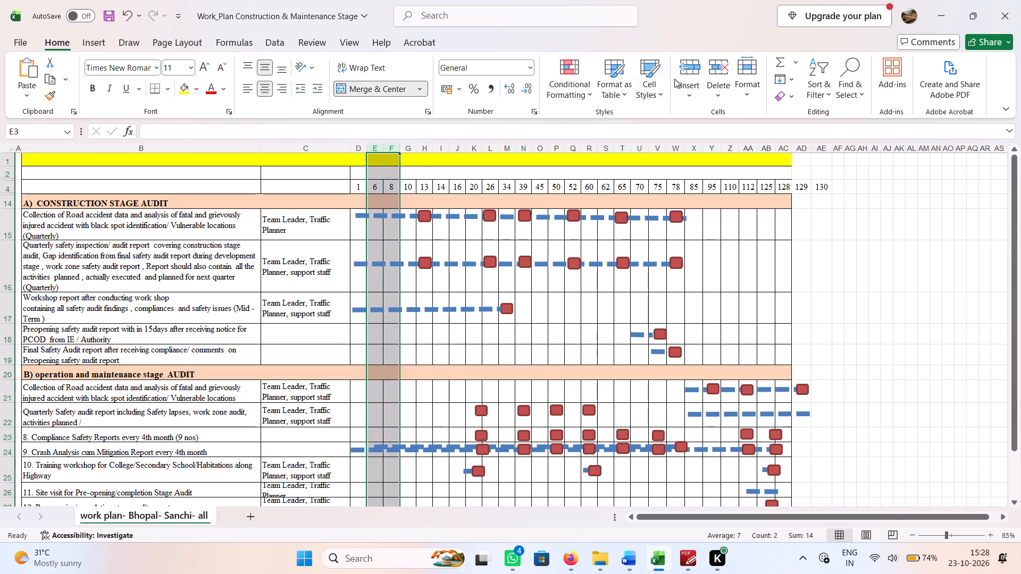
pyautogui.click(718, 68)
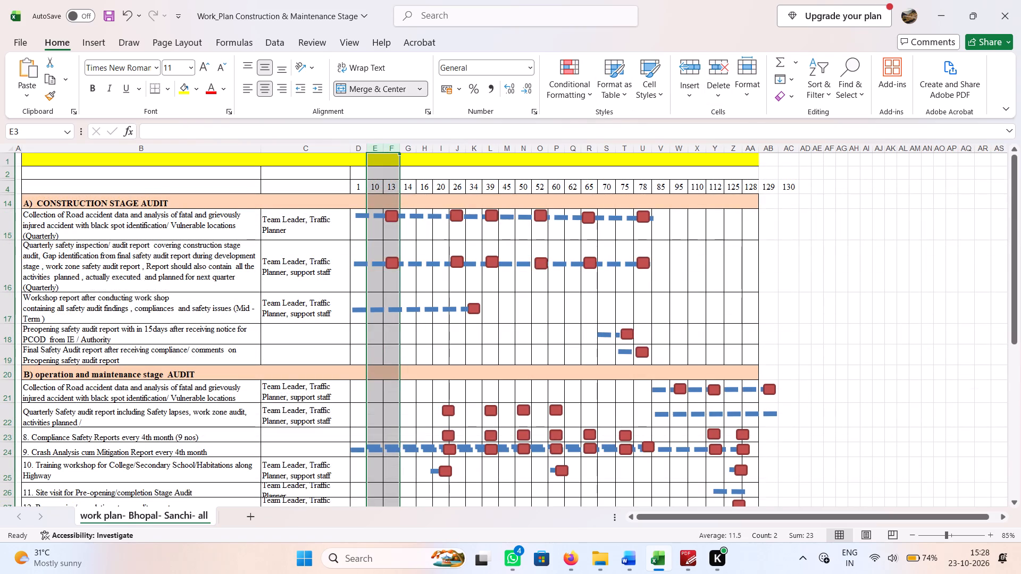
pyautogui.click(373, 217)
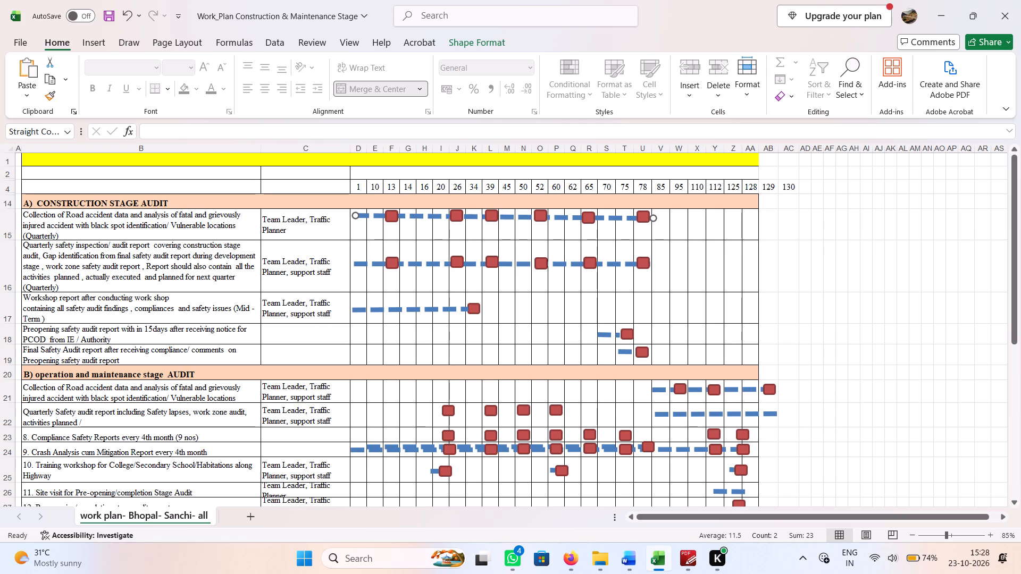
pyautogui.click(697, 188)
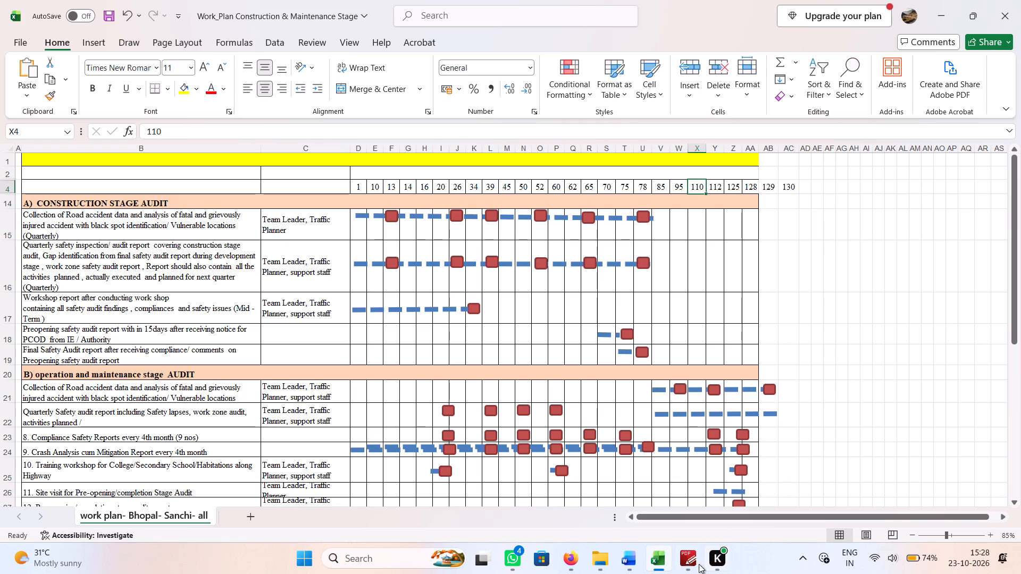
# Switch to the RFP17 PDF and review section 6.3's operation and maintenance deliverables, especially the quarterly safety audit report's scope and periodicity.
pyautogui.click(681, 565)
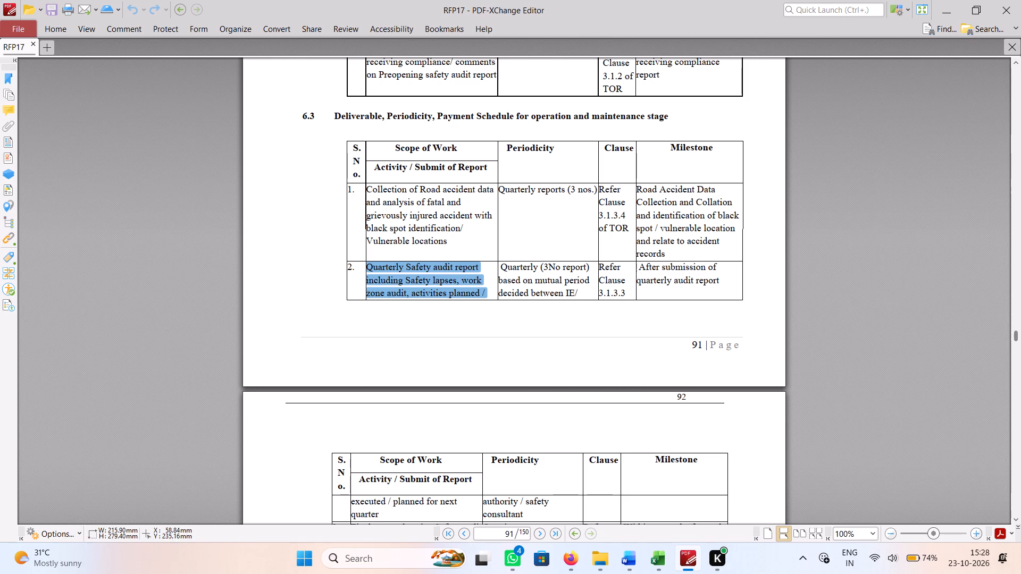
pyautogui.click(372, 283)
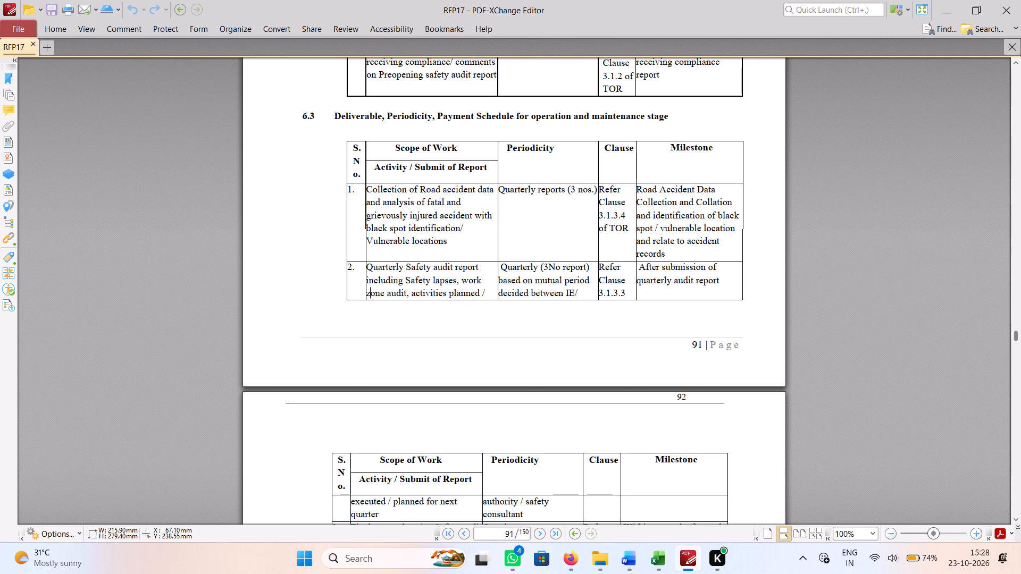
pyautogui.moveTo(389, 282); pyautogui.dragTo(464, 276)
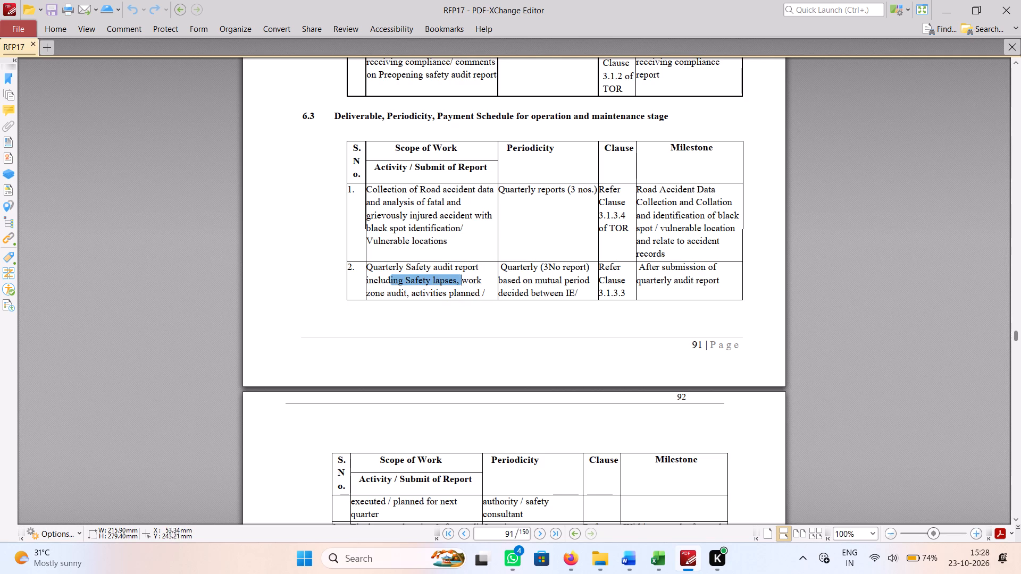
pyautogui.moveTo(376, 295); pyautogui.dragTo(411, 290)
pyautogui.moveTo(428, 290); pyautogui.dragTo(473, 291)
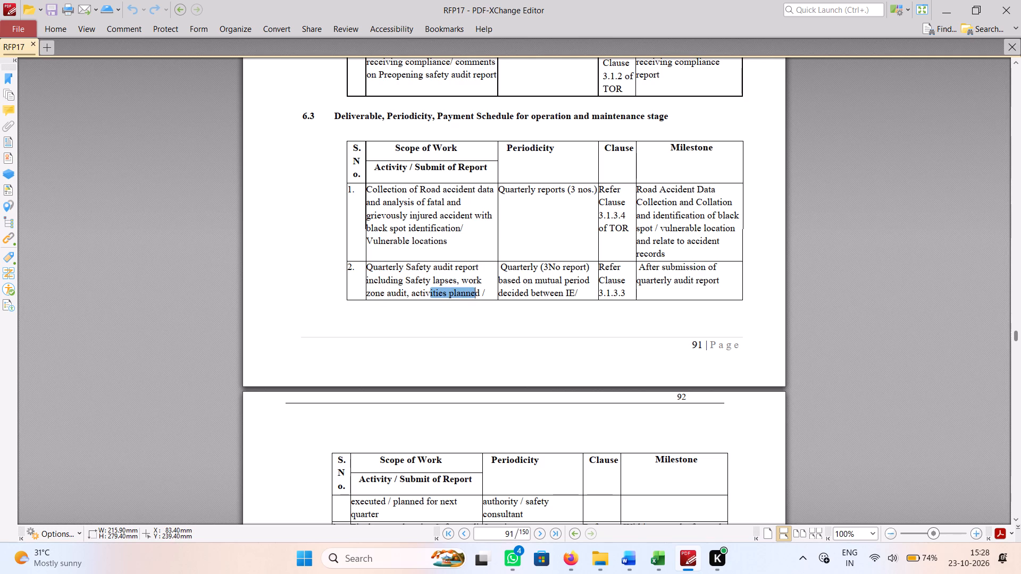
pyautogui.click(423, 276)
pyautogui.scroll(-1, 423, 276)
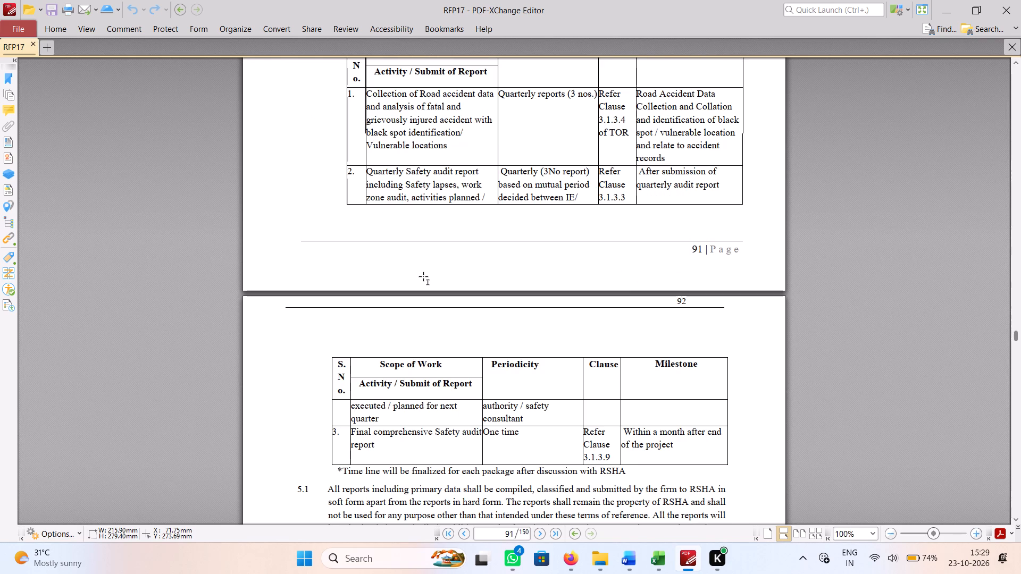
pyautogui.click(942, 12)
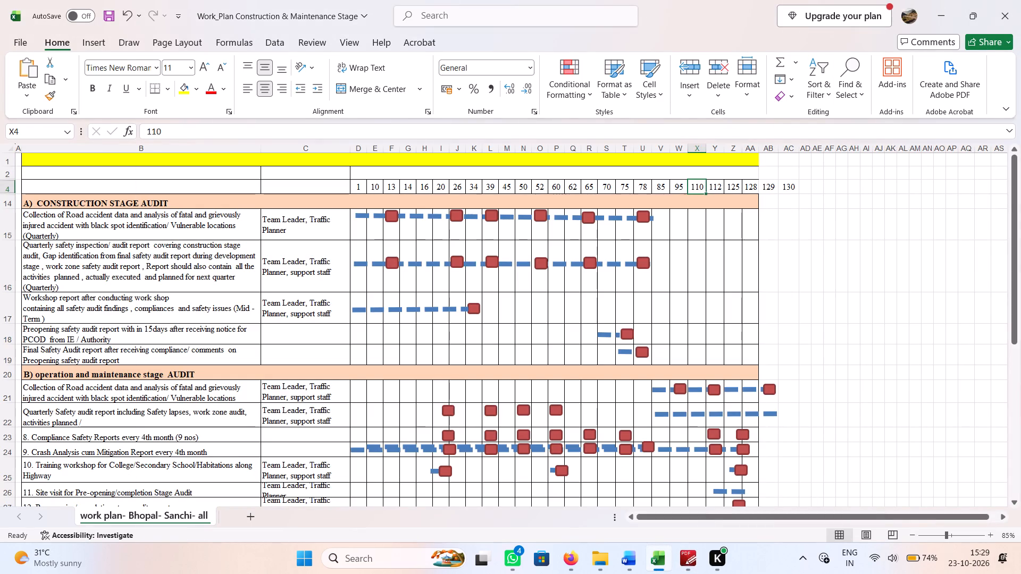
# Insert a week column before week 110 in the work plan and head it 96.
pyautogui.click(700, 147)
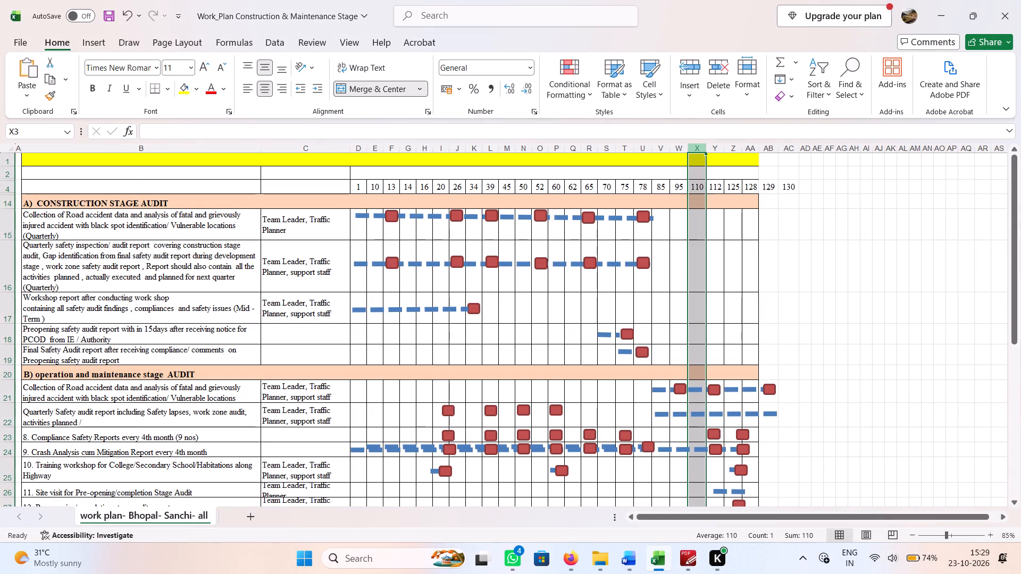
pyautogui.click(691, 67)
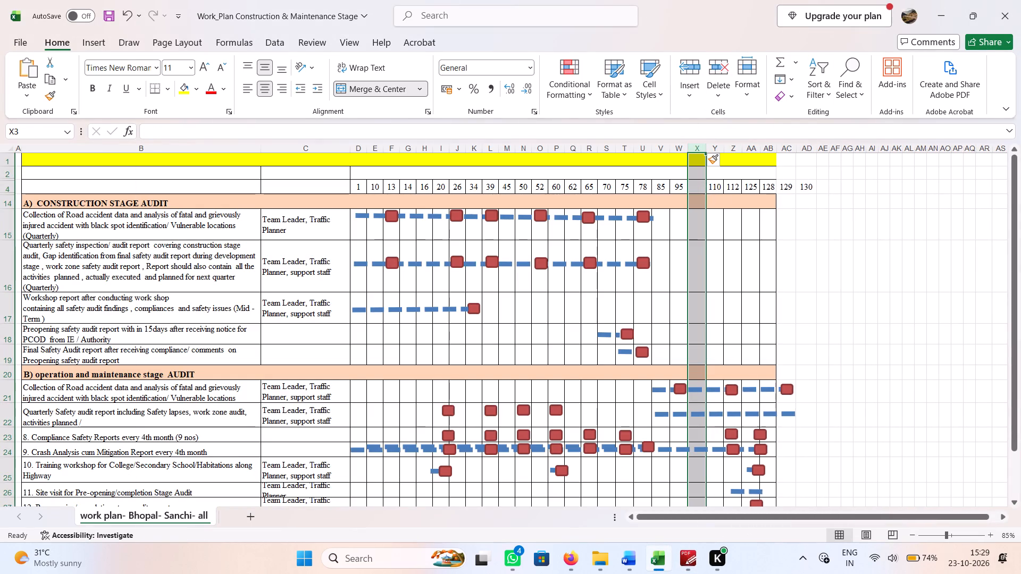
pyautogui.click(698, 193)
pyautogui.write('96')
pyautogui.click(694, 257)
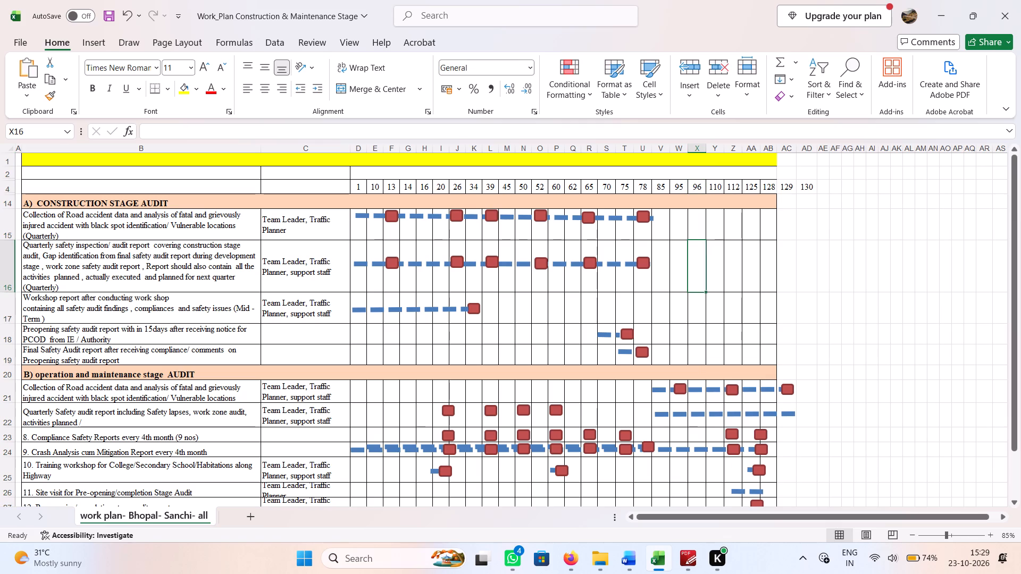
# Insert a week column between weeks 112 and 125 and head it 113.
pyautogui.click(752, 185)
pyautogui.click(751, 152)
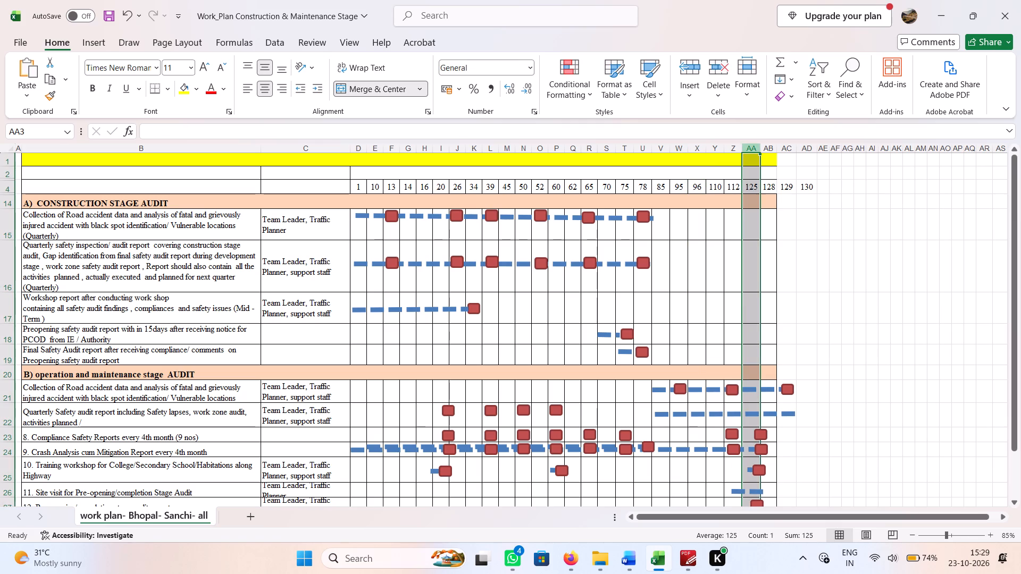
pyautogui.click(690, 67)
pyautogui.click(755, 187)
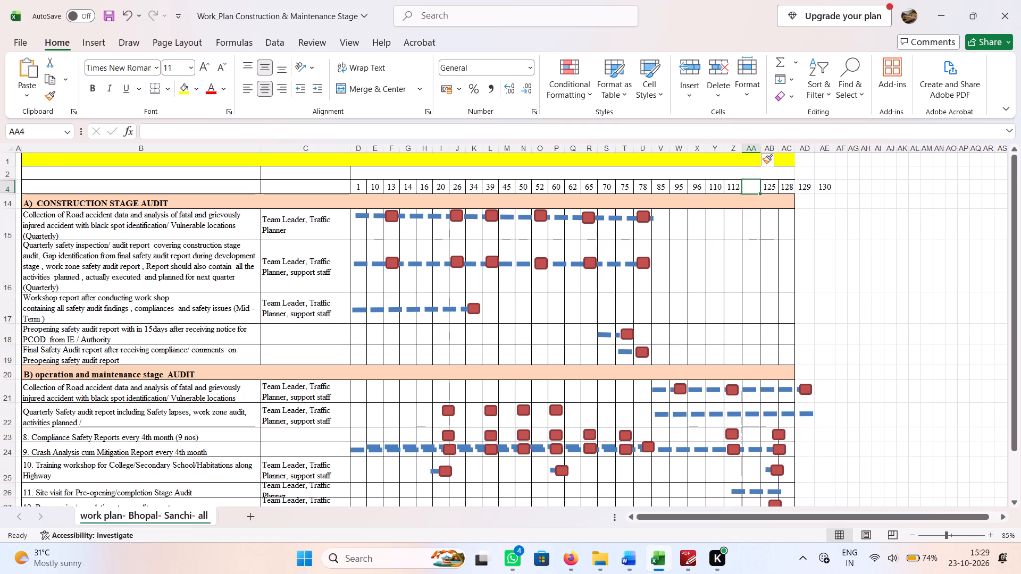
pyautogui.write('113')
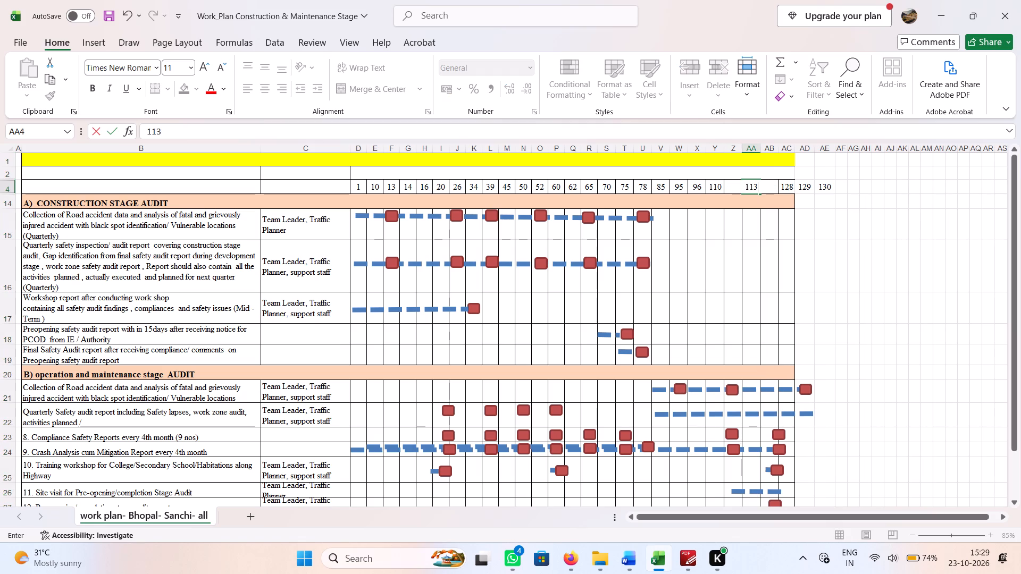
pyautogui.click(746, 266)
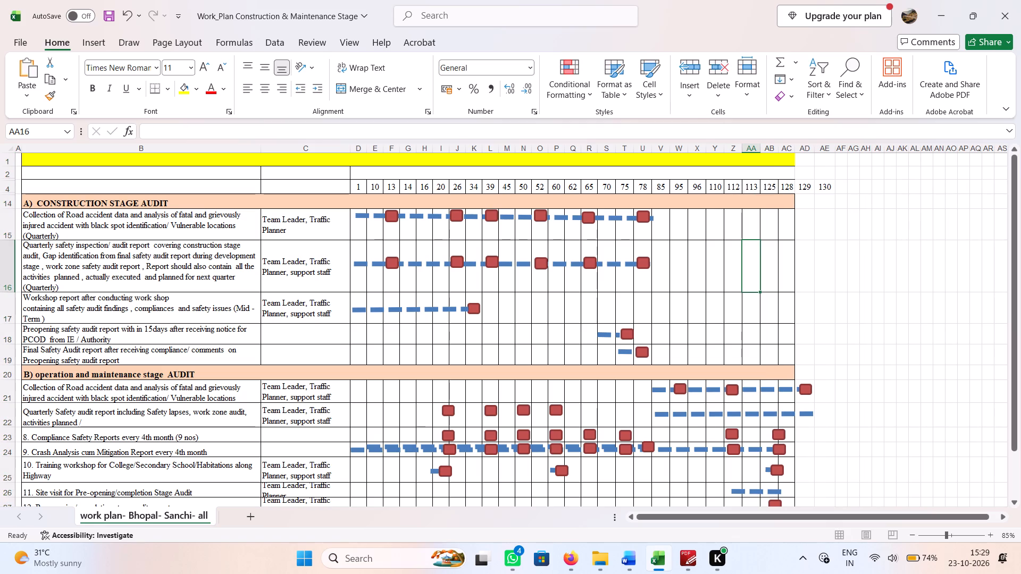
# Move the quarterly safety audit row's week 60 report marker to week 96 and send the dashed bar behind it.
pyautogui.click(824, 385)
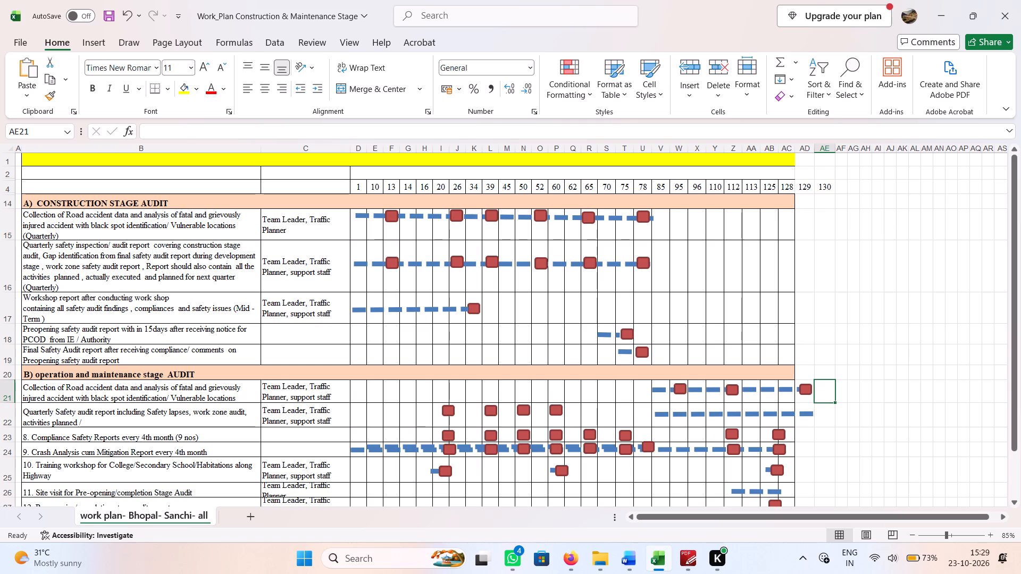
pyautogui.moveTo(554, 414); pyautogui.dragTo(638, 416)
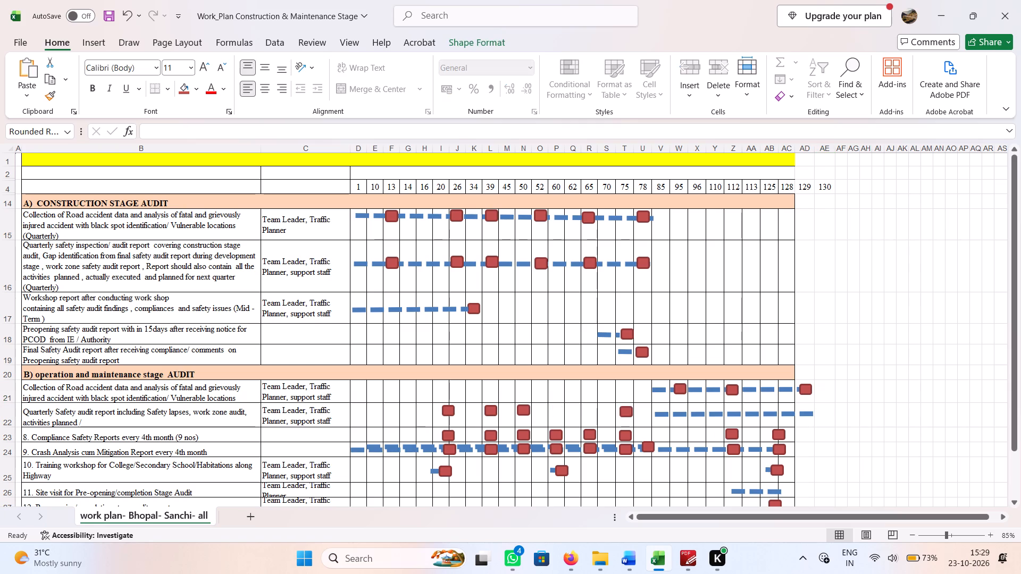
pyautogui.moveTo(638, 416); pyautogui.dragTo(698, 415)
pyautogui.click(674, 416)
pyautogui.rightClick(673, 416)
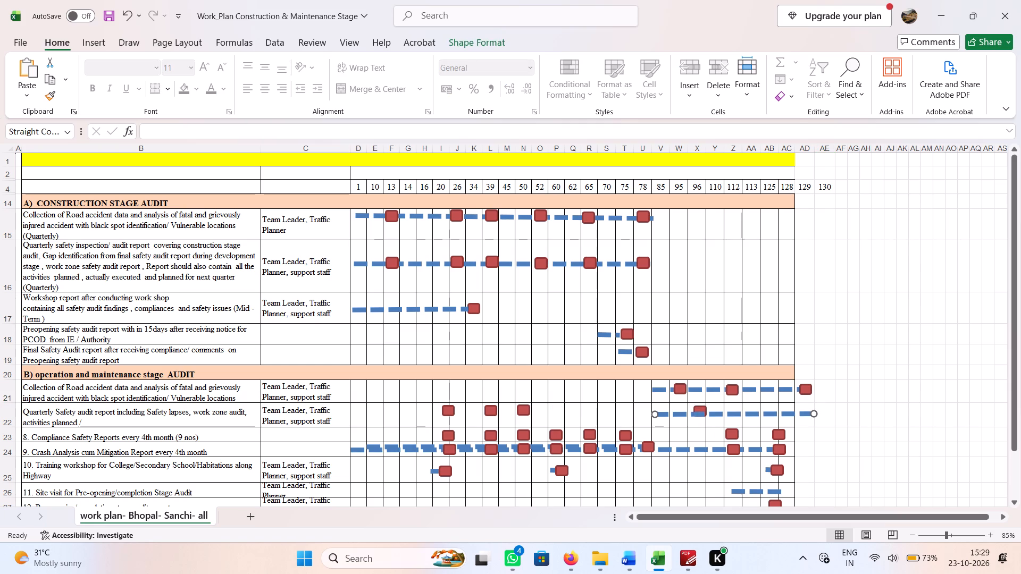
pyautogui.click(755, 246)
# Copy the quarterly safety audit row's week 96 report marker to weeks 113 and 130 along the same bar.
pyautogui.click(699, 409)
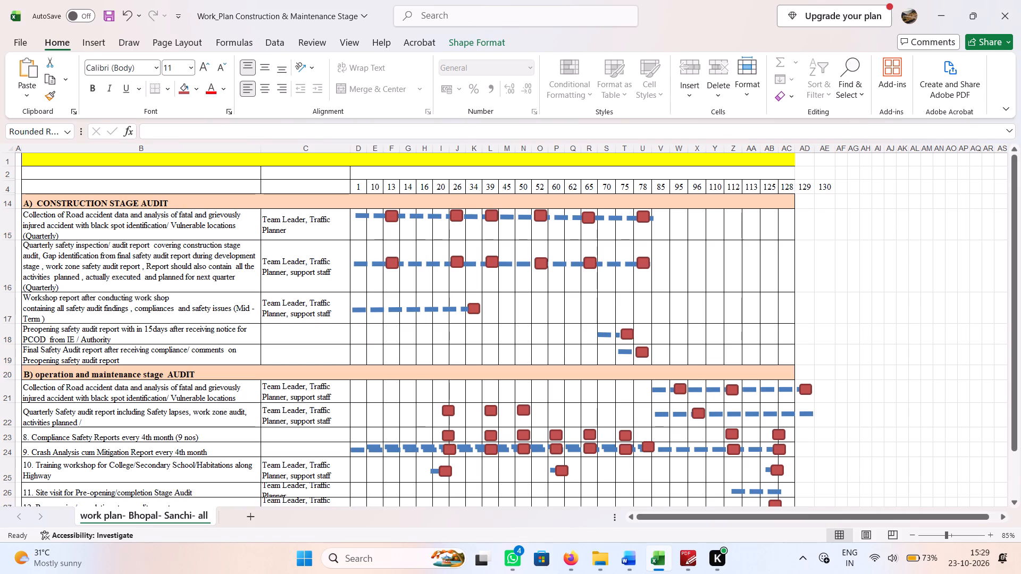
pyautogui.hotkey('ctrl', 'c')
pyautogui.hotkey('ctrl', 'v')
pyautogui.moveTo(712, 421); pyautogui.dragTo(754, 412)
pyautogui.moveTo(754, 412); pyautogui.dragTo(756, 412)
pyautogui.hotkey('ctrl', 'v')
pyautogui.moveTo(761, 423); pyautogui.dragTo(820, 417)
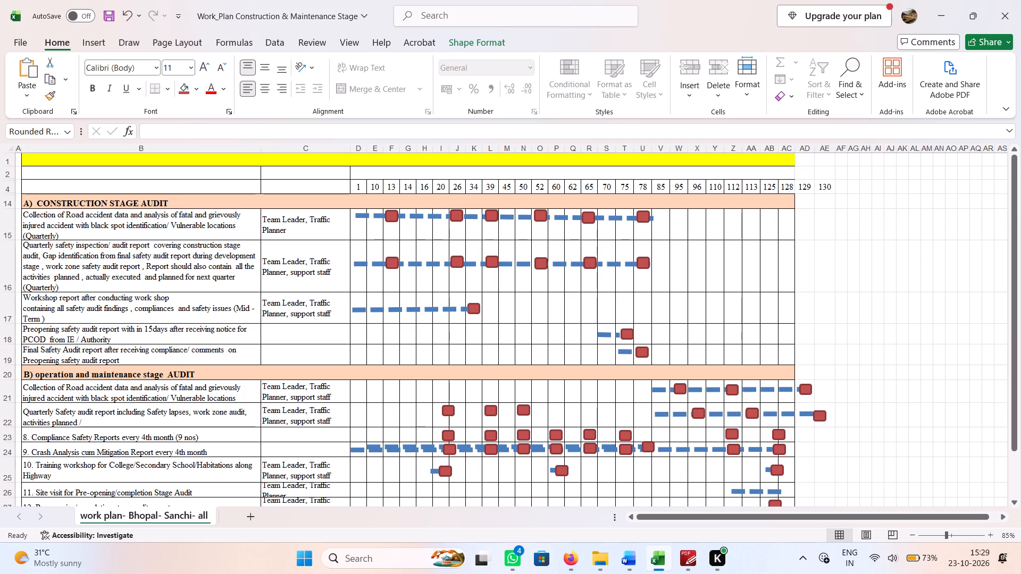
pyautogui.moveTo(820, 417); pyautogui.dragTo(823, 415)
# Replace activity 8 in the maintenance stage with RFP17's "Final comprehensive Safety audit report" and fit the row height.
pyautogui.scroll(-1, 498, 440)
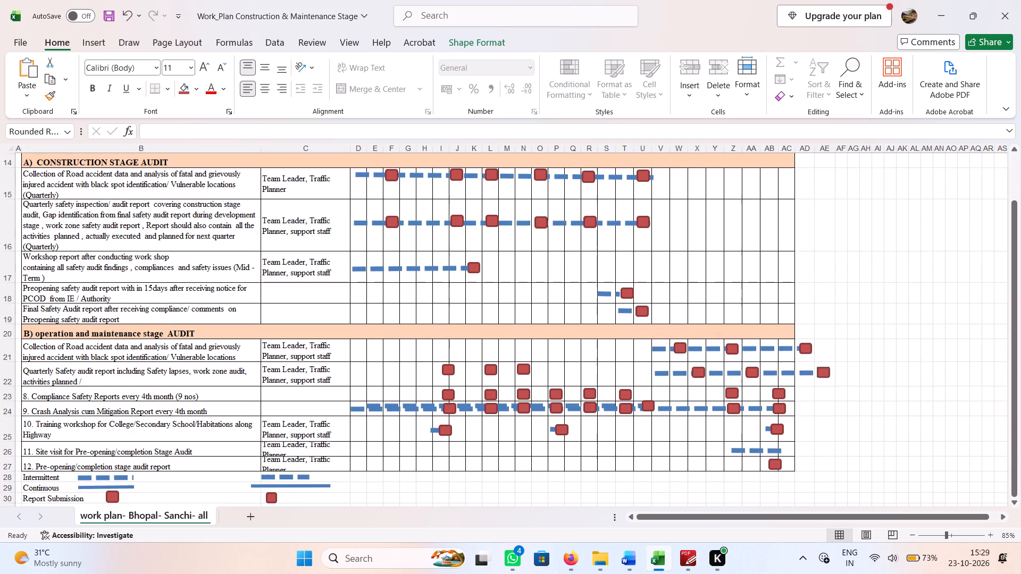
pyautogui.click(682, 561)
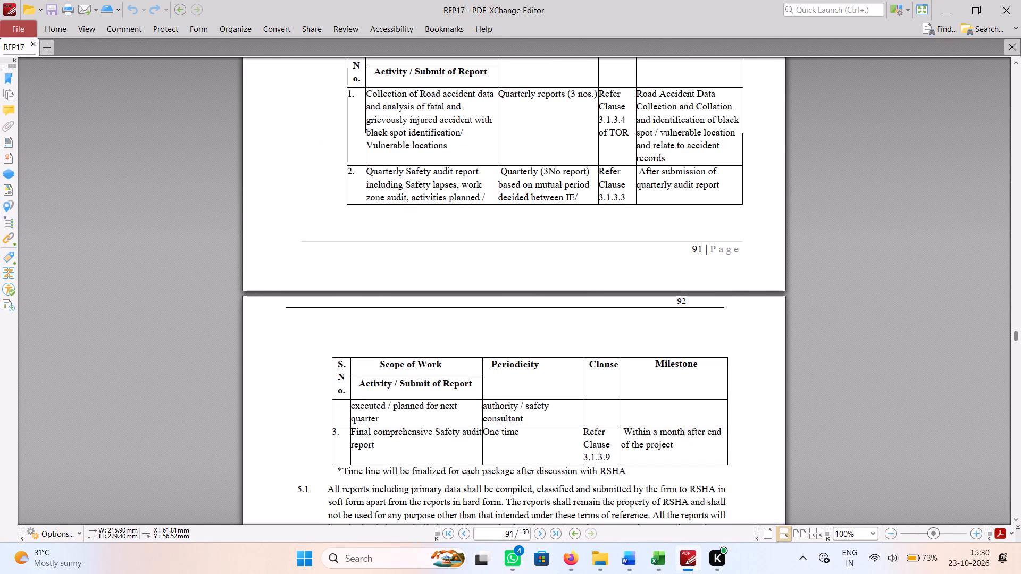
pyautogui.moveTo(378, 445); pyautogui.dragTo(351, 432)
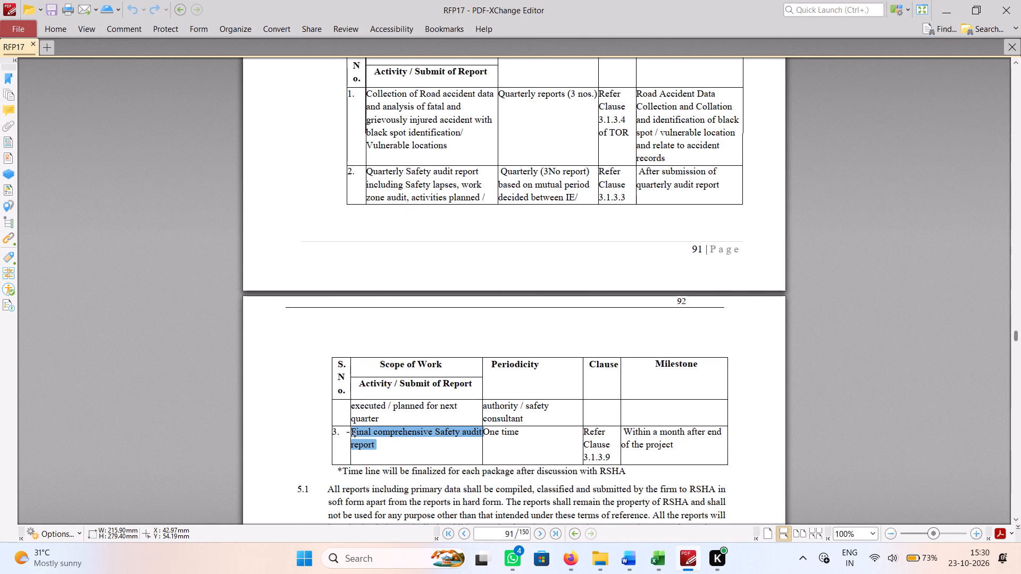
pyautogui.hotkey('ctrl', 'c')
pyautogui.click(657, 560)
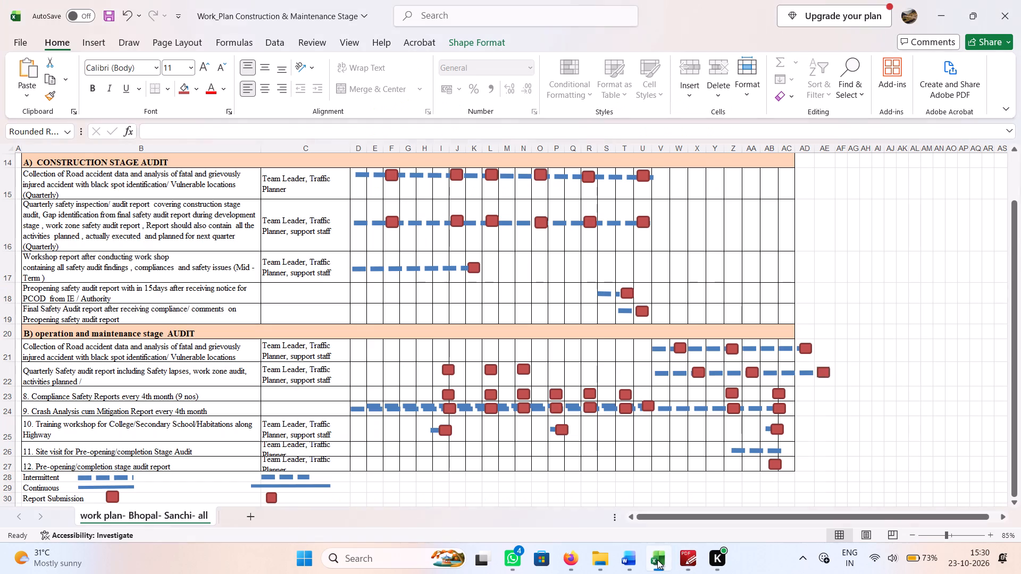
pyautogui.click(67, 394)
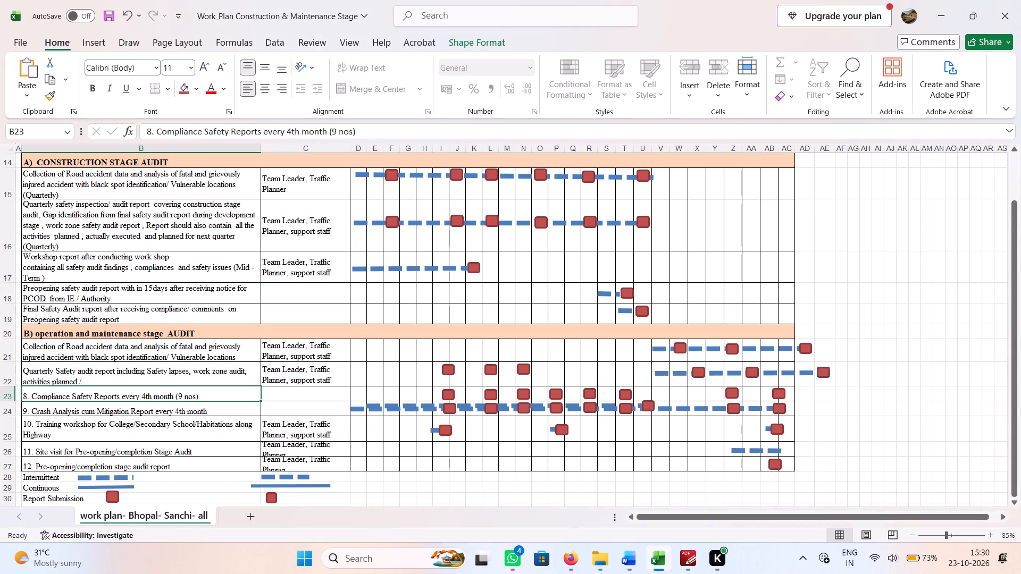
pyautogui.doubleClick(212, 396)
pyautogui.moveTo(212, 396); pyautogui.dragTo(105, 396)
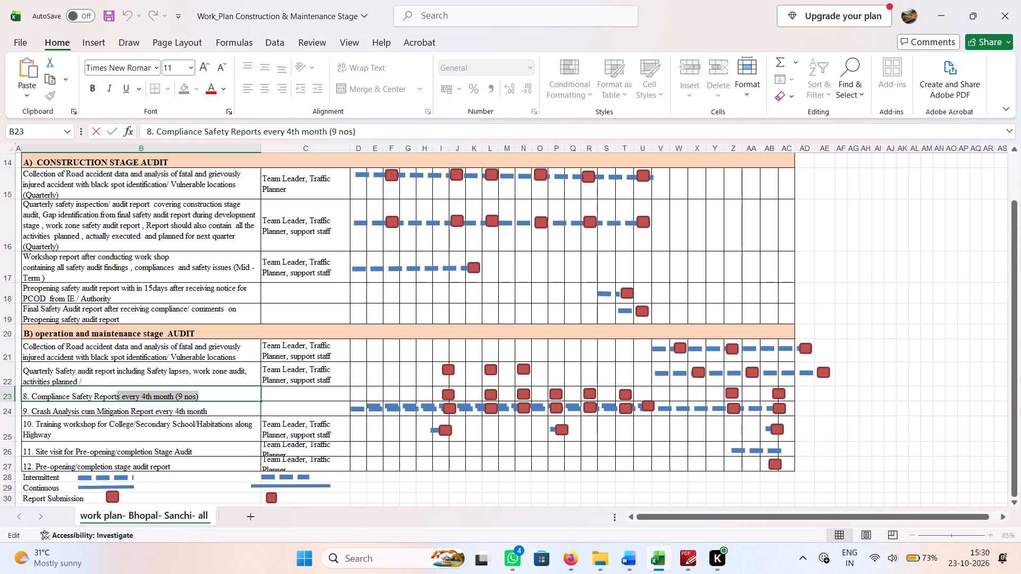
pyautogui.moveTo(105, 396); pyautogui.dragTo(23, 396)
pyautogui.hotkey('ctrl', 'v')
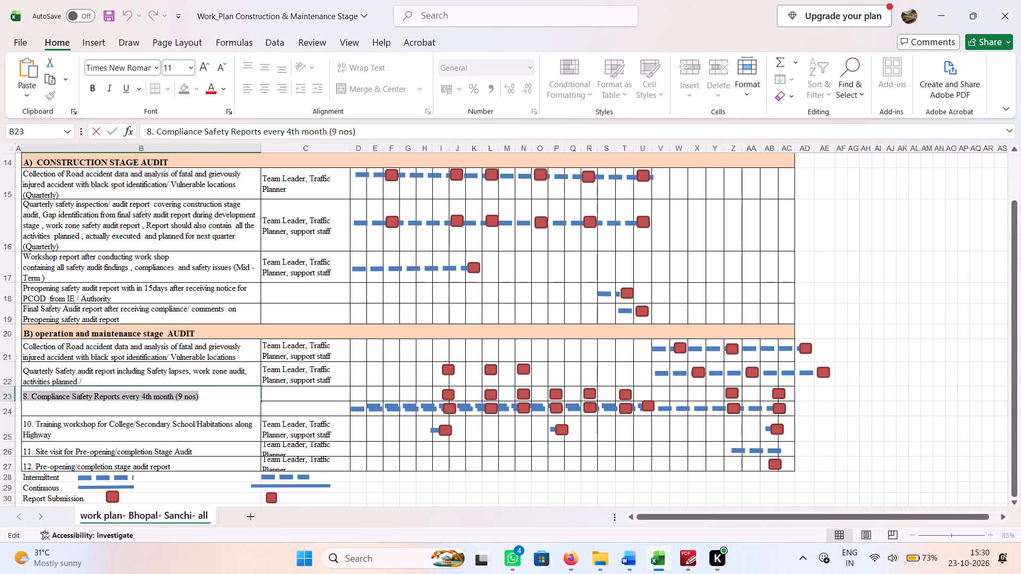
pyautogui.click(110, 435)
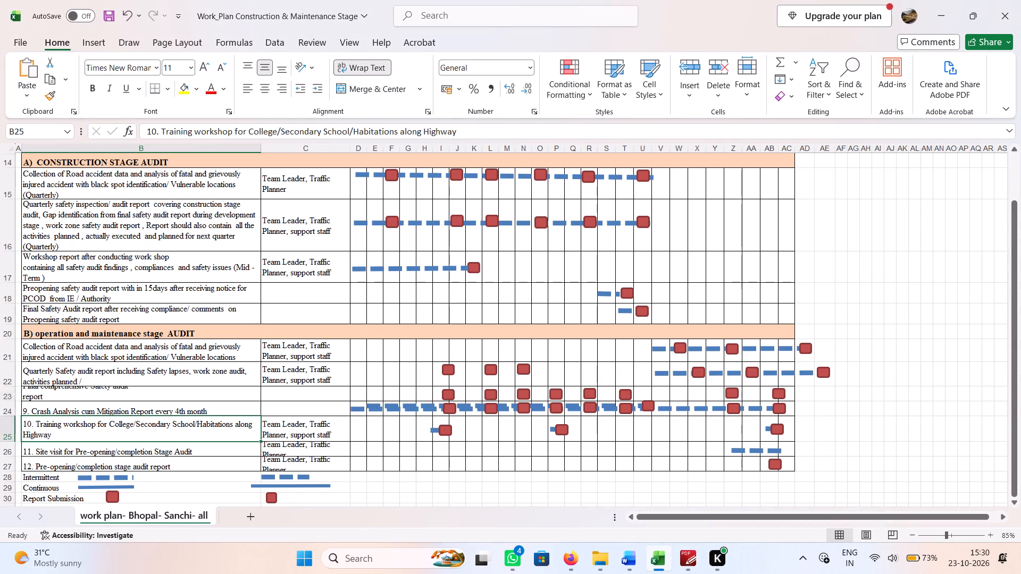
pyautogui.doubleClick(5, 400)
pyautogui.click(154, 395)
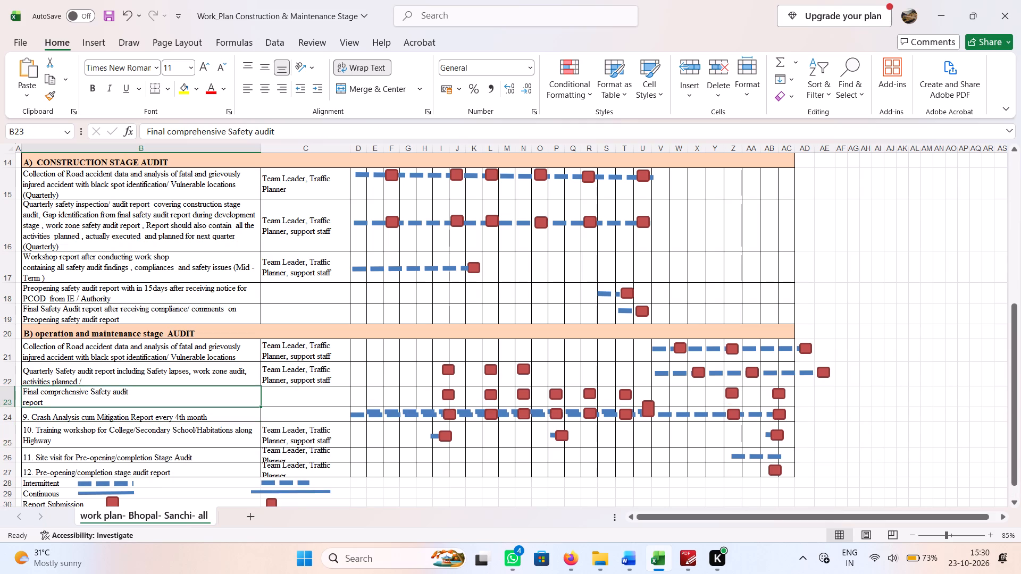
# Head the empty column after week 130 with 134.
pyautogui.click(842, 392)
pyautogui.scroll(1, 838, 393)
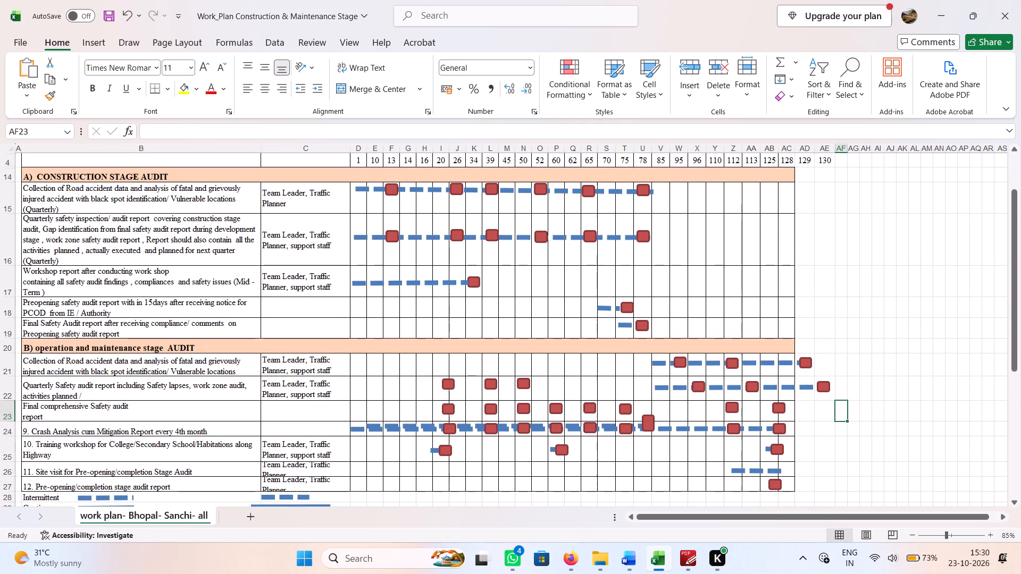
pyautogui.click(843, 161)
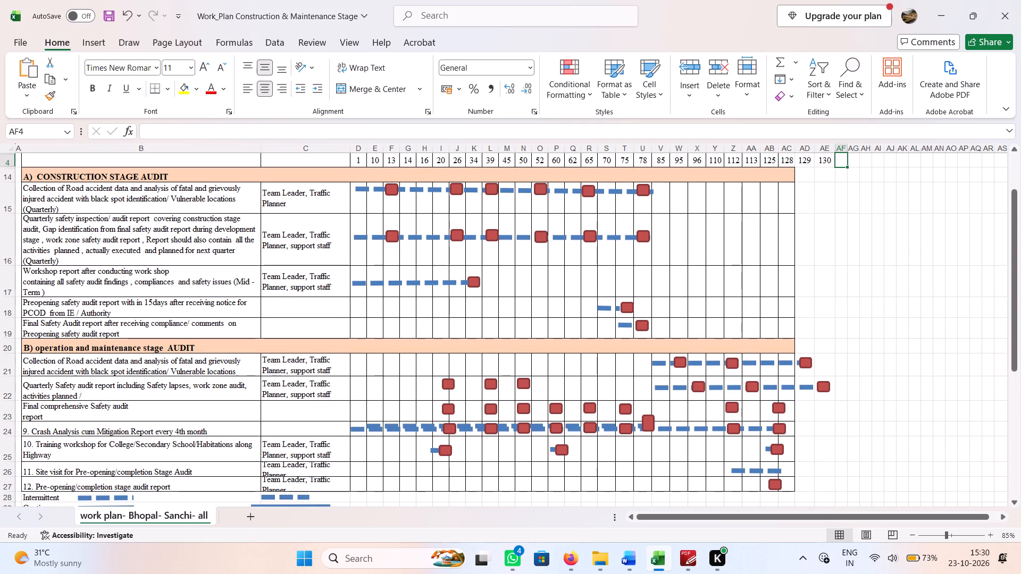
pyautogui.write('134')
pyautogui.click(855, 317)
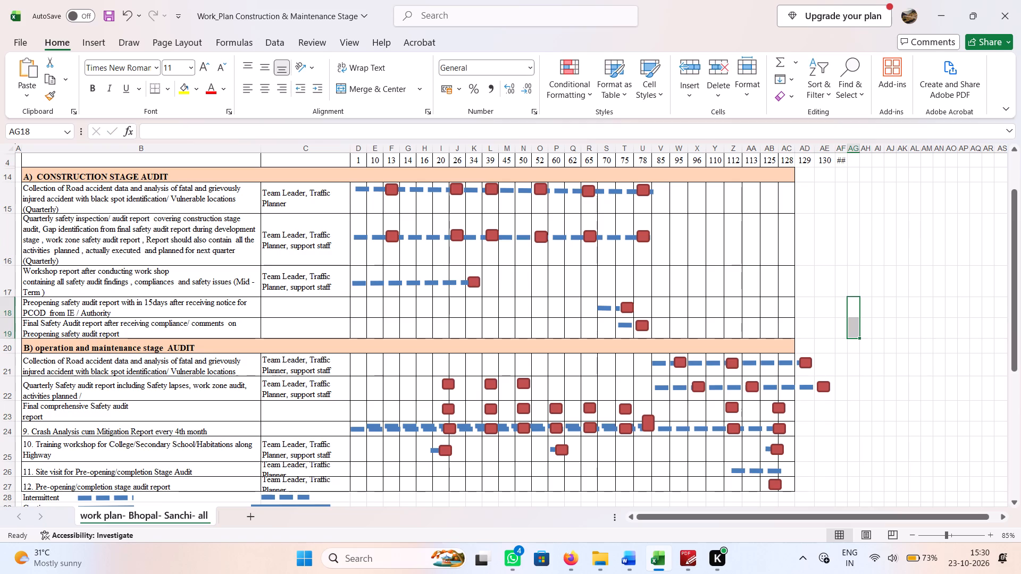
# Widen the week 134 column and move the final comprehensive report row's last marker from about week 125 to week 134.
pyautogui.moveTo(780, 411); pyautogui.dragTo(784, 411)
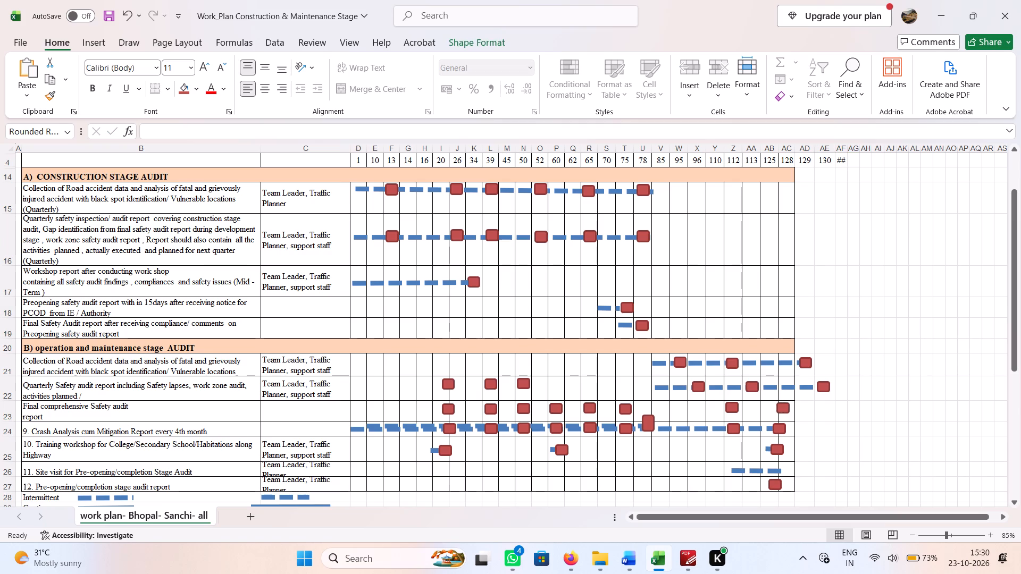
pyautogui.moveTo(784, 411); pyautogui.dragTo(786, 411)
pyautogui.moveTo(848, 149); pyautogui.dragTo(851, 149)
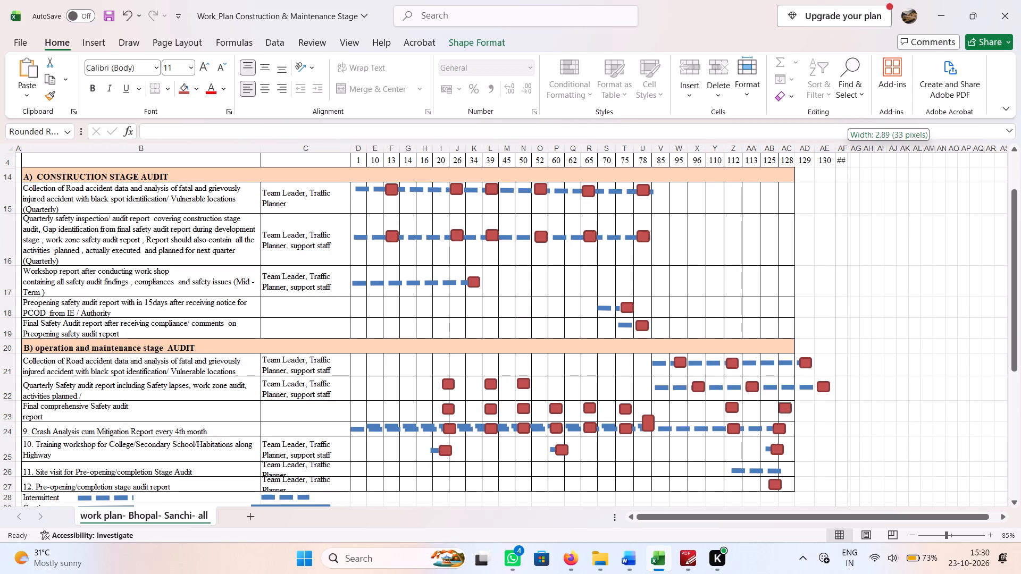
pyautogui.moveTo(851, 149); pyautogui.dragTo(855, 149)
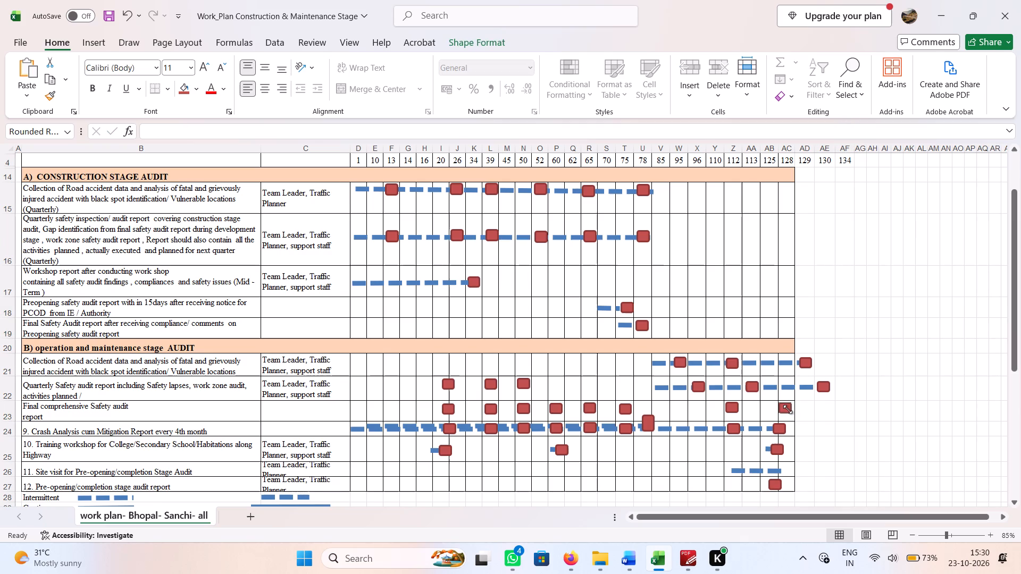
pyautogui.moveTo(786, 409); pyautogui.dragTo(847, 412)
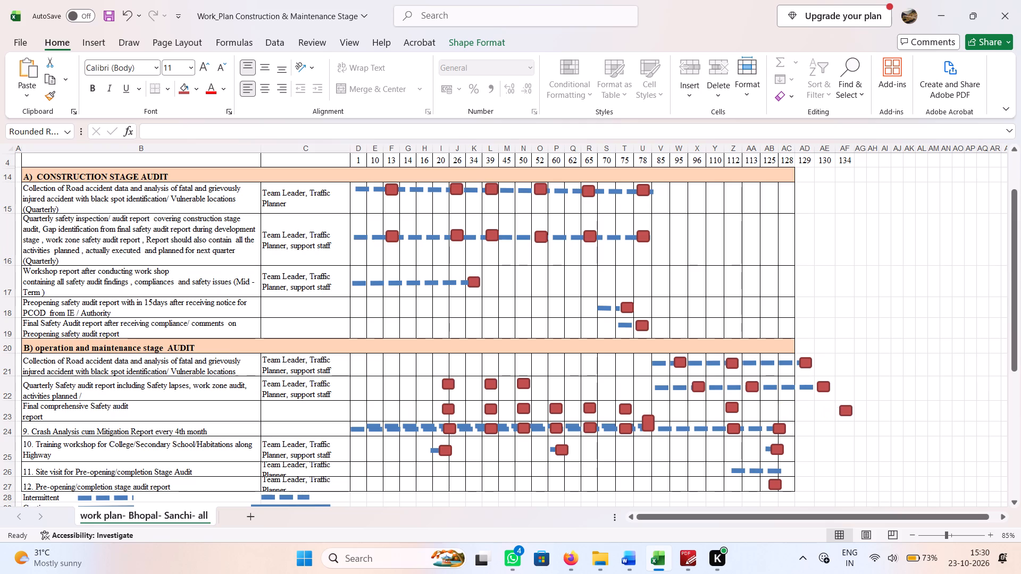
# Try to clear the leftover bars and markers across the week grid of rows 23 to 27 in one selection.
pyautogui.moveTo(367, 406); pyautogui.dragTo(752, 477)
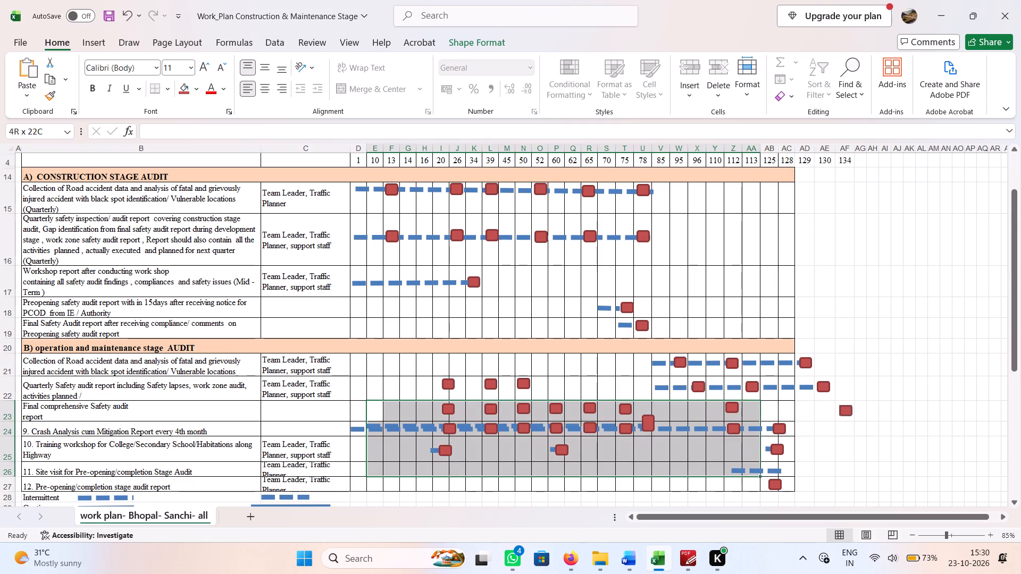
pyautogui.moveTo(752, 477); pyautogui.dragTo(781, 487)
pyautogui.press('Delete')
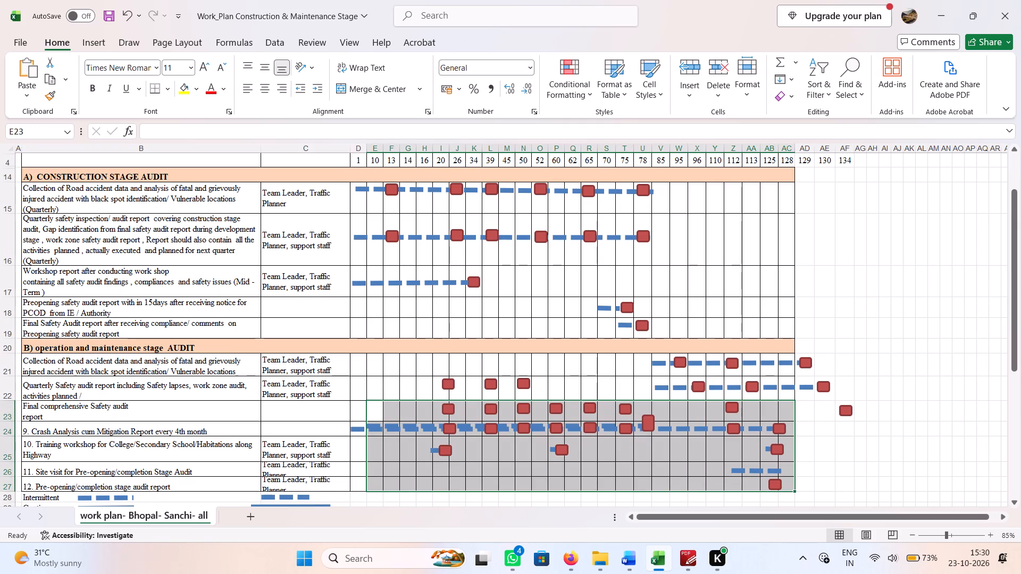
# Clear the old activity and staff text from rows 24 to 27, below the final comprehensive report row.
pyautogui.moveTo(3, 431); pyautogui.dragTo(3, 489)
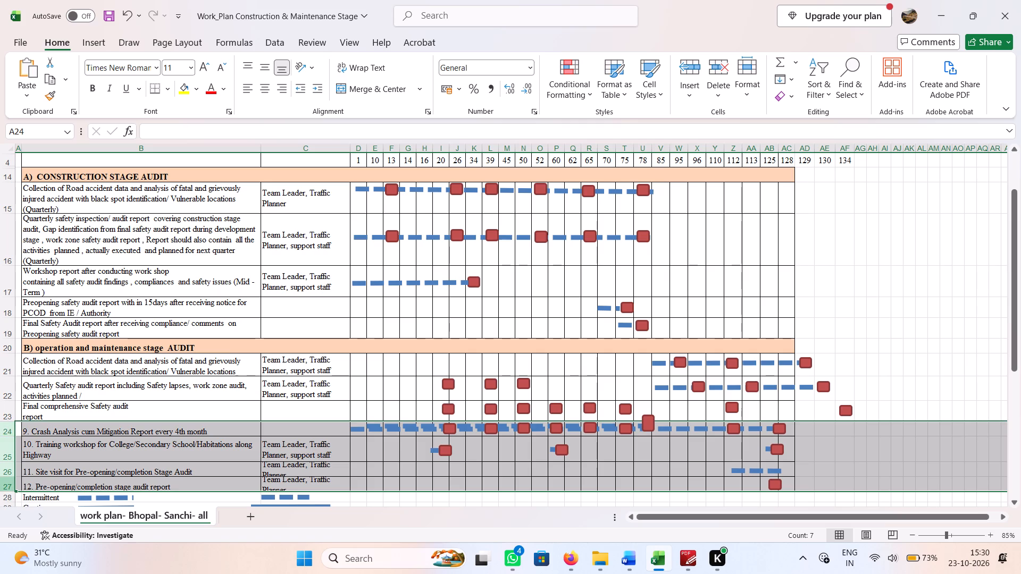
pyautogui.press('Delete')
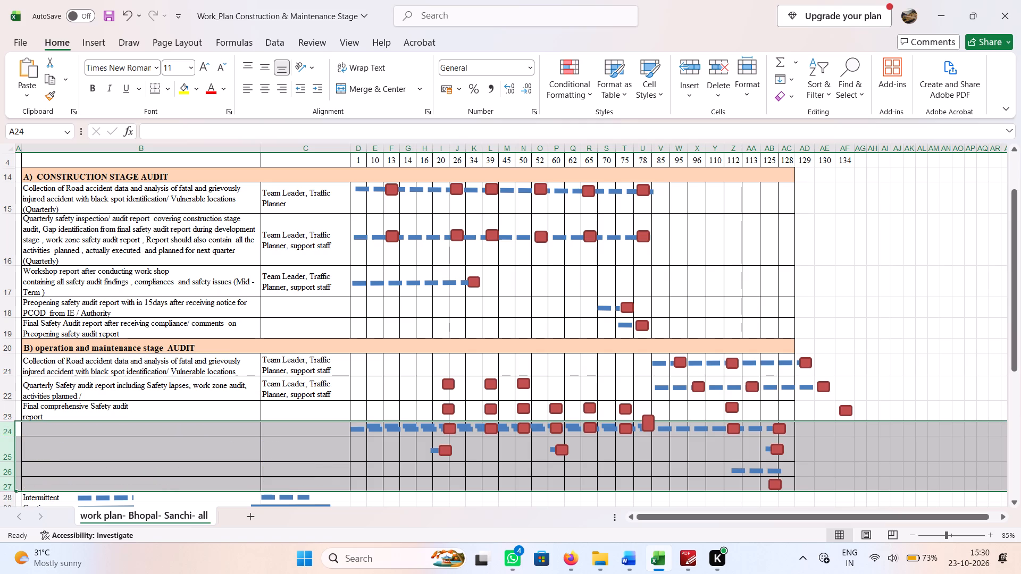
# Delete row 24's two long dashed bars, row 25's short bar near week 20, and both rows' markers near week 20.
pyautogui.click(414, 427)
pyautogui.press('Delete')
pyautogui.click(414, 432)
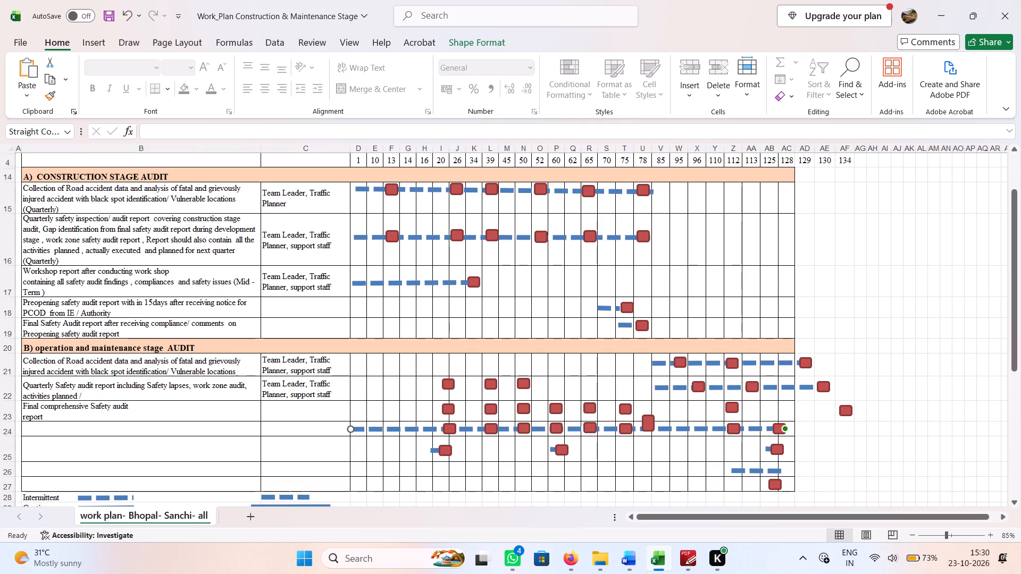
pyautogui.press('Delete')
pyautogui.click(438, 452)
pyautogui.press('Delete')
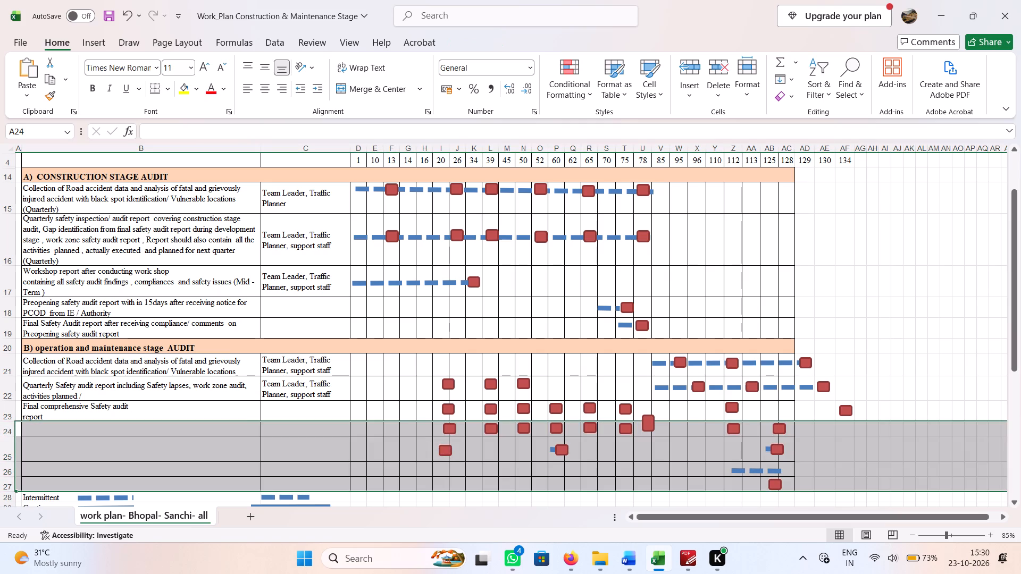
pyautogui.click(448, 434)
pyautogui.press('Delete')
pyautogui.click(446, 448)
pyautogui.press('Delete')
# Delete the leftover report markers around weeks 20, 39 and 50 in rows 22 to 24.
pyautogui.click(490, 428)
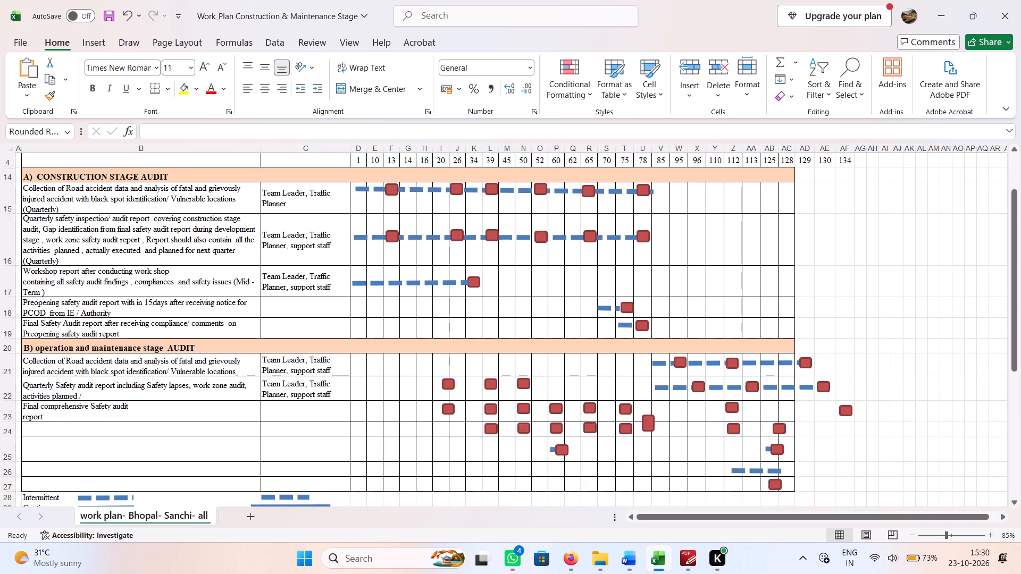
pyautogui.press('Delete')
pyautogui.click(491, 405)
pyautogui.press('Delete')
pyautogui.click(494, 384)
pyautogui.press('Delete')
pyautogui.click(443, 384)
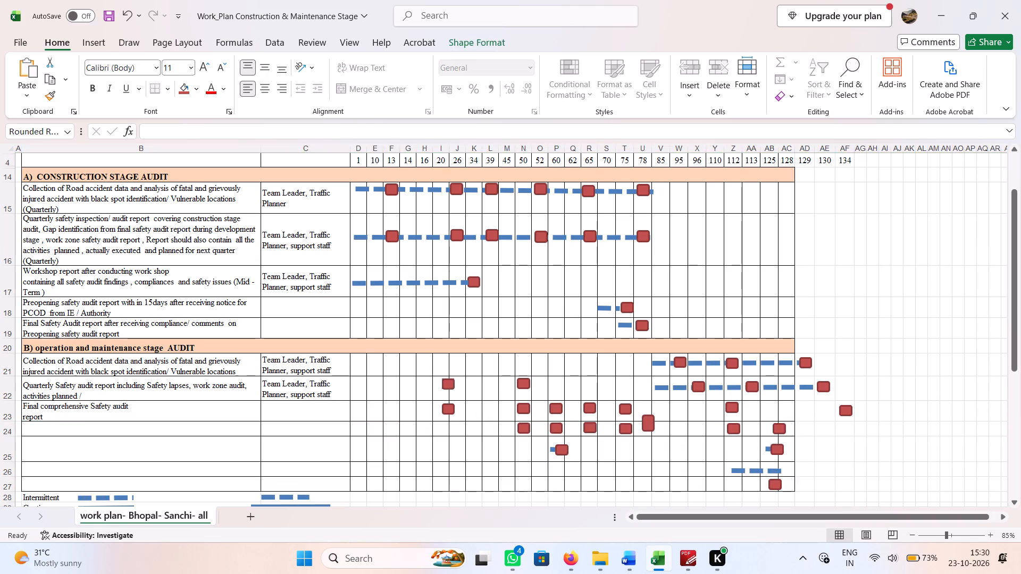
pyautogui.press('Delete')
pyautogui.click(446, 410)
pyautogui.press('Delete')
pyautogui.click(524, 383)
pyautogui.press('Delete')
pyautogui.click(525, 408)
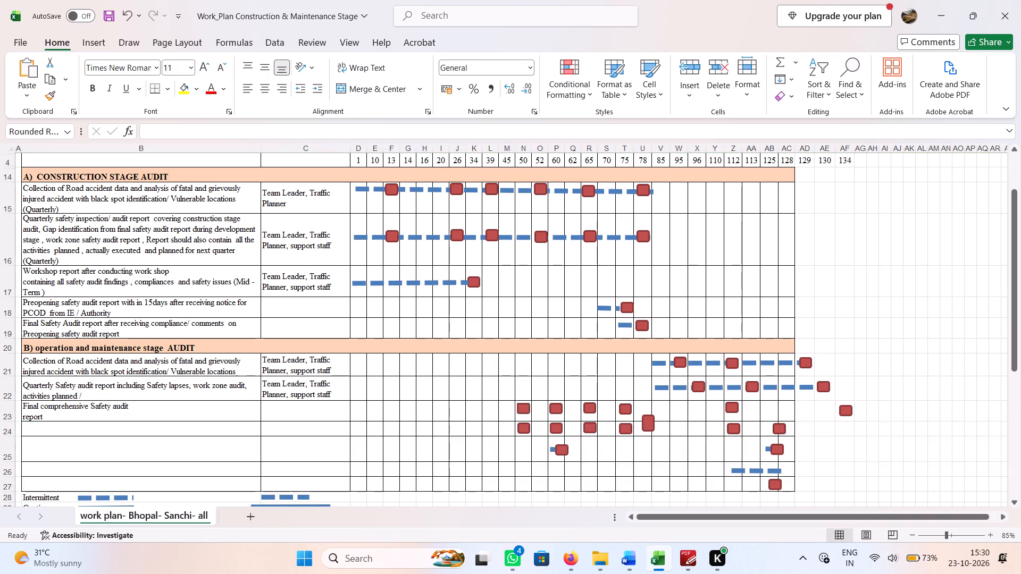
pyautogui.press('Delete')
pyautogui.click(525, 430)
pyautogui.press('Delete')
# Delete the leftover report markers around weeks 60, 65, 75 and 78 in rows 23 and 24.
pyautogui.click(563, 428)
pyautogui.press('Delete')
pyautogui.click(557, 408)
pyautogui.press('Delete')
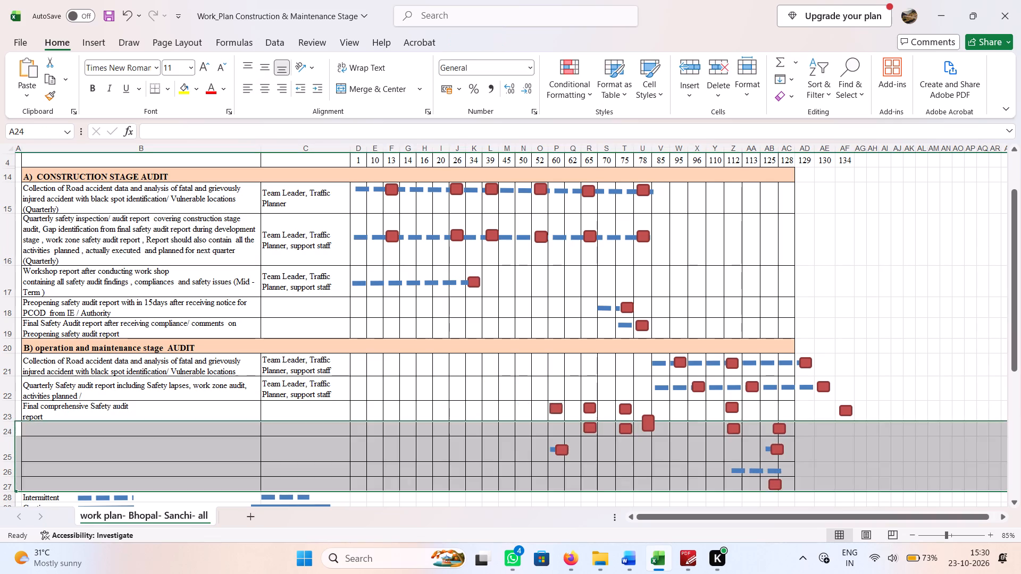
pyautogui.click(590, 410)
pyautogui.press('Delete')
pyautogui.click(590, 425)
pyautogui.press('Delete')
pyautogui.click(630, 426)
pyautogui.press('Delete')
pyautogui.click(631, 401)
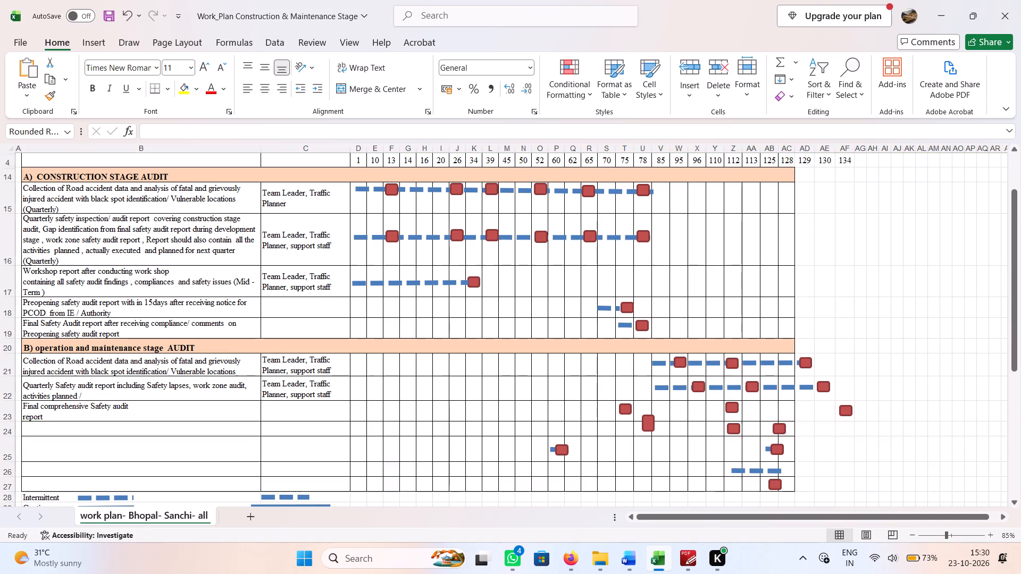
pyautogui.press('Delete')
pyautogui.click(650, 420)
pyautogui.press('Delete')
# Delete the week 112 report markers in rows 23 and 24 and row 24's marker near week 125.
pyautogui.click(734, 405)
pyautogui.press('Delete')
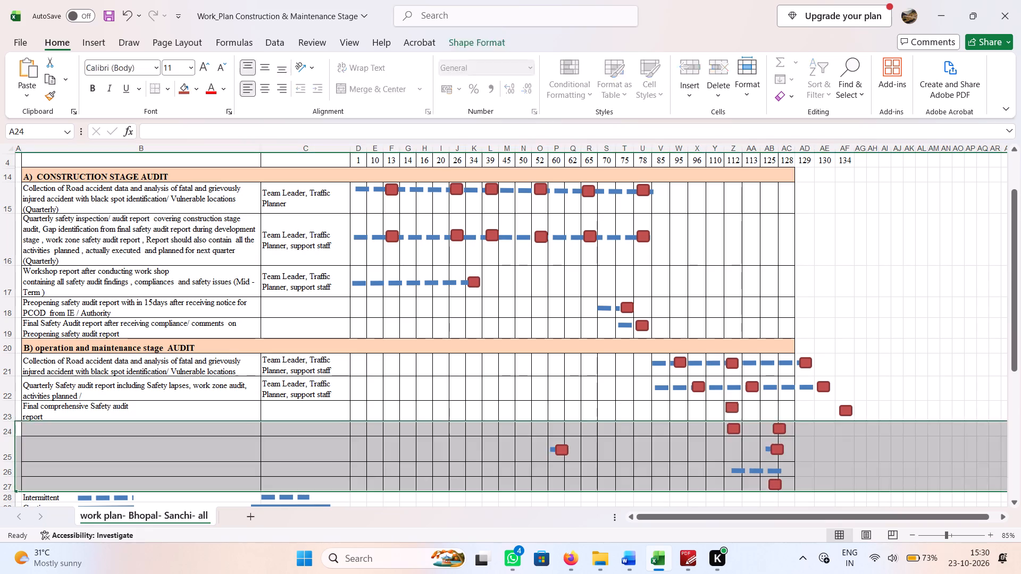
pyautogui.click(734, 428)
pyautogui.press('Delete')
pyautogui.click(785, 432)
pyautogui.press('Delete')
# Delete all remaining dashed bars and report markers from the emptied rows 25 to 27.
pyautogui.click(782, 450)
pyautogui.press('Delete')
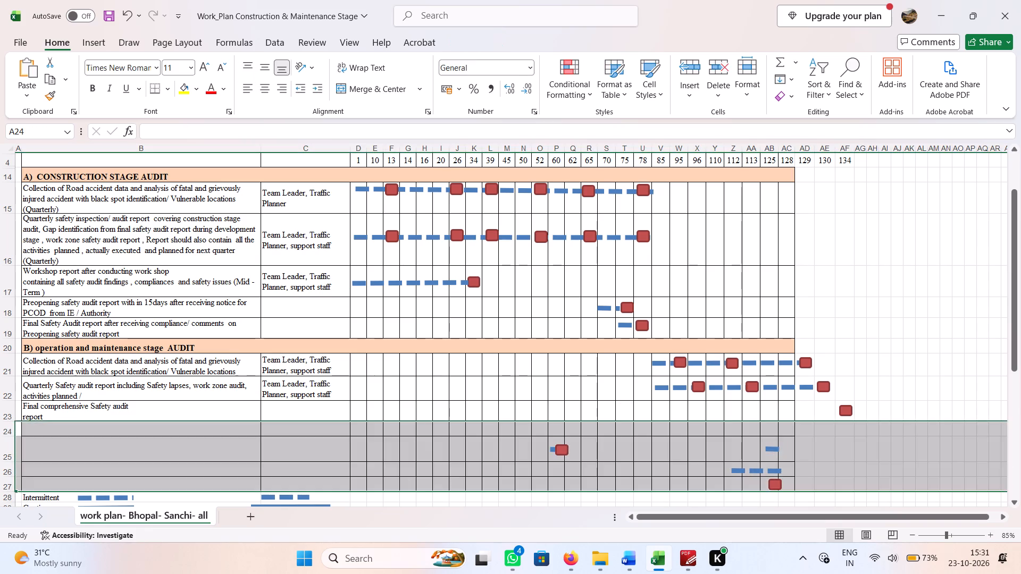
pyautogui.click(771, 450)
pyautogui.press('Delete')
pyautogui.click(765, 472)
pyautogui.press('Delete')
pyautogui.click(774, 479)
pyautogui.press('Delete')
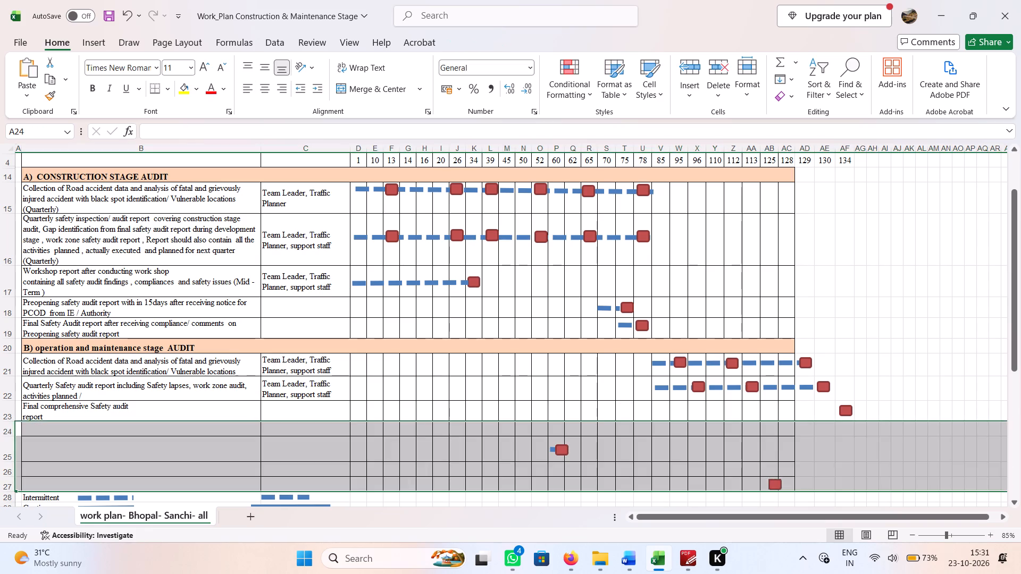
pyautogui.click(570, 454)
pyautogui.press('Delete')
pyautogui.click(556, 449)
pyautogui.press('Delete')
# Remove the line break in row 23's activity so it reads "Final comprehensive Safety audit report" on one line.
pyautogui.click(150, 419)
pyautogui.doubleClick(148, 409)
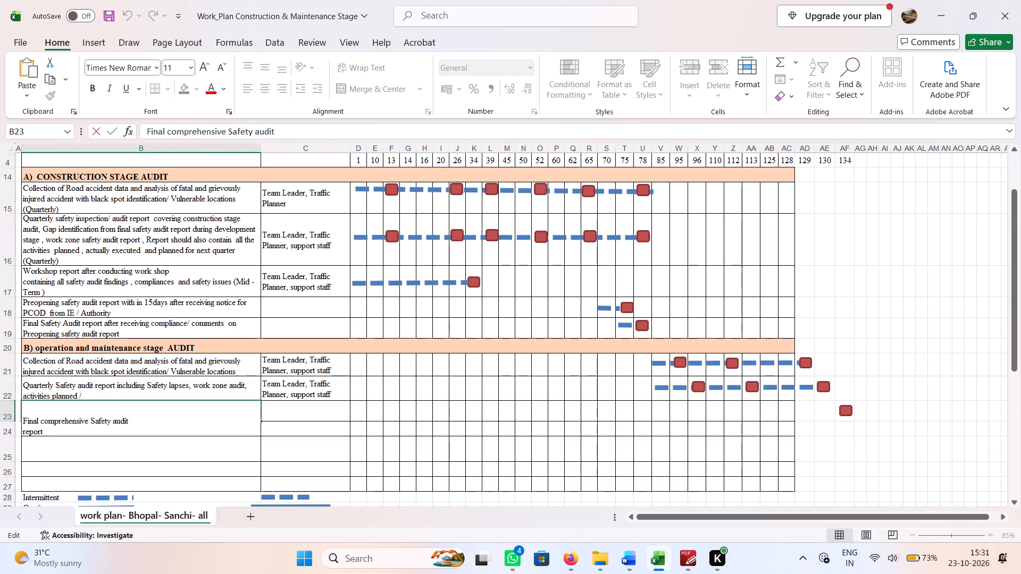
pyautogui.press('Delete')
pyautogui.click(182, 448)
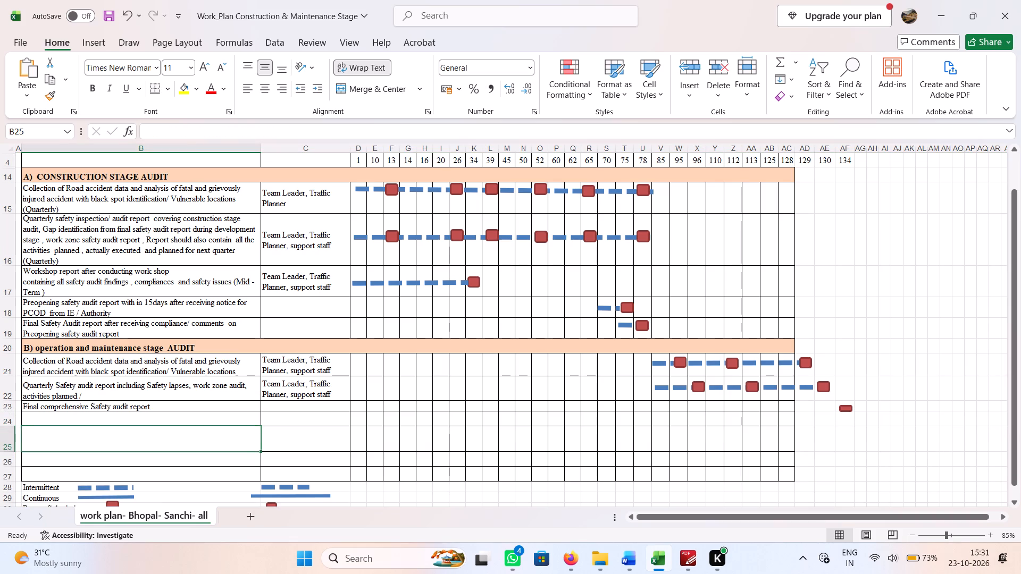
# Correct the ending of row 22's quarterly safety audit activity so it reads "activities planned." without the slash.
pyautogui.doubleClick(98, 392)
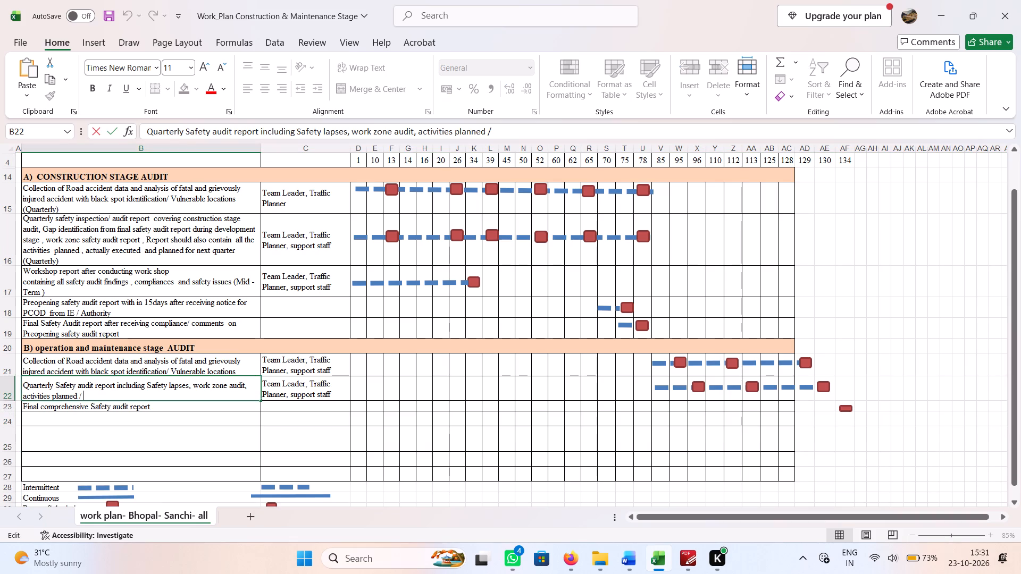
pyautogui.press('BackSpace')
pyautogui.press('BackSpace')
pyautogui.press('BackSpace')
pyautogui.press('.')
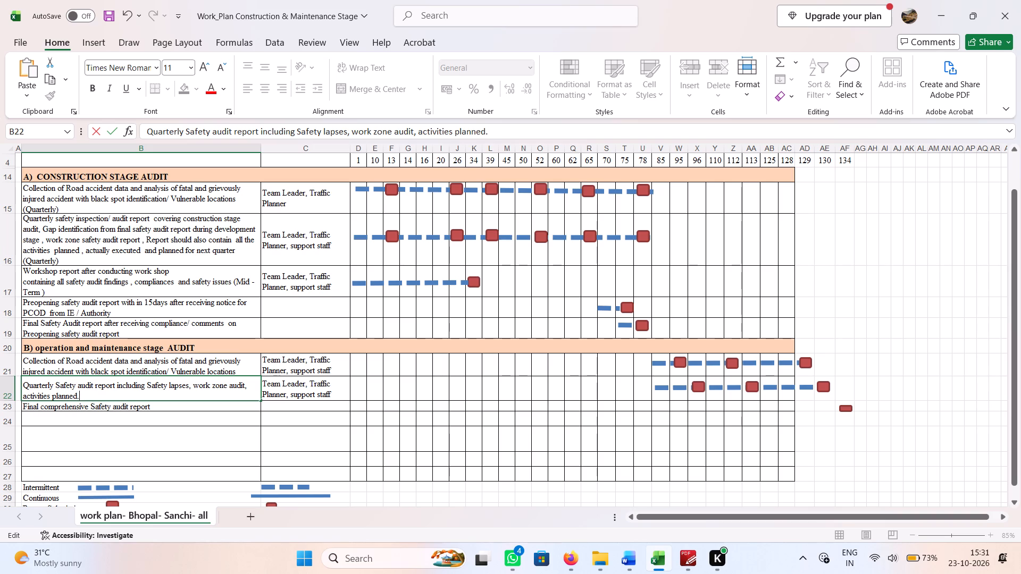
pyautogui.click(139, 436)
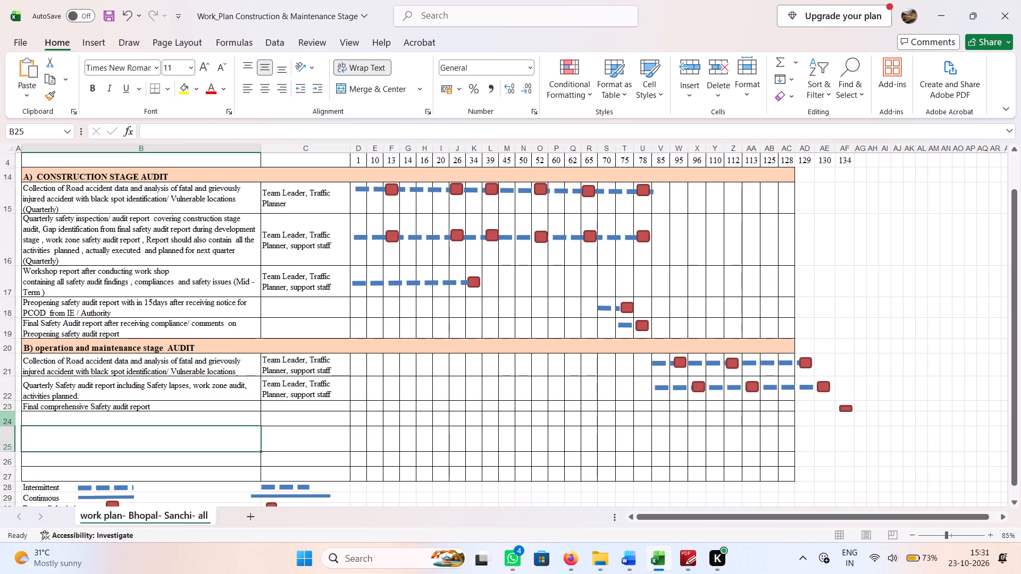
# Delete the empty rows 24 to 27 between the final audit report activity and the legend.
pyautogui.moveTo(9, 416); pyautogui.dragTo(10, 475)
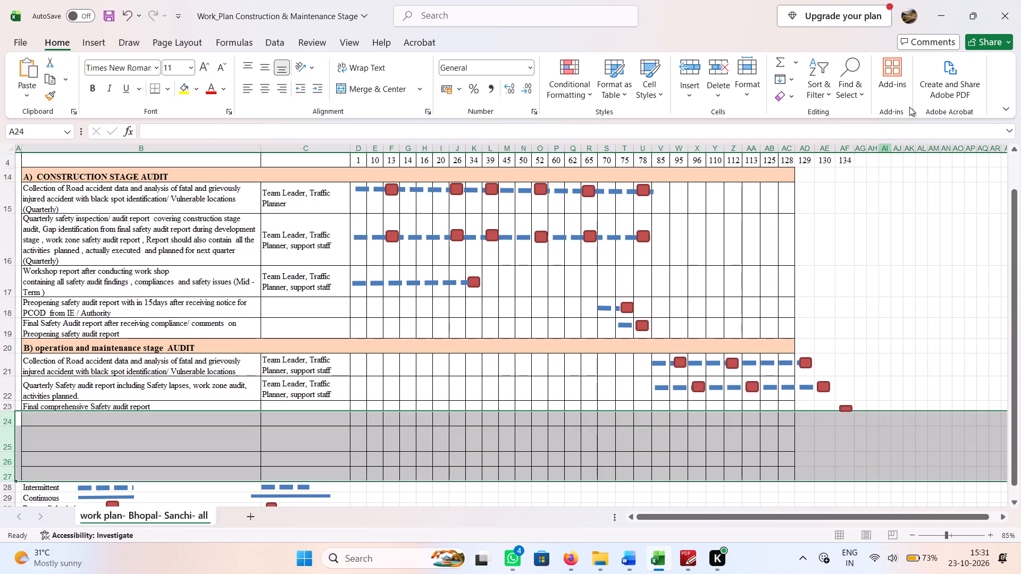
pyautogui.click(721, 73)
pyautogui.click(323, 434)
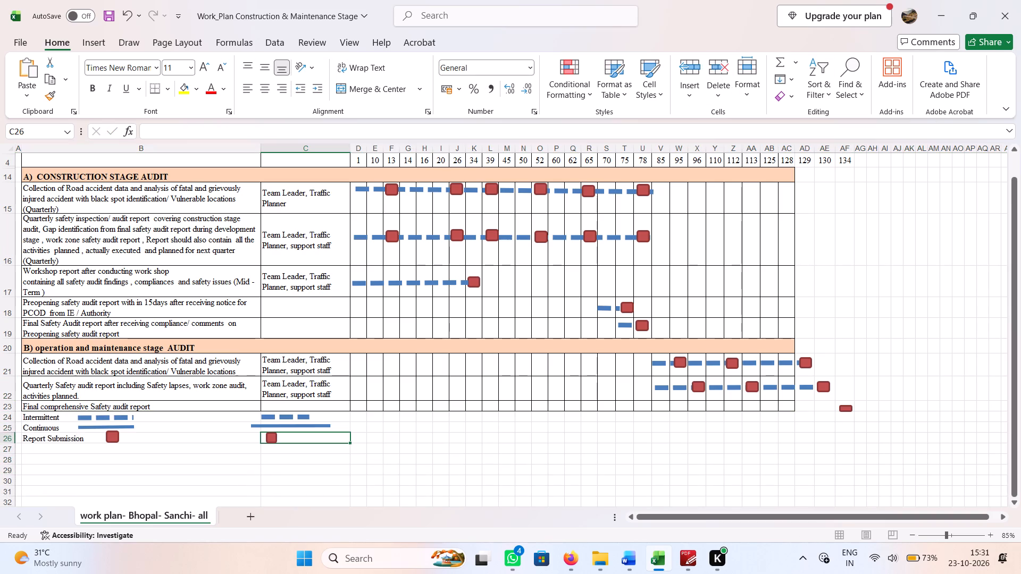
pyautogui.click(530, 443)
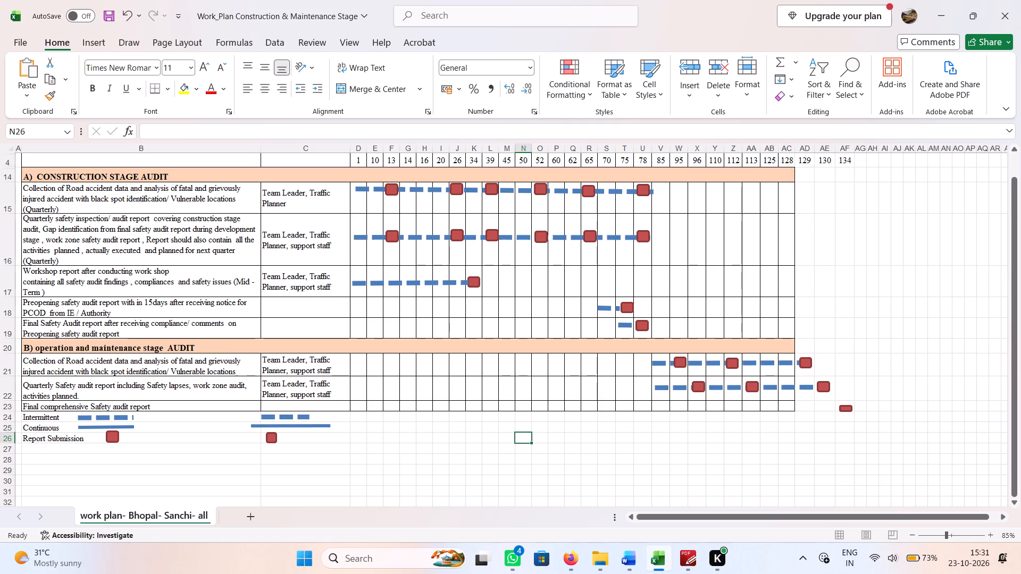
# Apply all borders to the whole work plan table from B1 through column AF, row 23.
pyautogui.scroll(1, 755, 410)
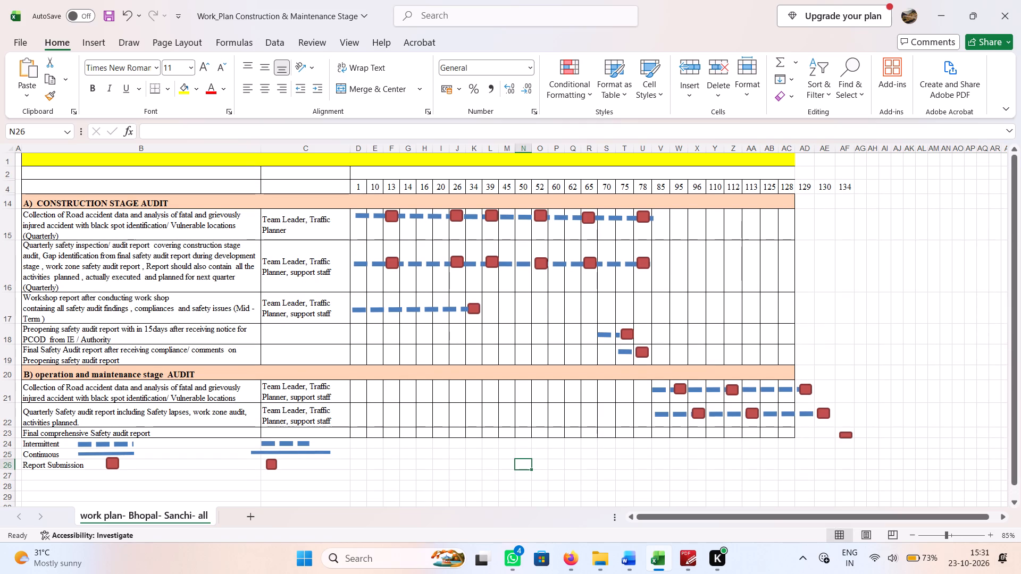
pyautogui.scroll(2, 119, 168)
pyautogui.moveTo(26, 157); pyautogui.dragTo(648, 353)
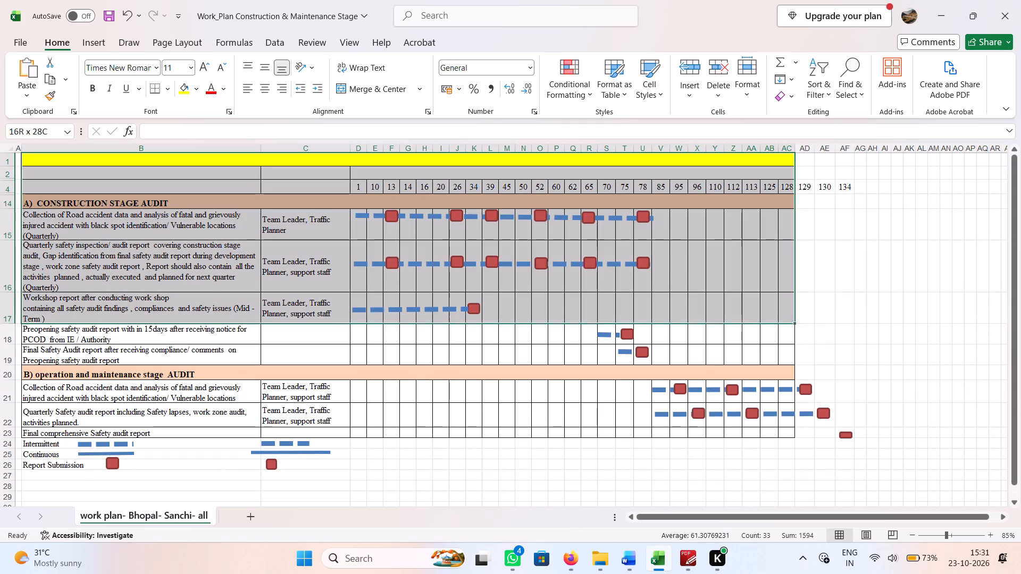
pyautogui.moveTo(648, 353); pyautogui.dragTo(858, 437)
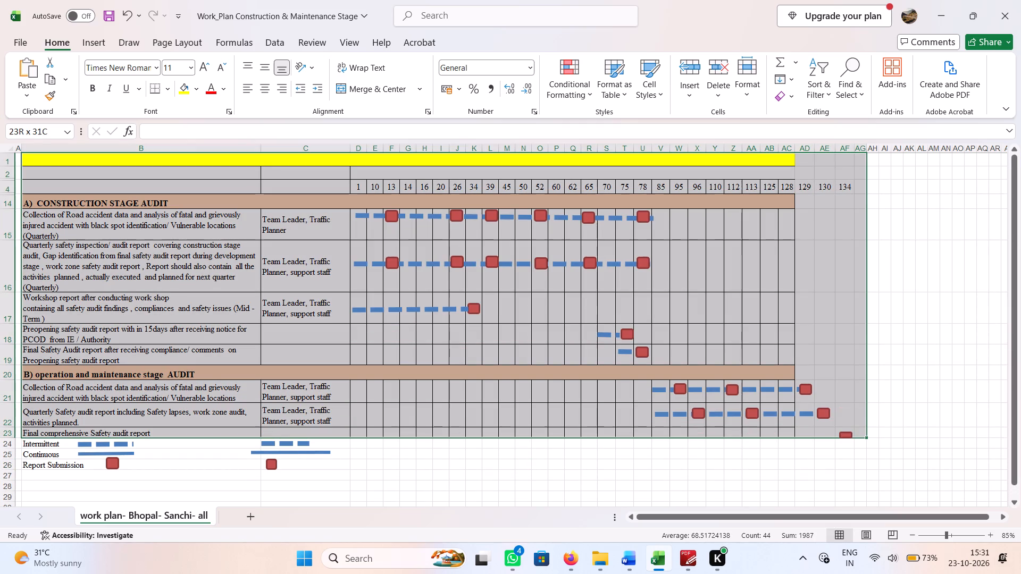
pyautogui.moveTo(858, 437); pyautogui.dragTo(853, 437)
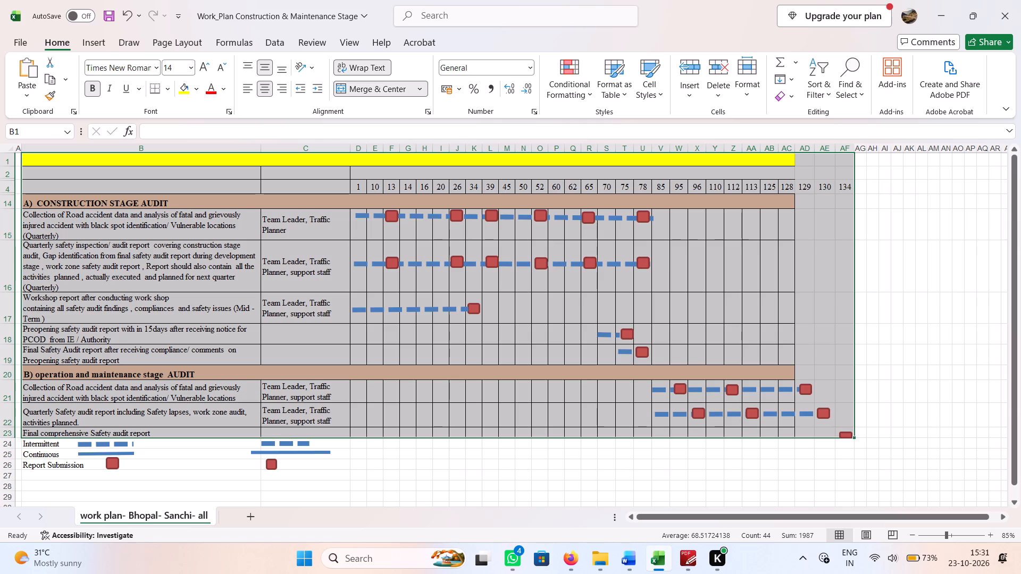
pyautogui.click(167, 85)
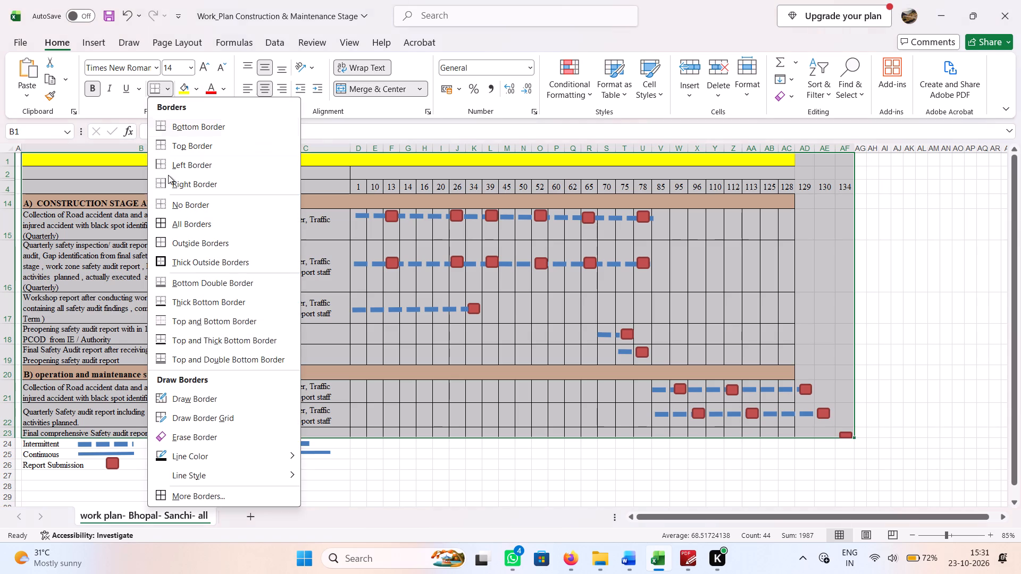
pyautogui.click(185, 226)
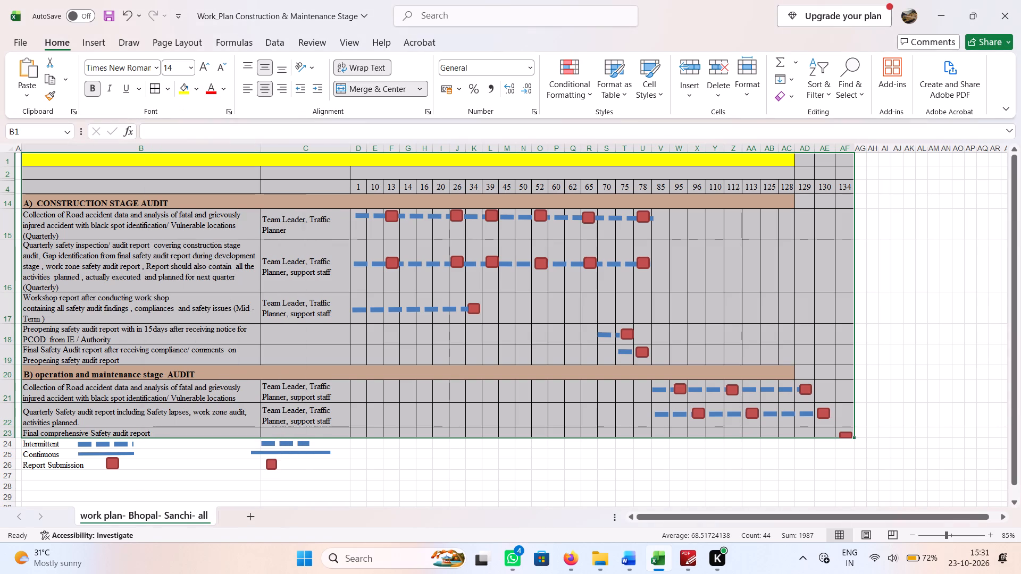
pyautogui.click(767, 297)
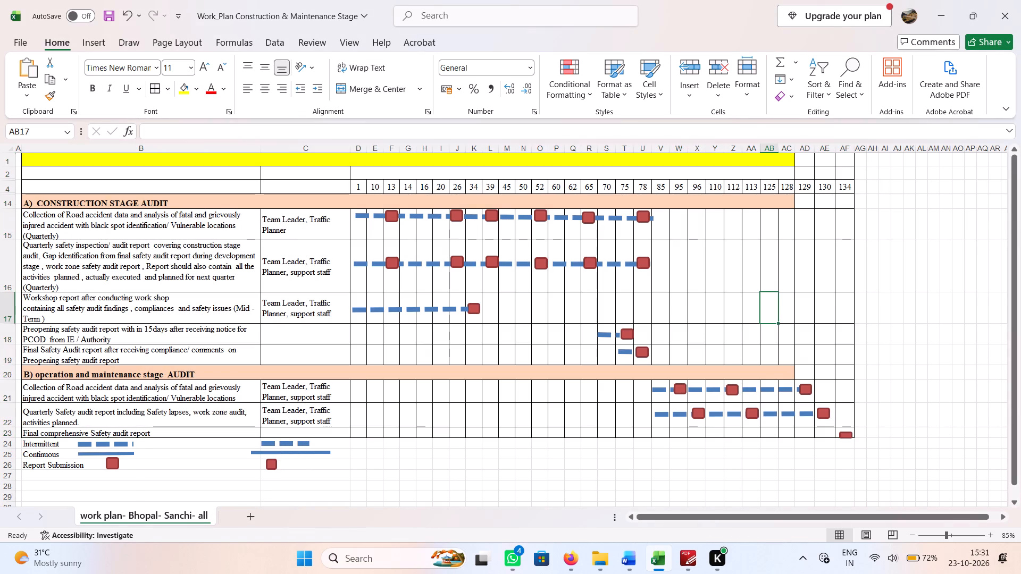
# Extend the merged construction stage and operation and maintenance stage heading bands through column AF and left-align their text.
pyautogui.moveTo(847, 202); pyautogui.dragTo(728, 201)
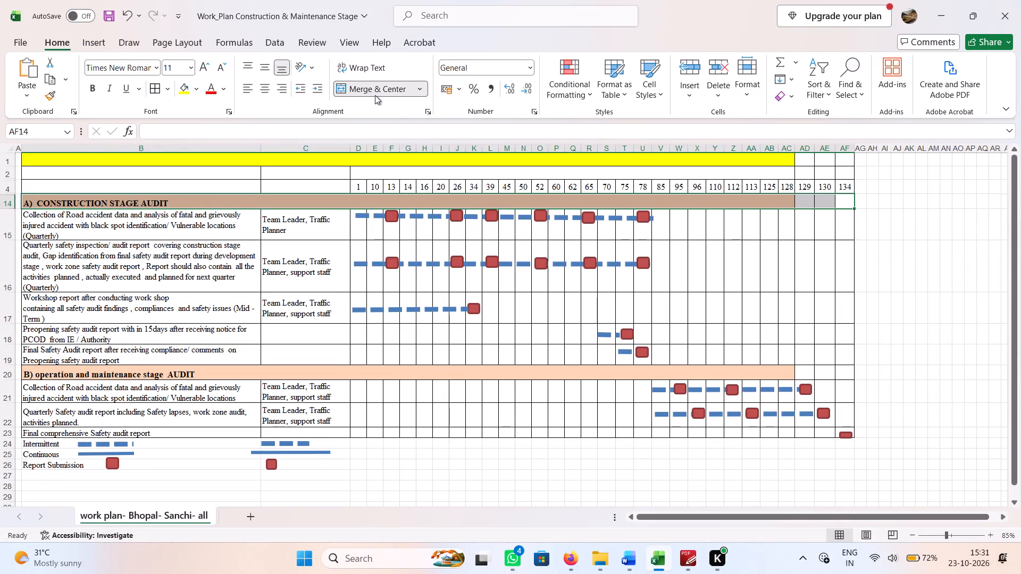
pyautogui.click(371, 86)
pyautogui.click(371, 86)
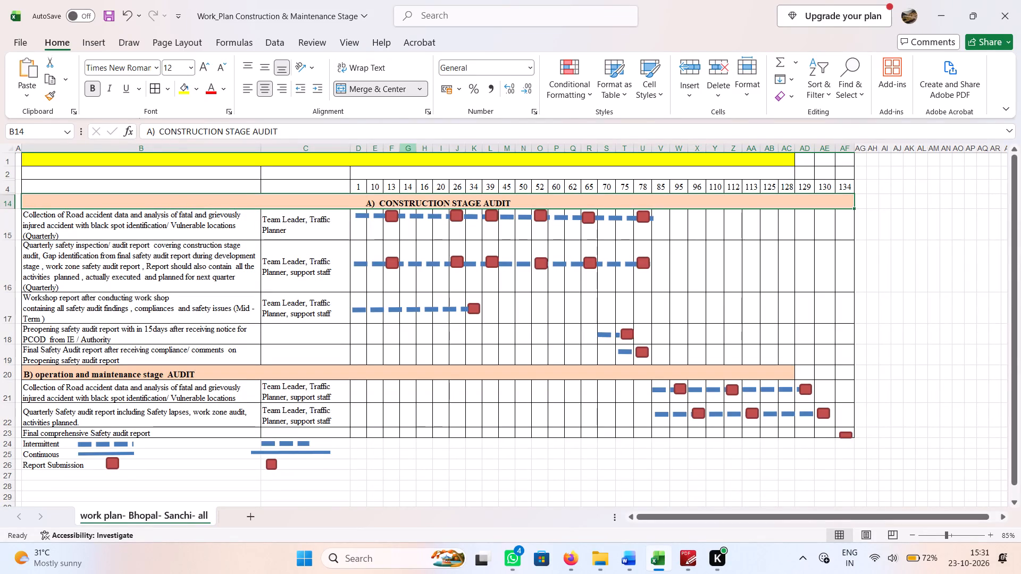
pyautogui.click(252, 90)
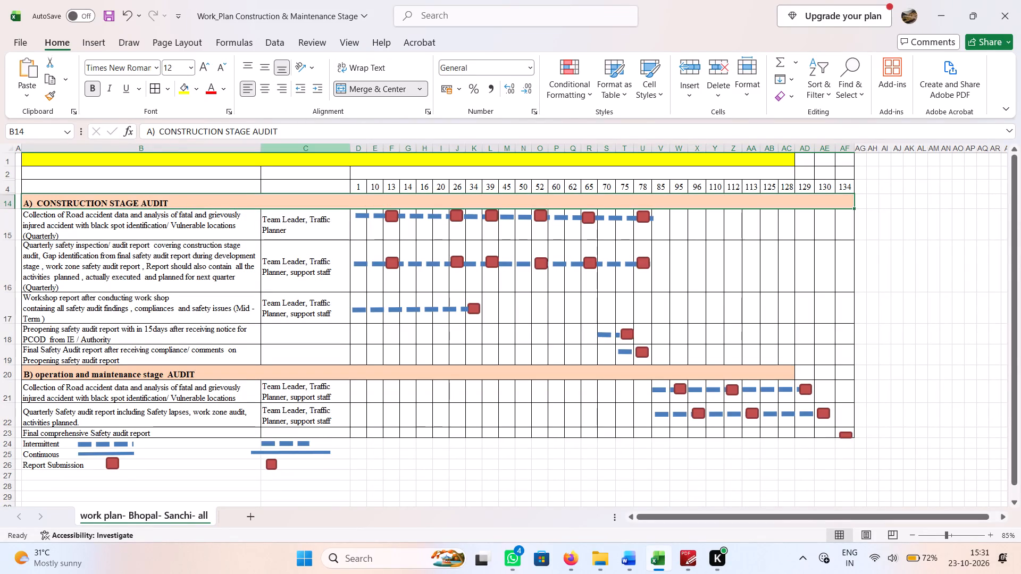
pyautogui.moveTo(846, 371); pyautogui.dragTo(583, 370)
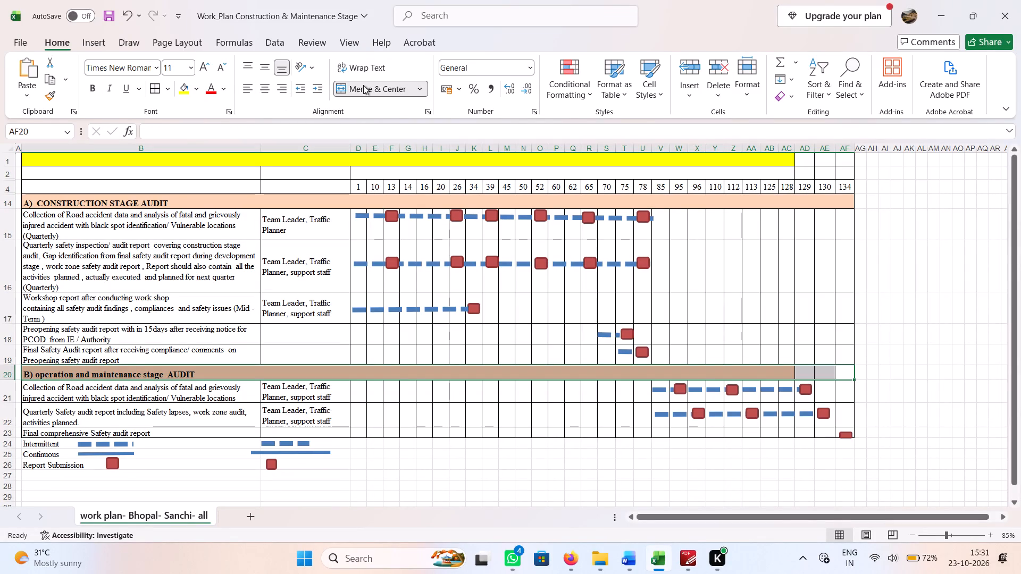
pyautogui.click(363, 87)
pyautogui.click(363, 87)
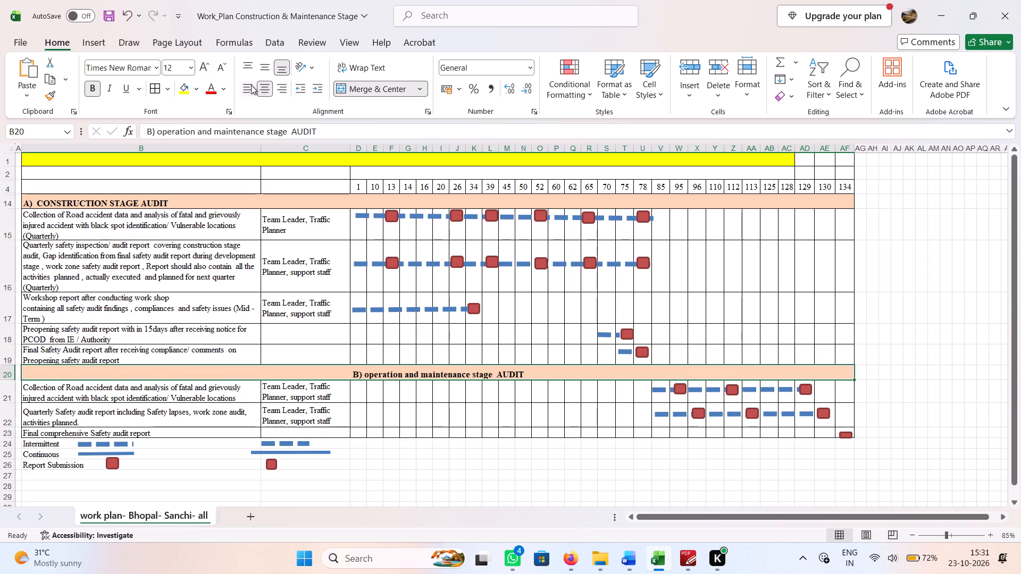
pyautogui.click(250, 85)
pyautogui.click(194, 338)
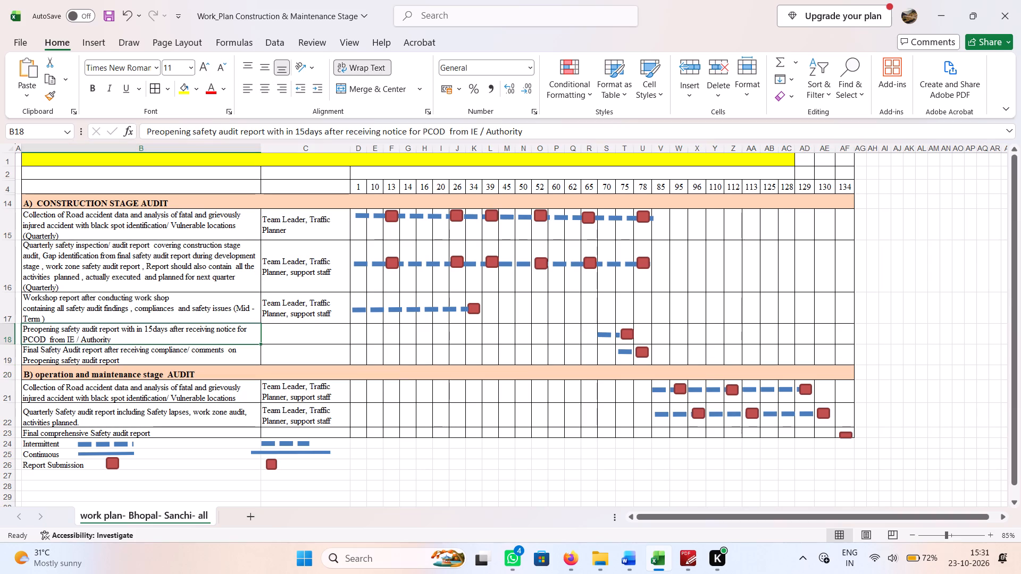
# Extend the merged yellow title band in row 1 and the merged row 2 cell above the weeks through column AF.
pyautogui.scroll(2, 717, 317)
pyautogui.moveTo(842, 159); pyautogui.dragTo(760, 160)
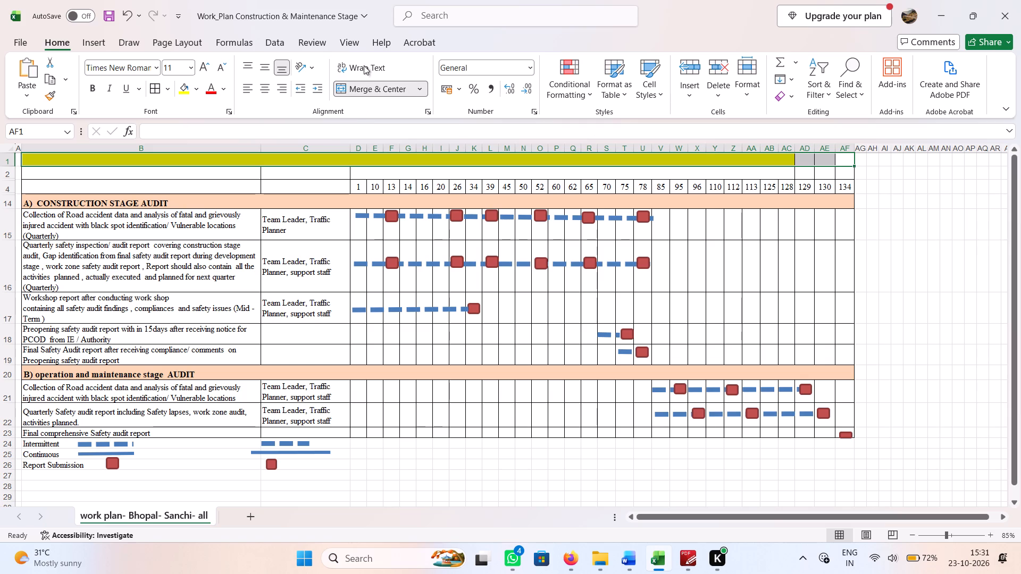
pyautogui.click(361, 81)
pyautogui.click(361, 89)
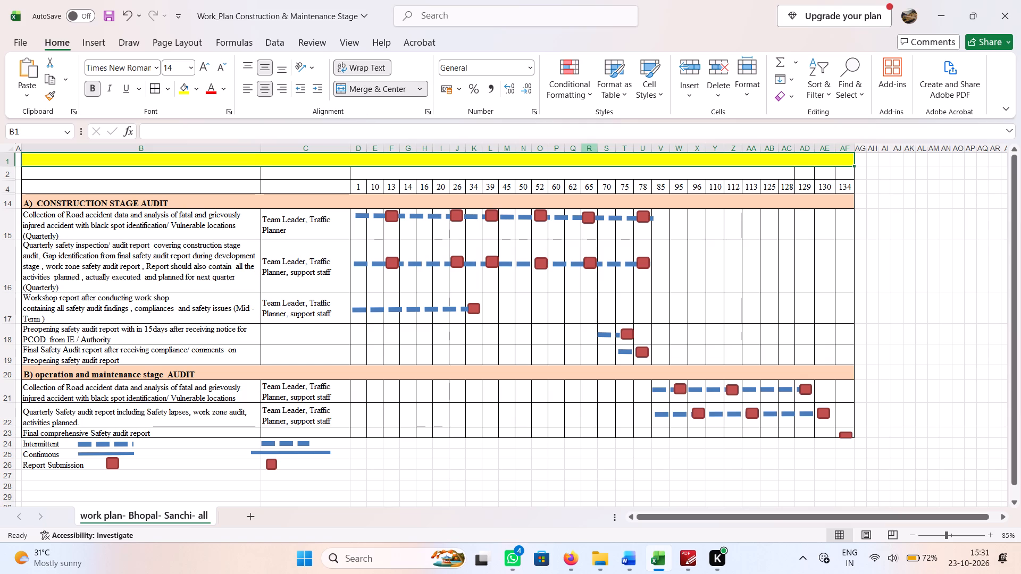
pyautogui.moveTo(845, 172); pyautogui.dragTo(708, 174)
pyautogui.click(377, 86)
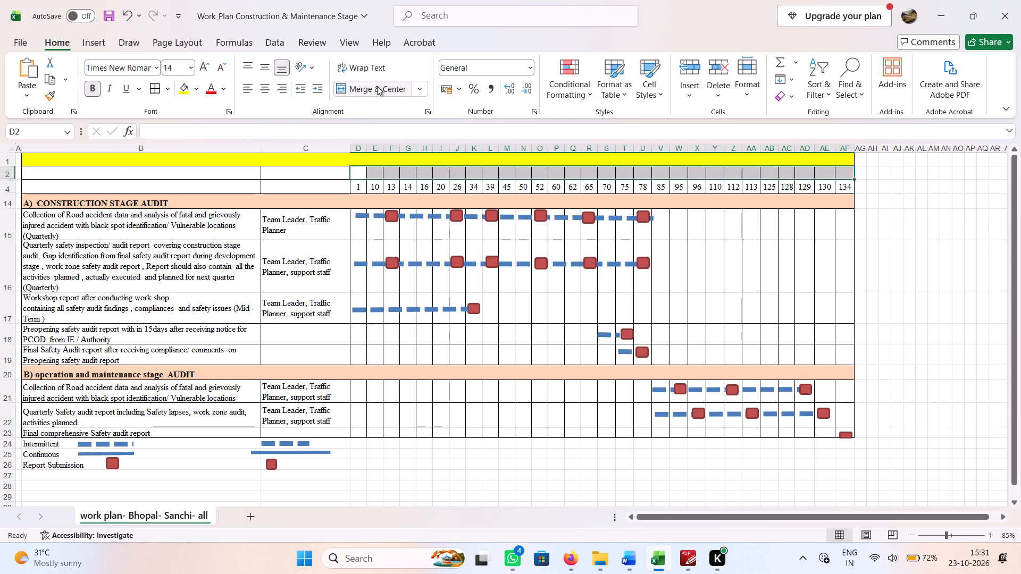
pyautogui.click(377, 86)
pyautogui.click(438, 356)
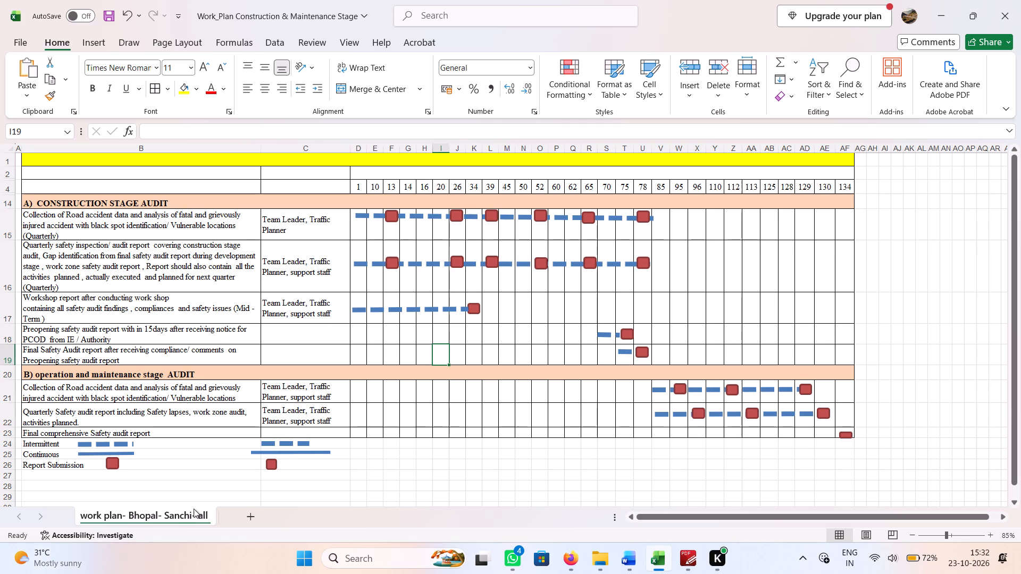
# Rename the sheet as "work plan- Rajasthan".
pyautogui.rightClick(173, 516)
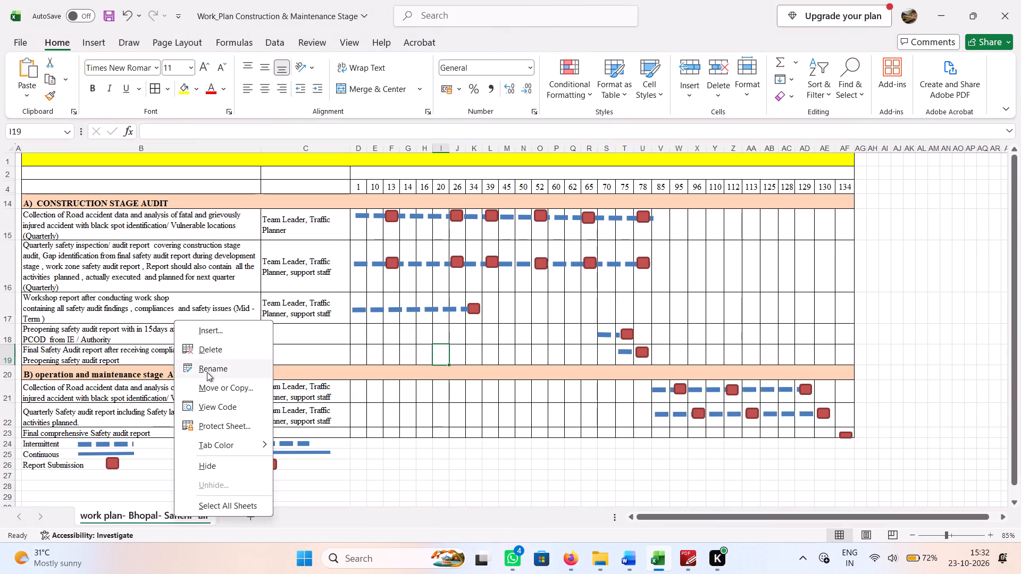
pyautogui.click(209, 370)
pyautogui.click(187, 517)
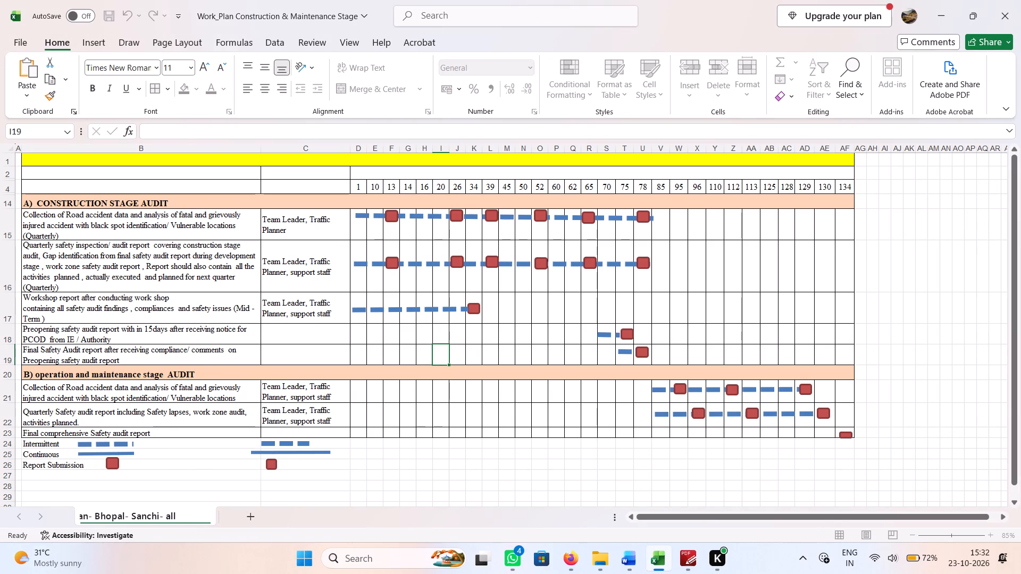
pyautogui.moveTo(187, 517); pyautogui.dragTo(103, 517)
pyautogui.press('BackSpace')
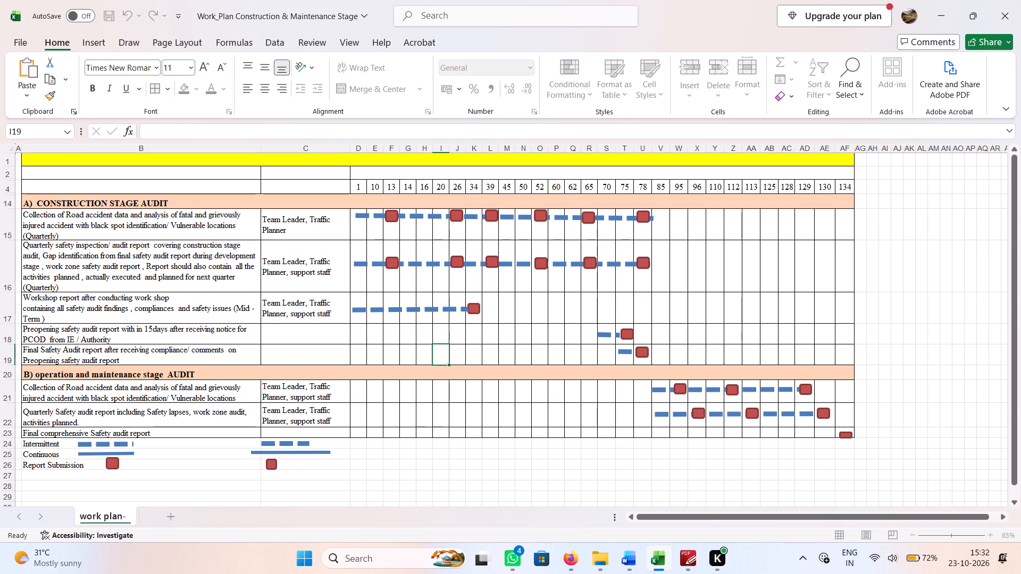
pyautogui.write('Rajasthan')
pyautogui.click(376, 394)
pyautogui.click(290, 430)
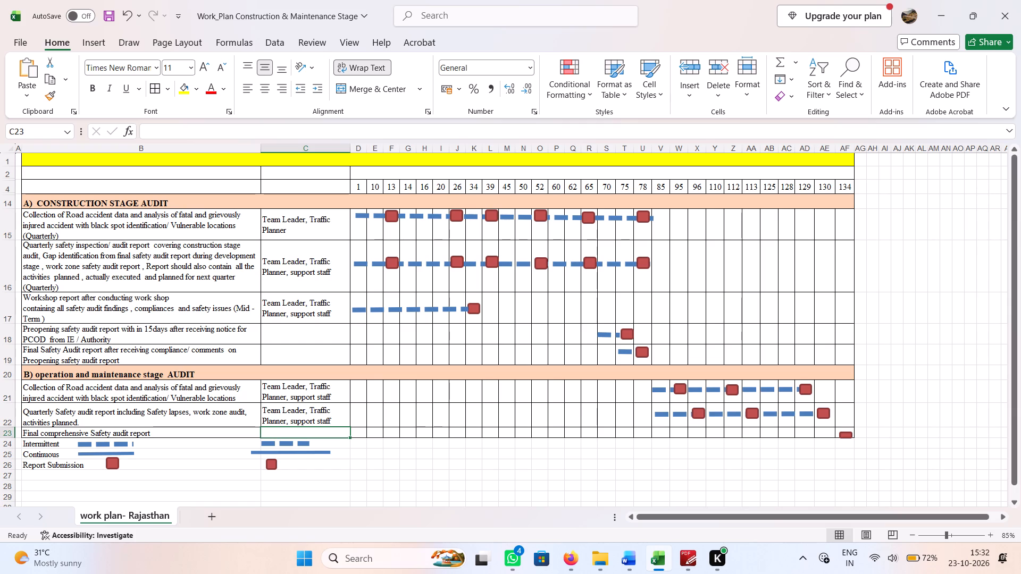
# Enter "Weeks" as the label in C4, before the week numbers.
pyautogui.scroll(2, 207, 357)
pyautogui.click(227, 186)
pyautogui.click(286, 185)
pyautogui.write('Weeks')
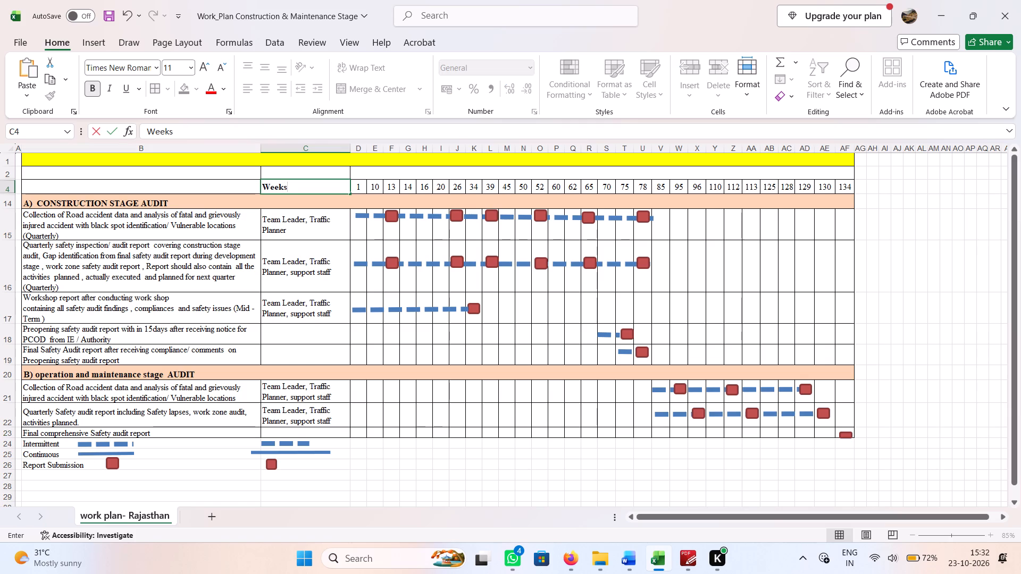
pyautogui.click(320, 234)
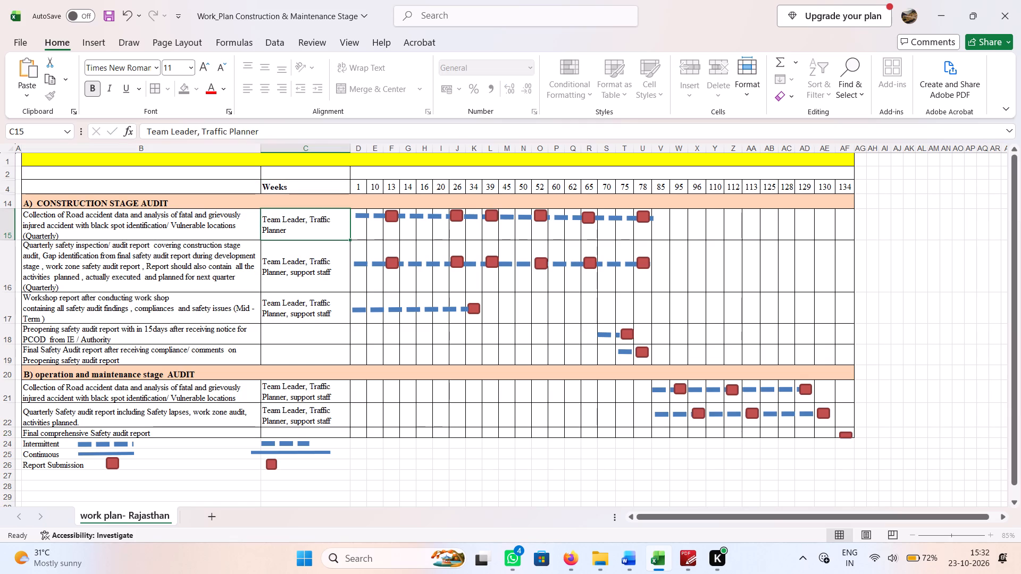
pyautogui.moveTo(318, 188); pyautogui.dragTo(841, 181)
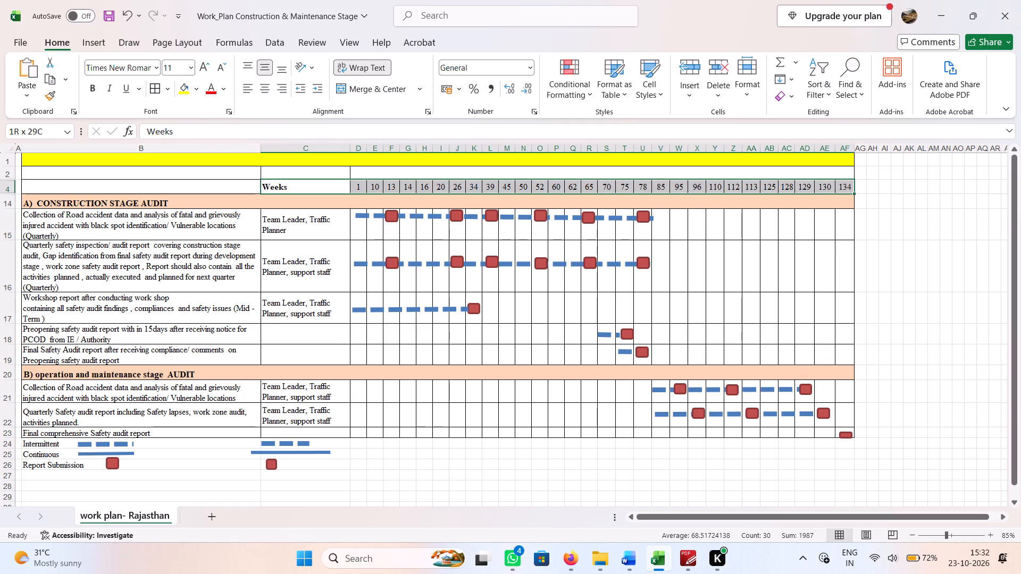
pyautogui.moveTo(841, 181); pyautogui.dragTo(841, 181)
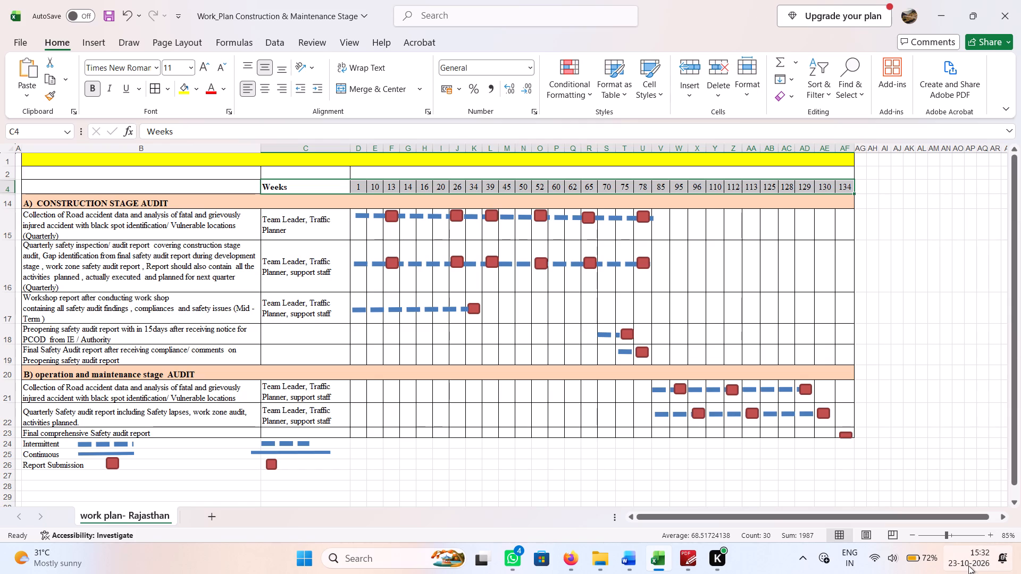
# Fit the red report submission marker under week 134 inside the final comprehensive safety audit report row.
pyautogui.click(848, 432)
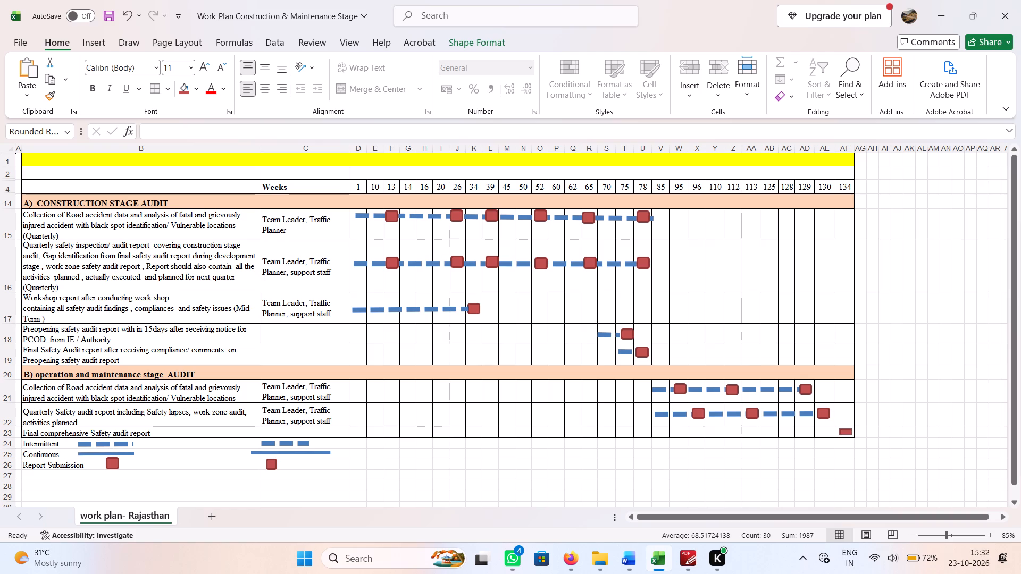
# Place the spare dashed line from C24 in the final comprehensive safety audit report row, shortened and levelled to fit under week 130.
pyautogui.click(282, 443)
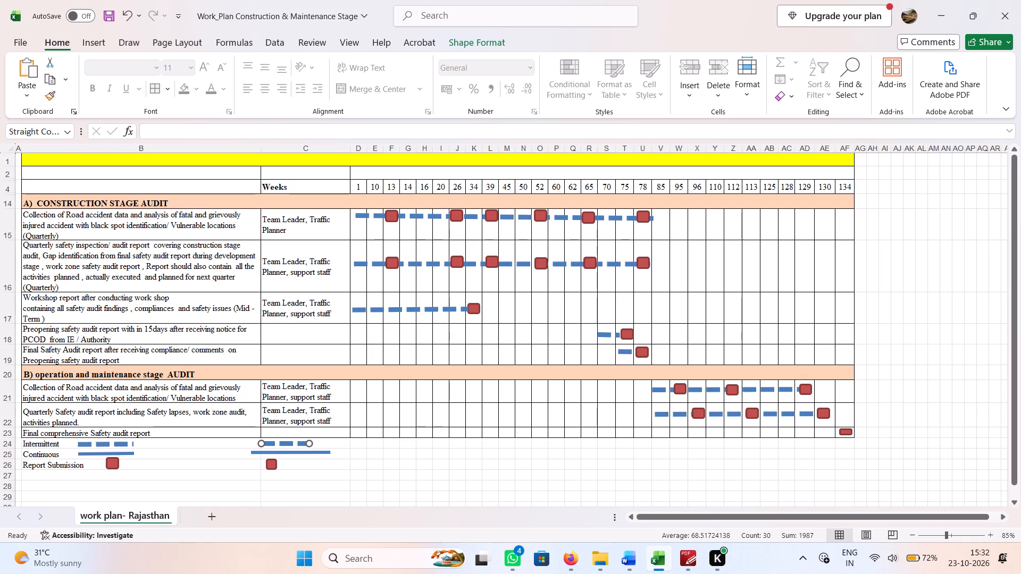
pyautogui.hotkey('ctrl', 'c')
pyautogui.hotkey('ctrl', 'v')
pyautogui.moveTo(293, 445); pyautogui.dragTo(608, 438)
pyautogui.moveTo(608, 438); pyautogui.dragTo(820, 432)
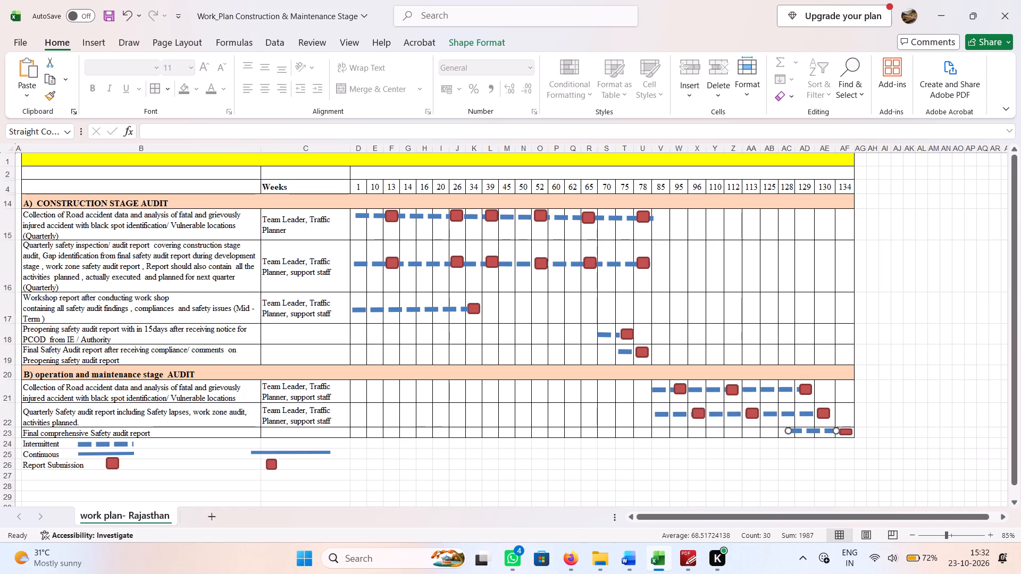
pyautogui.moveTo(788, 430); pyautogui.dragTo(819, 433)
pyautogui.moveTo(819, 433); pyautogui.dragTo(820, 432)
pyautogui.moveTo(820, 432); pyautogui.dragTo(818, 430)
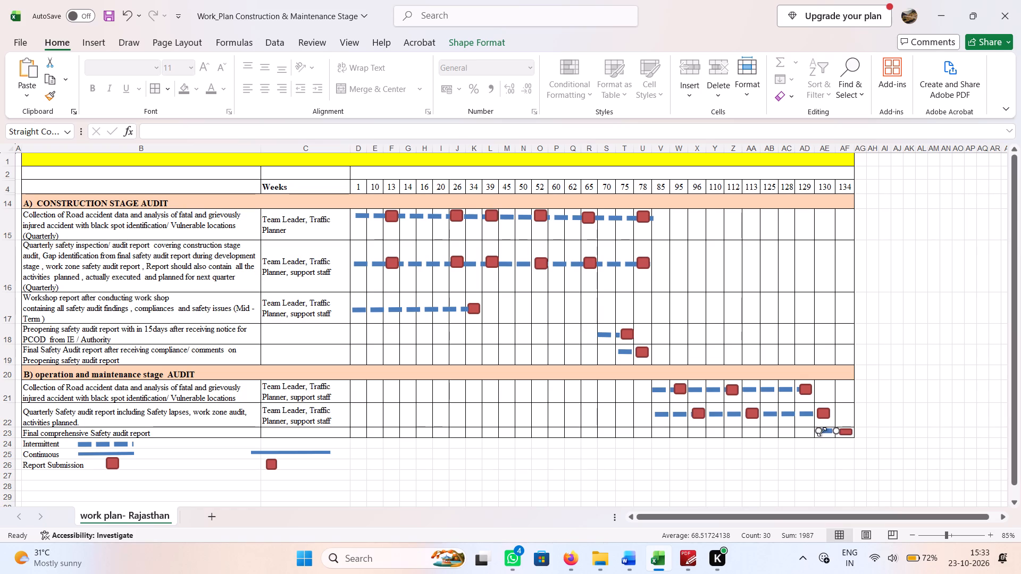
pyautogui.click(825, 432)
pyautogui.click(814, 318)
pyautogui.scroll(1, 604, 351)
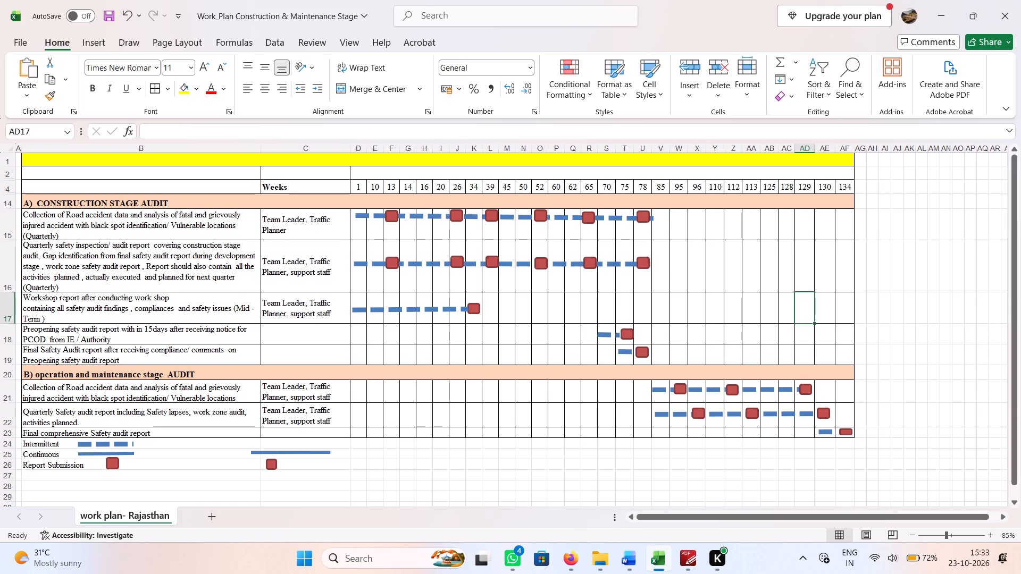
# Save the workbook.
pyautogui.click(521, 294)
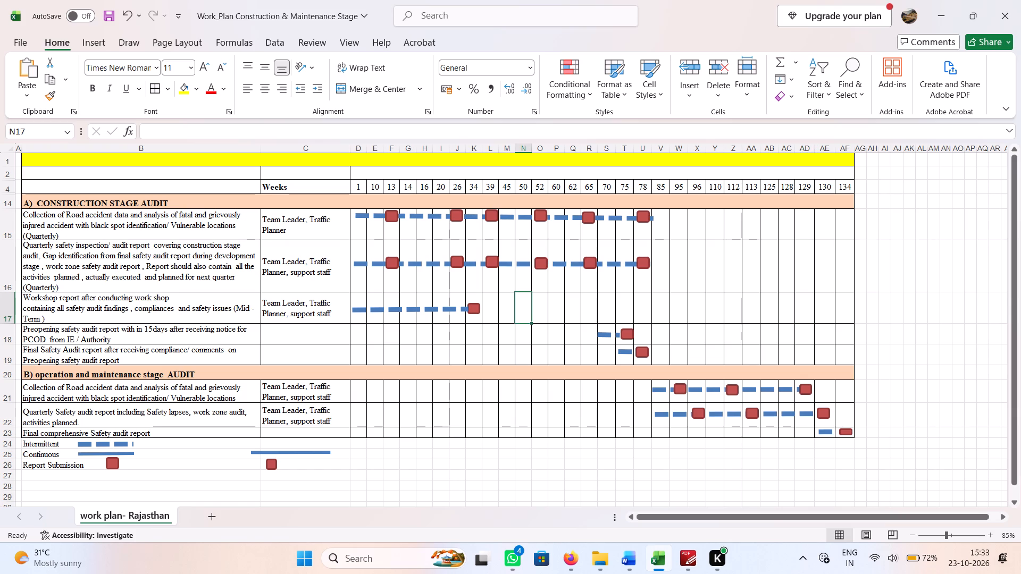
pyautogui.hotkey('ctrl', 's')
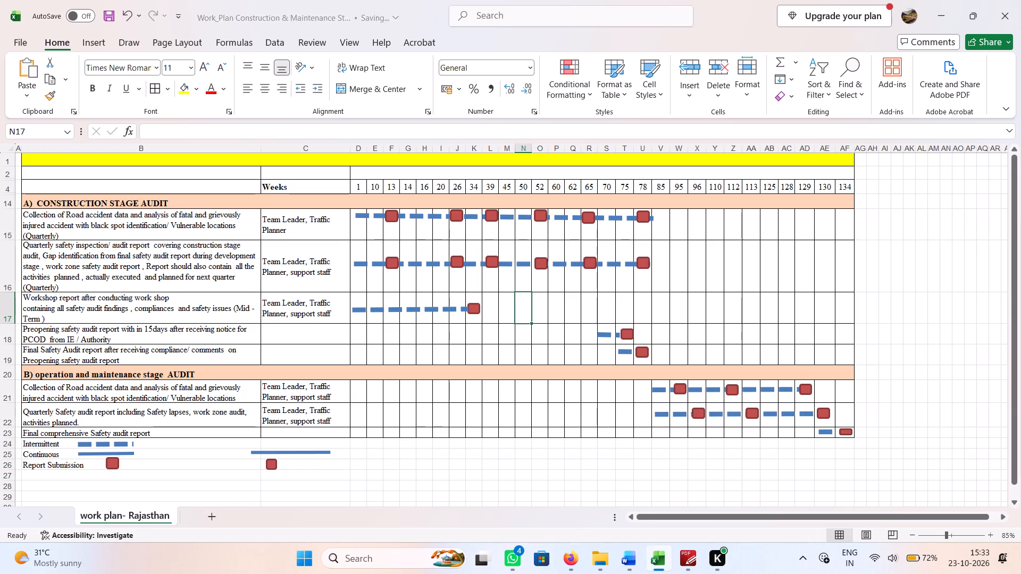
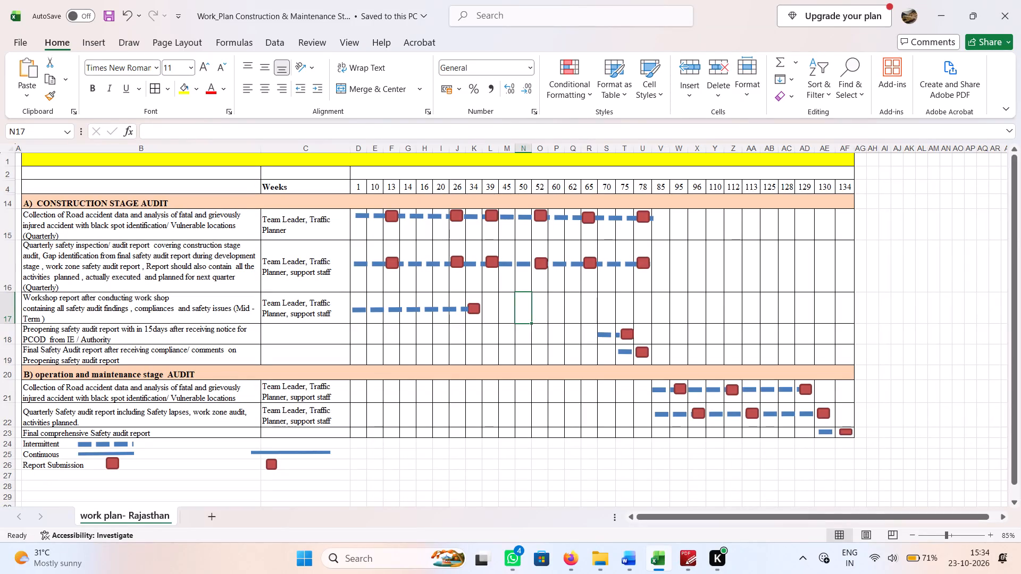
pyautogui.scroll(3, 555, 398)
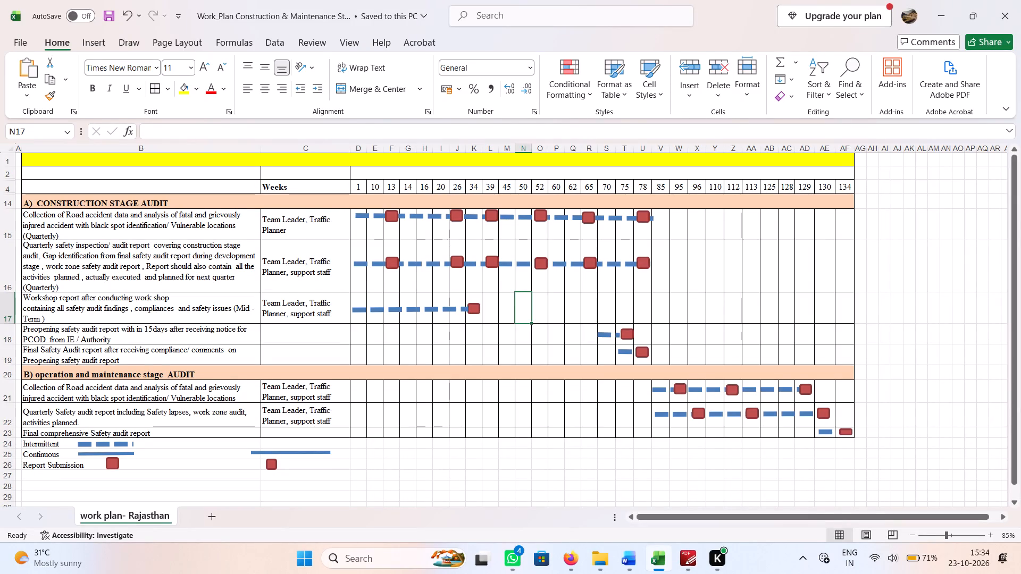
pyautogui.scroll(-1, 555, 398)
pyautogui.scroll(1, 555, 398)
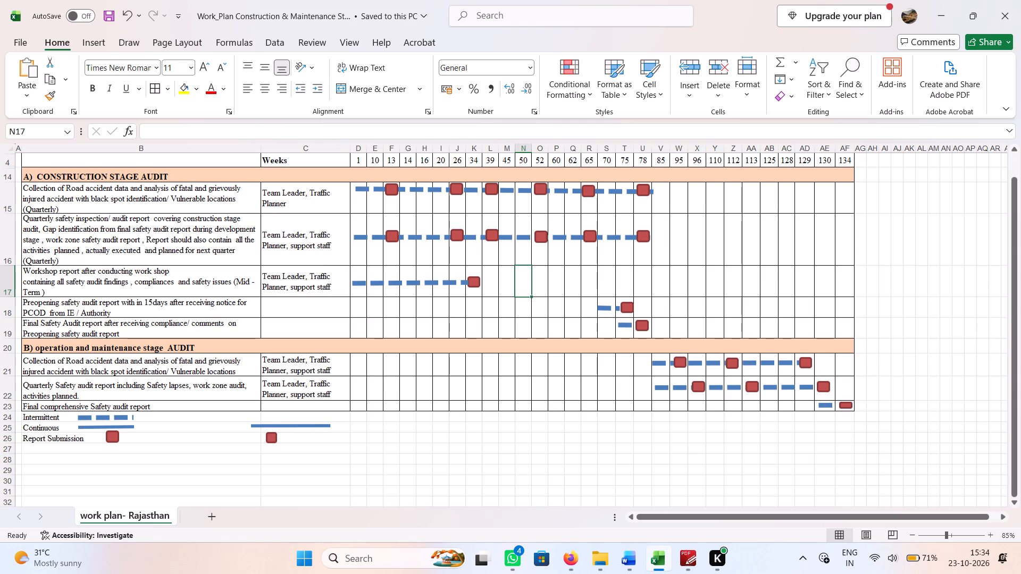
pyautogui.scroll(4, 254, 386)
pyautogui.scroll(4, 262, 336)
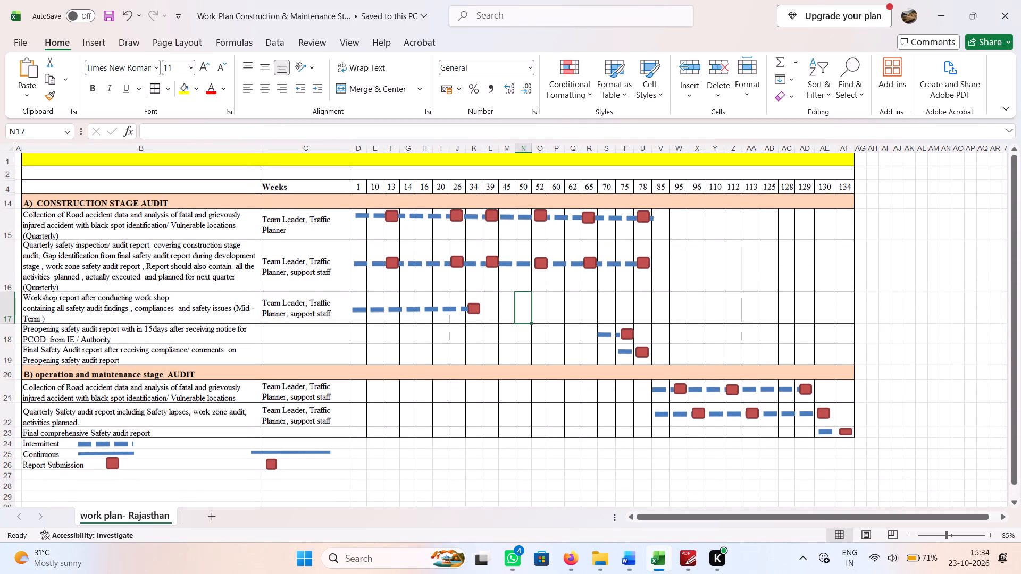
# Save the work plan workbook.
pyautogui.hotkey('ctrl', 's')
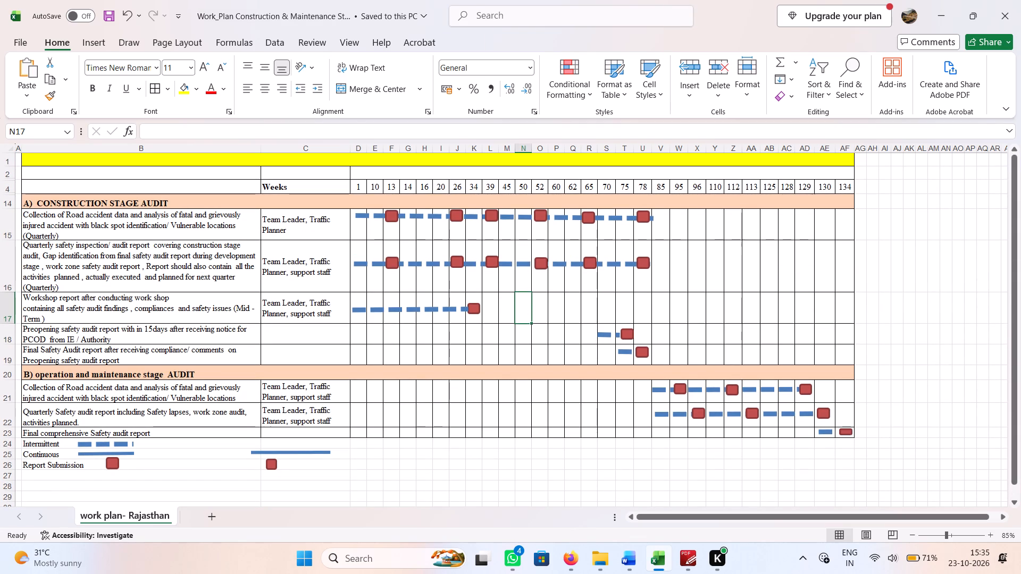